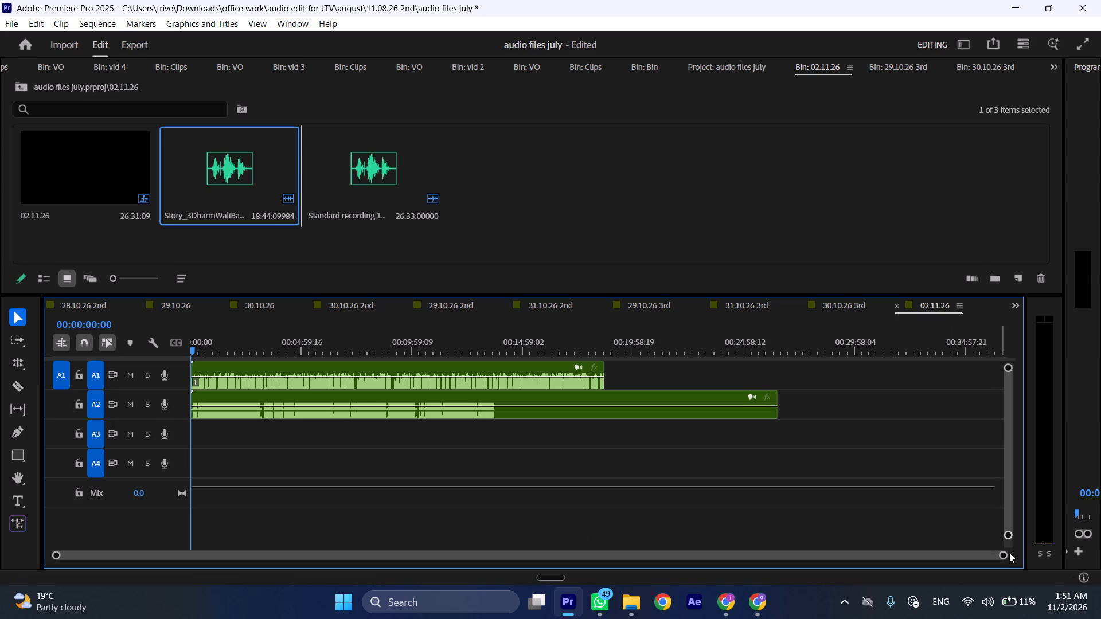
Adjust the audio gain of the clip on track A1 by 5 dB in the 02.11.26 sequence.
drag(1003, 554, 903, 558)
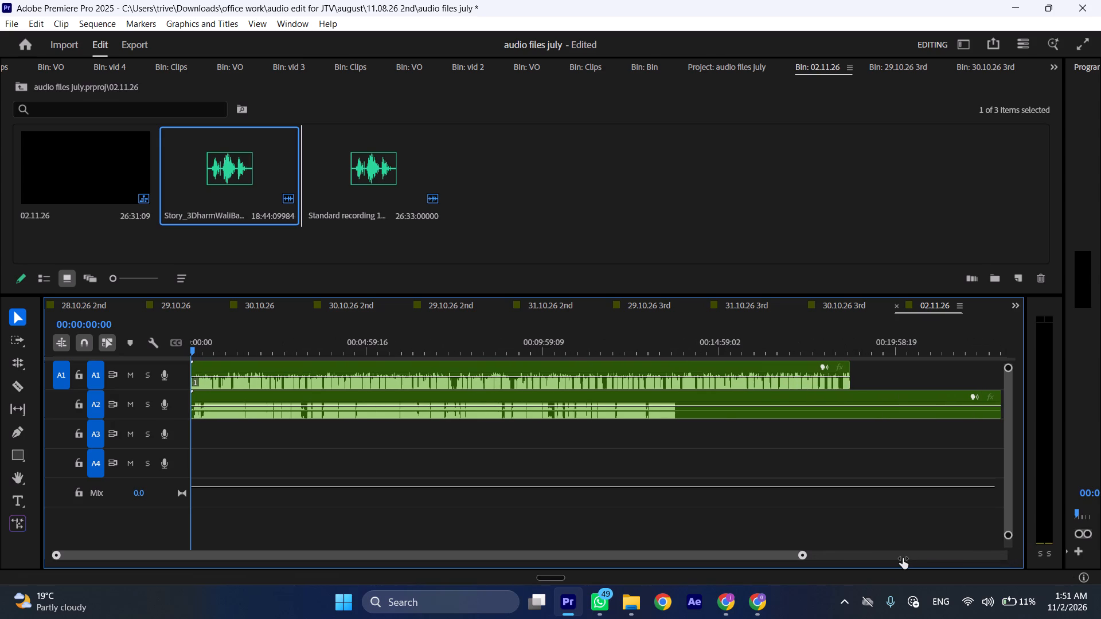
drag(903, 558, 890, 558)
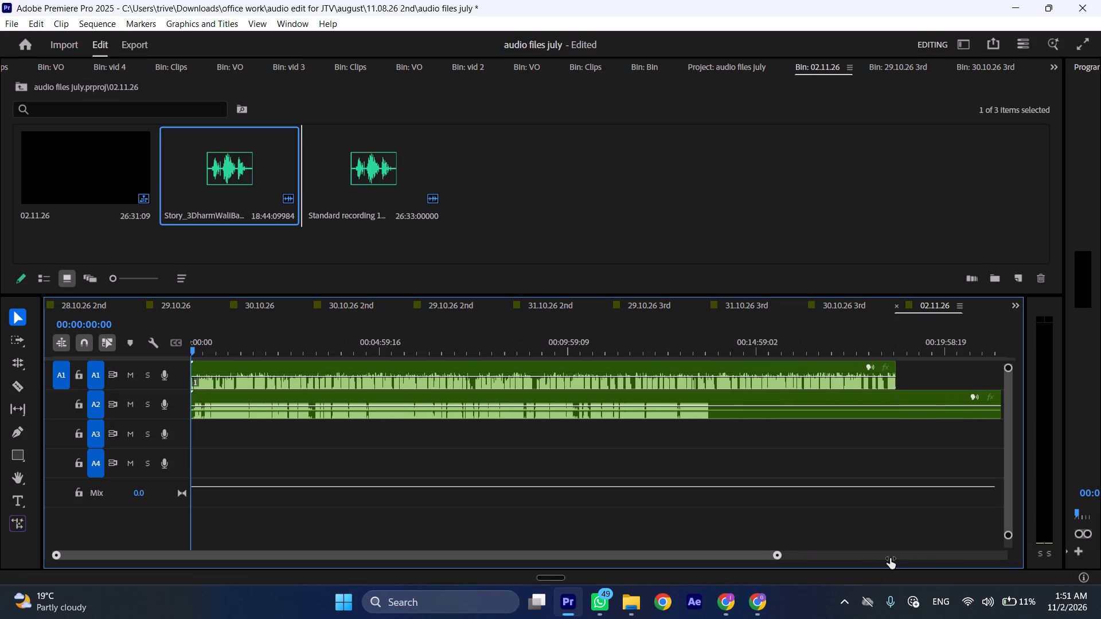
drag(890, 558, 791, 558)
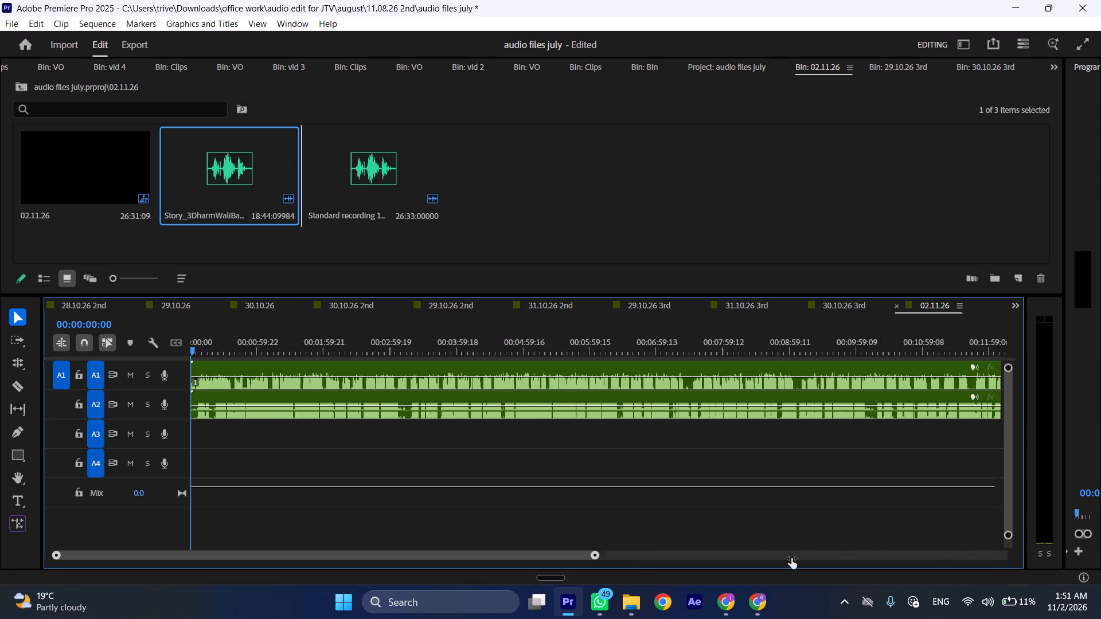
drag(791, 558, 595, 555)
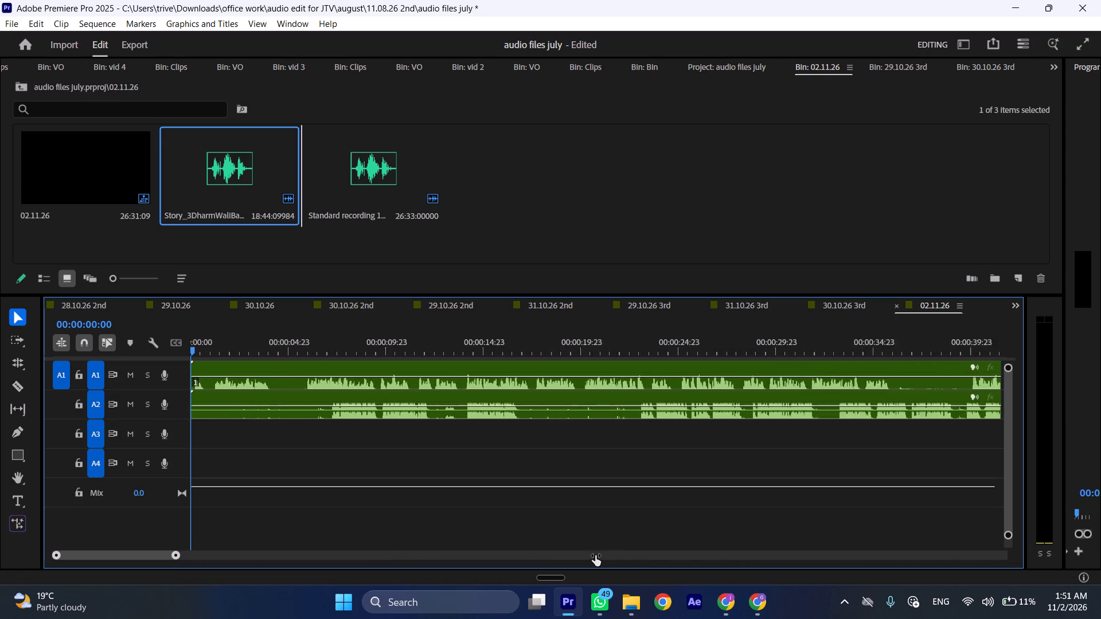
drag(595, 555, 592, 555)
click(261, 367)
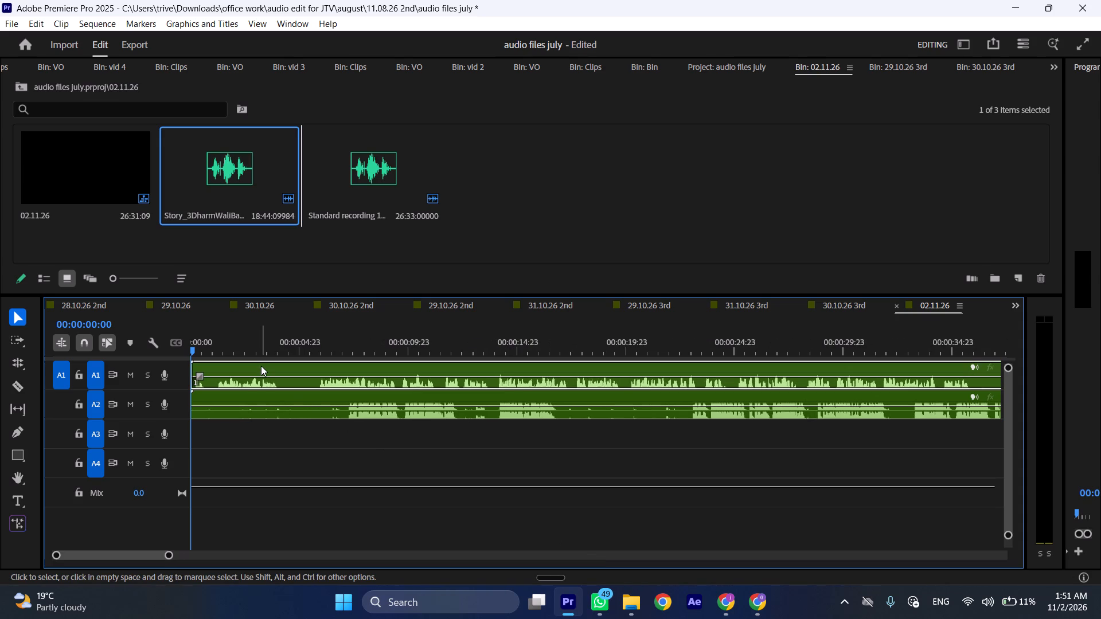
text(g5)
key(Return)
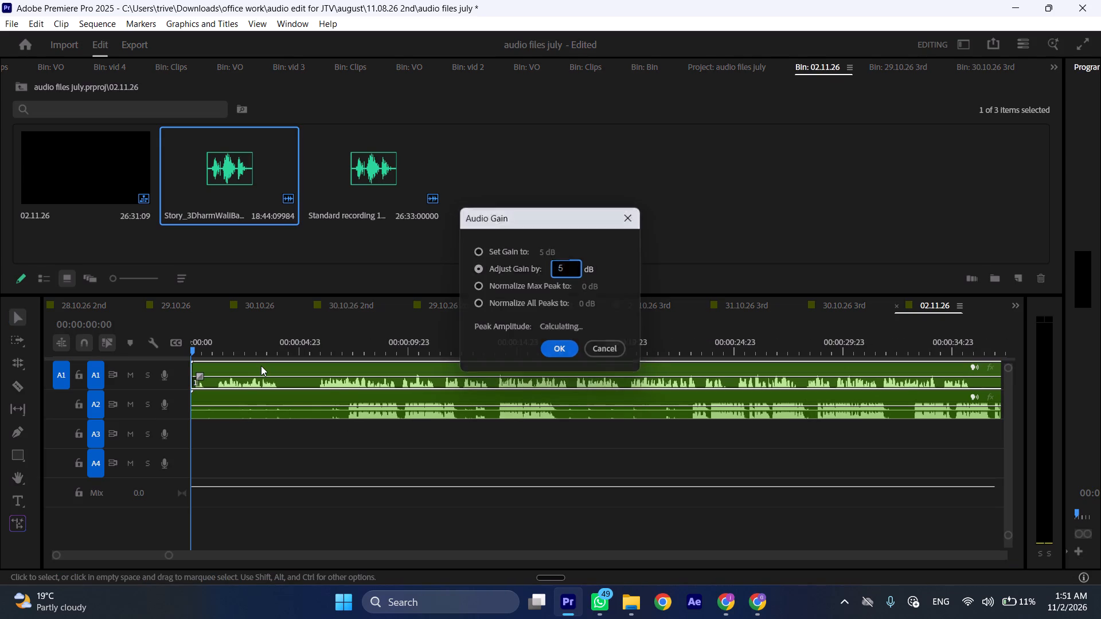
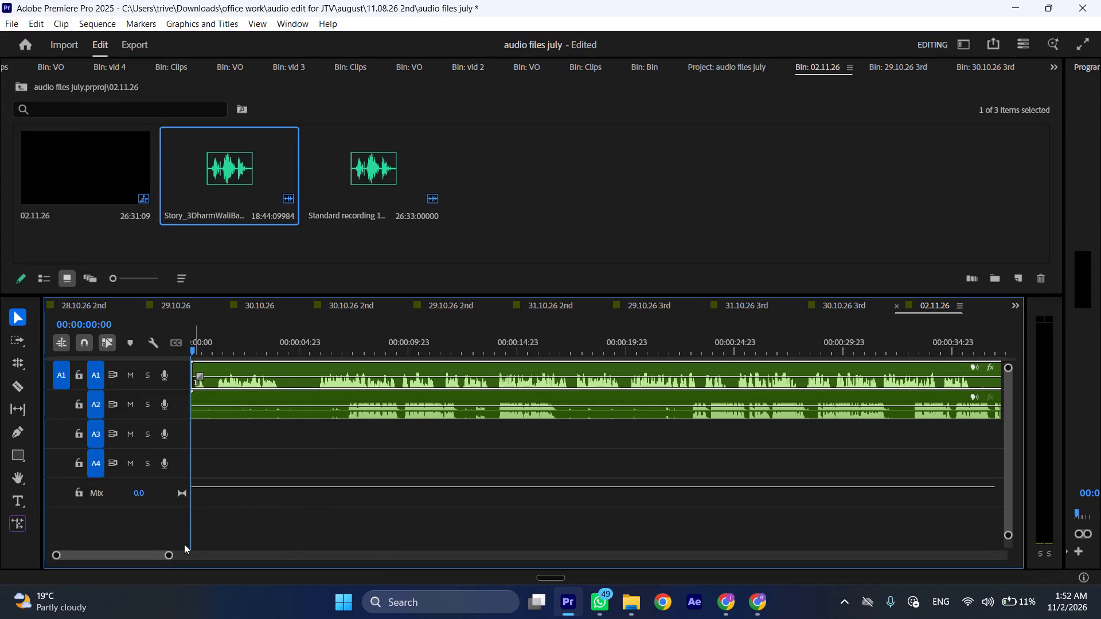
Move the recording on track A2 about 7 seconds later, away from the start of the sequence.
drag(167, 552, 939, 483)
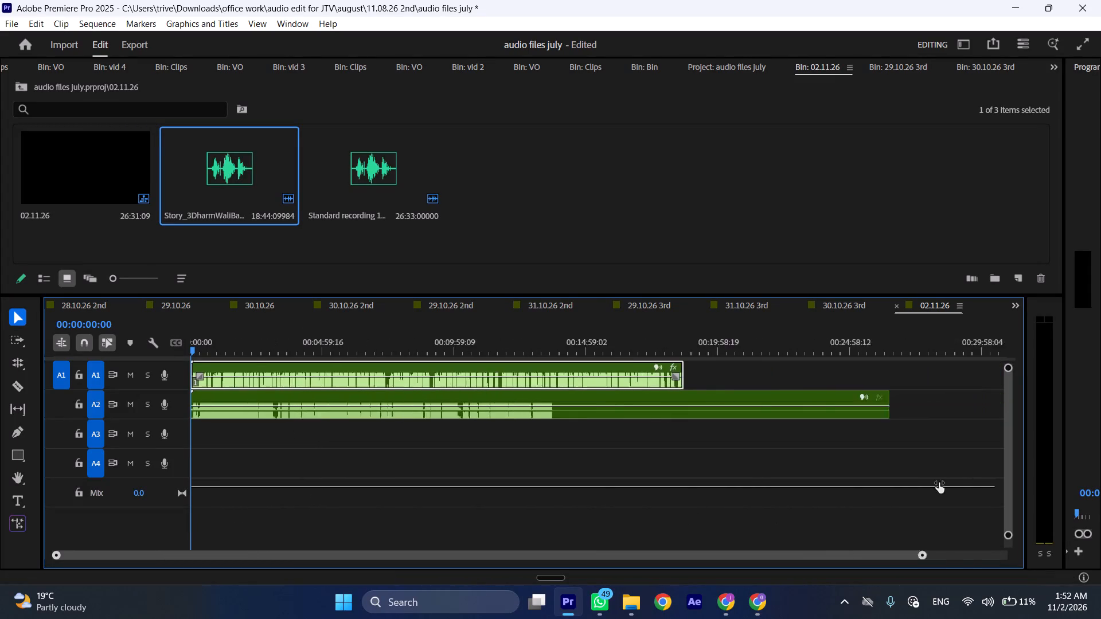
drag(939, 483, 543, 490)
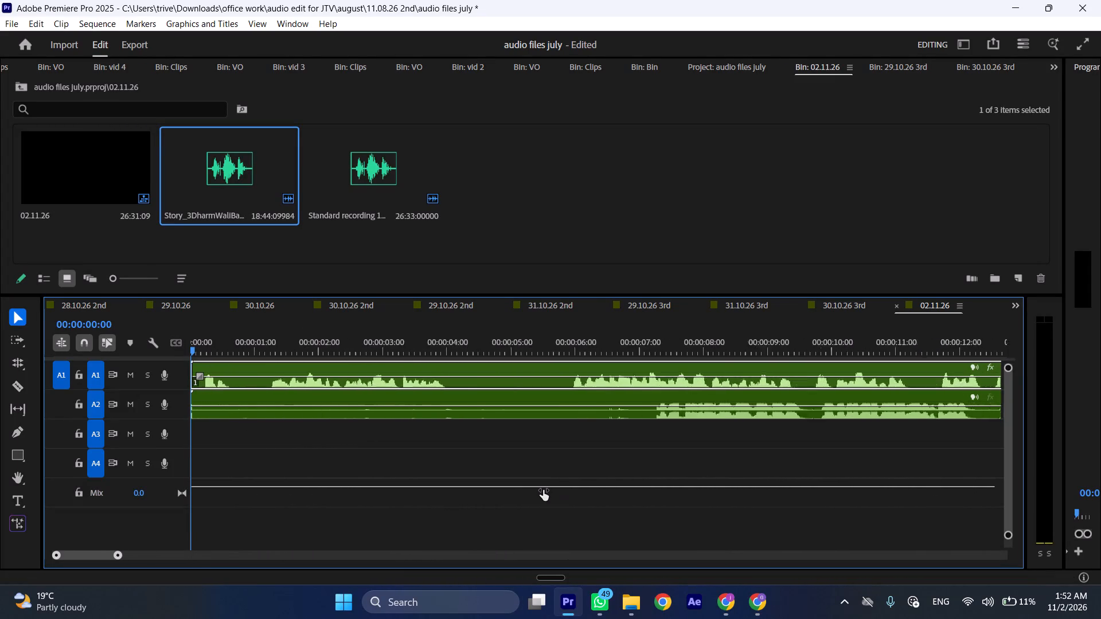
drag(543, 490, 544, 490)
drag(234, 399, 306, 406)
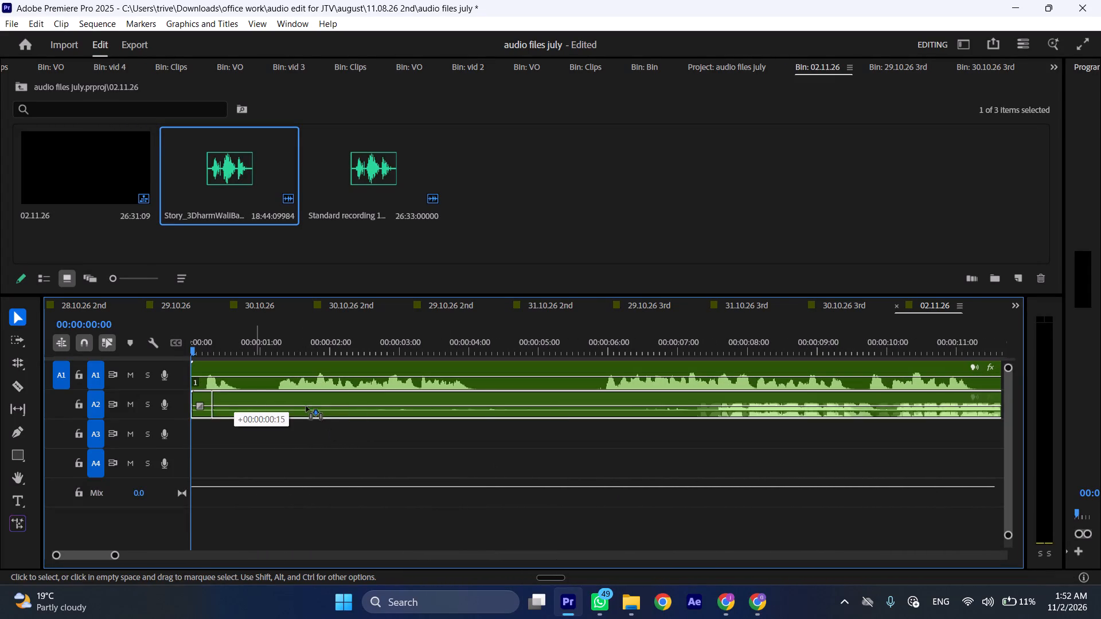
drag(306, 406, 753, 406)
Split the A1 clip at about 1 second and ripple-delete the opening portion before the main speech.
drag(268, 332, 274, 332)
click(290, 371)
key(shift+c)
key(ctrl+shift+d)
Play the opening, then cut and ripple-delete the pause of about 1 second on track A1, starting at 00:00:03:02.
key(space)
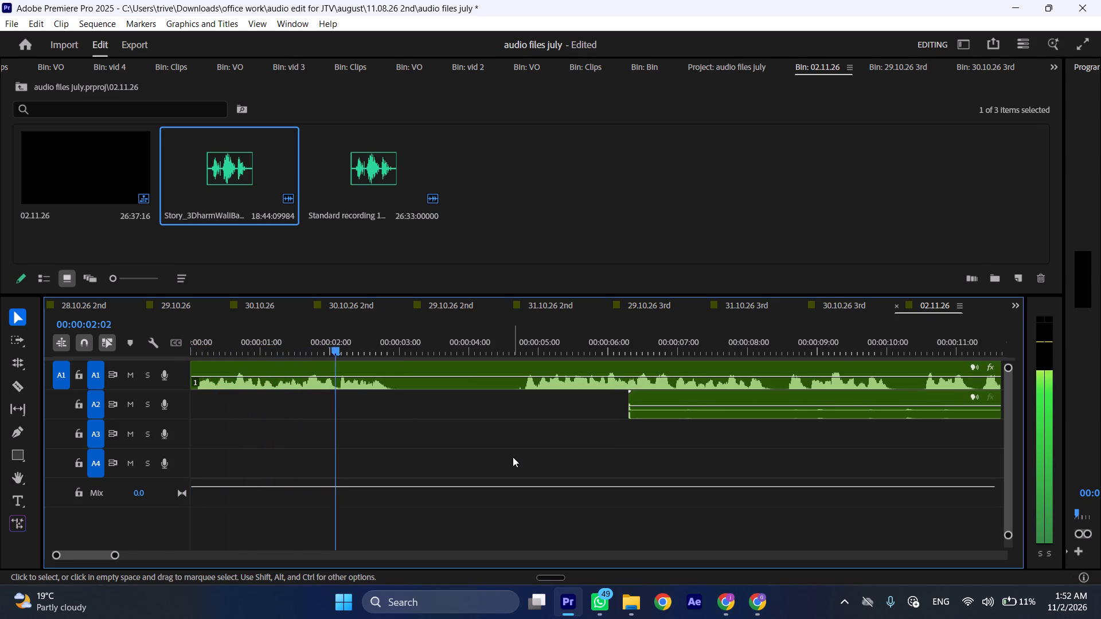
key(space)
text(C)
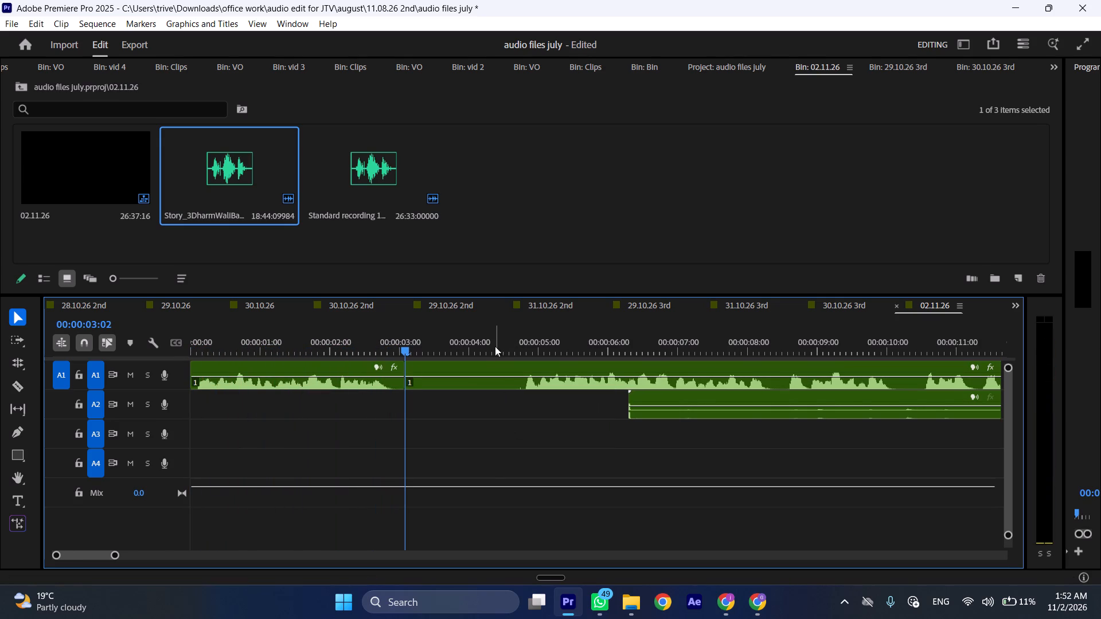
click(493, 342)
click(507, 368)
key(shift+c)
key(ctrl+shift+d)
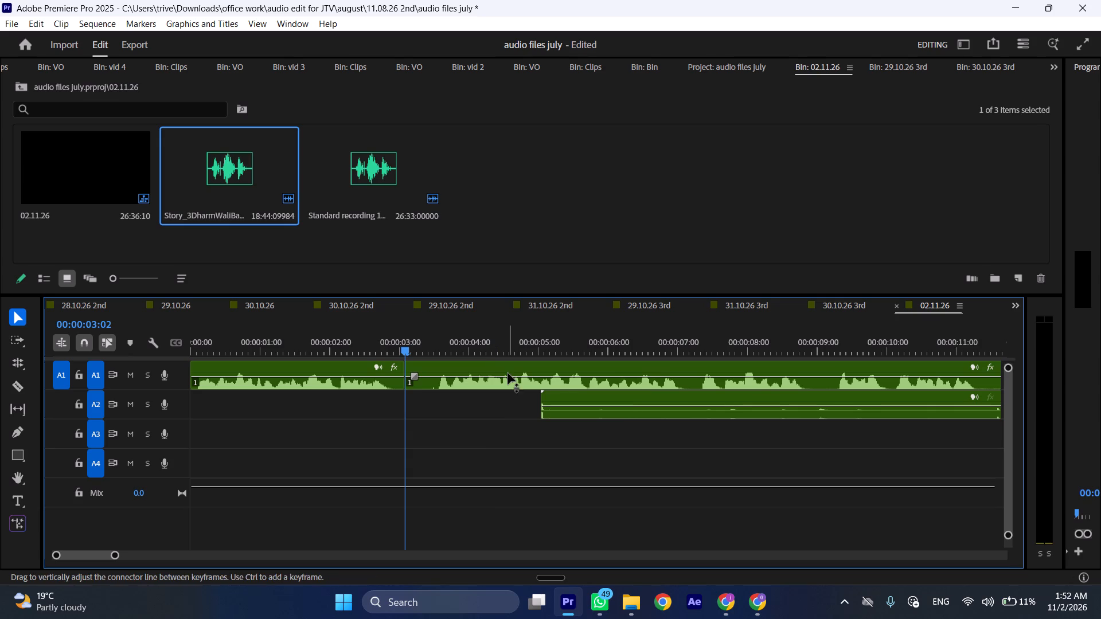
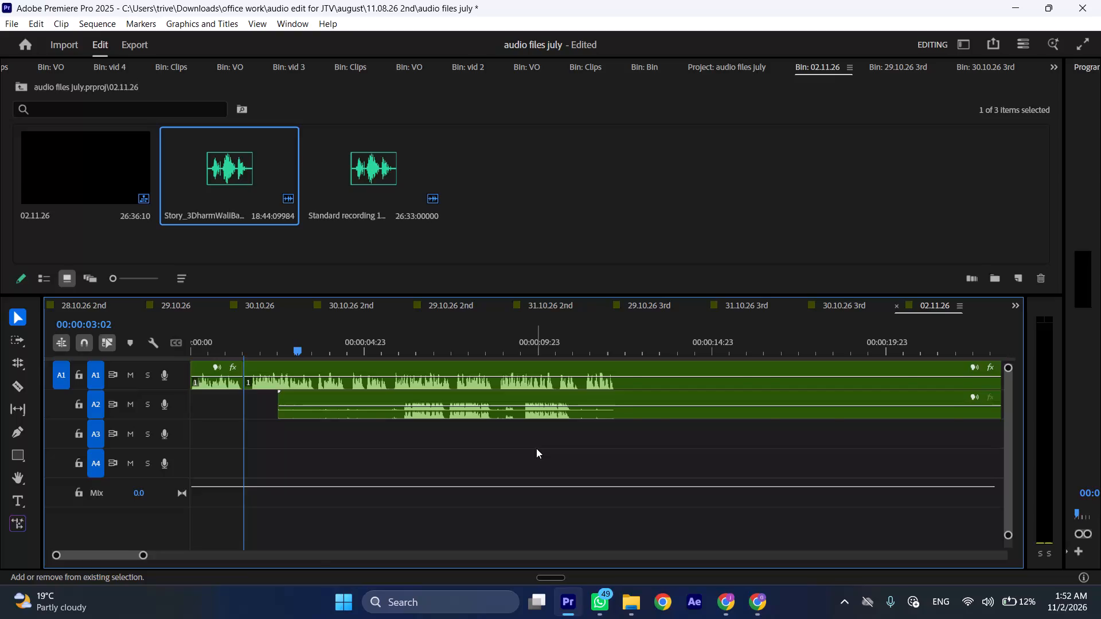
Trim the start of the A2 recording to about 28 seconds and move the clip about 14 seconds later.
drag(280, 393, 631, 381)
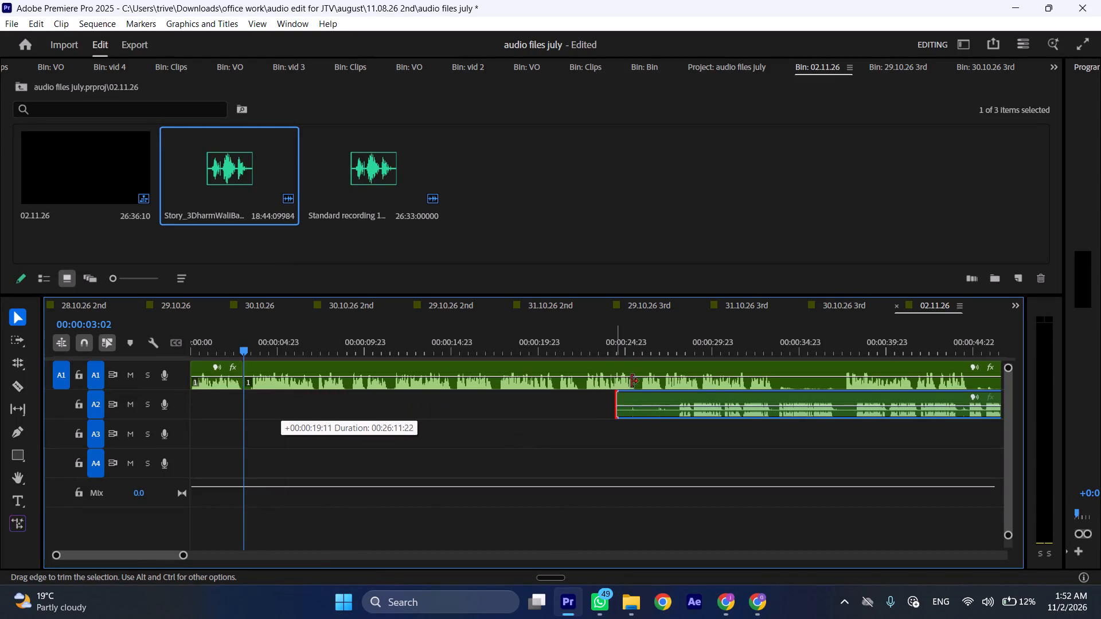
drag(631, 381, 675, 377)
drag(686, 393, 788, 397)
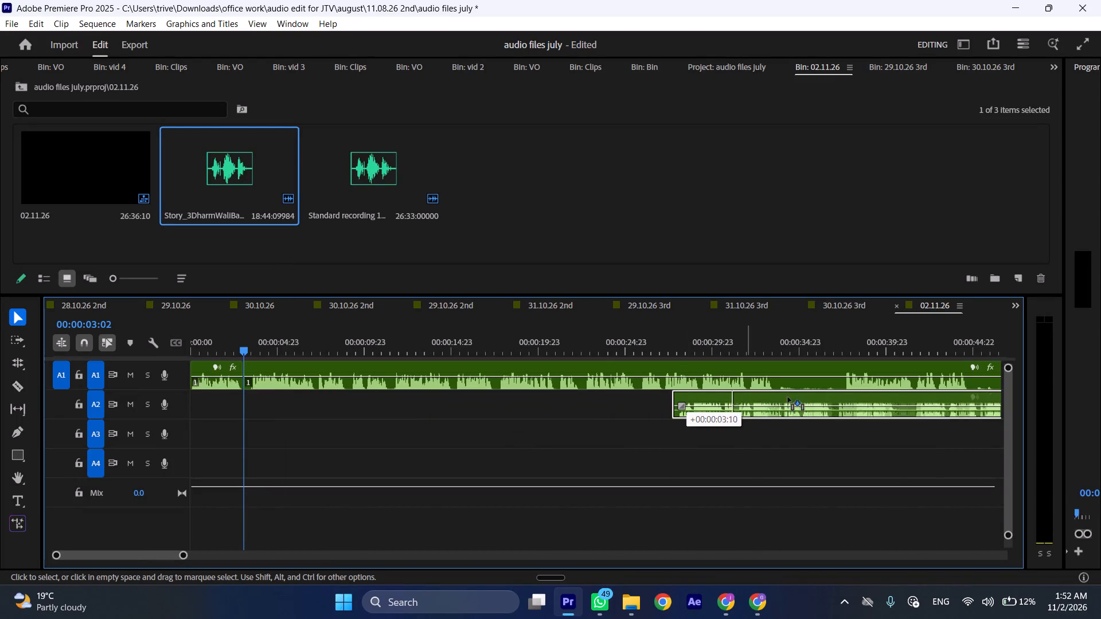
drag(788, 397, 931, 397)
Play the A1 recording from 00:00:03:02 at increased speed to check the speech for further pauses.
key(space)
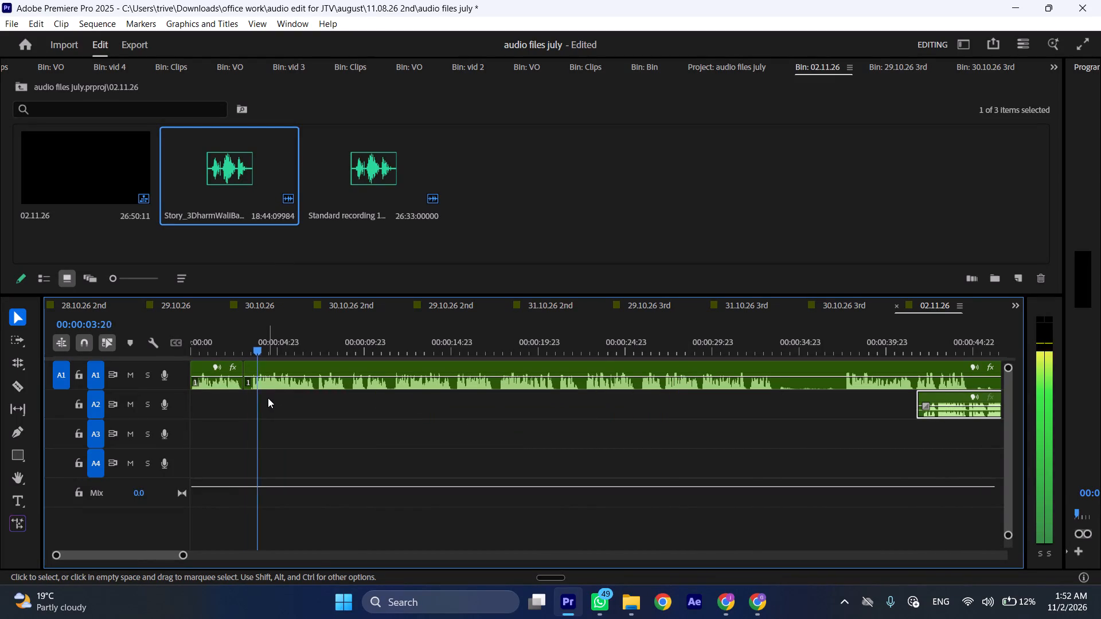
key(l)
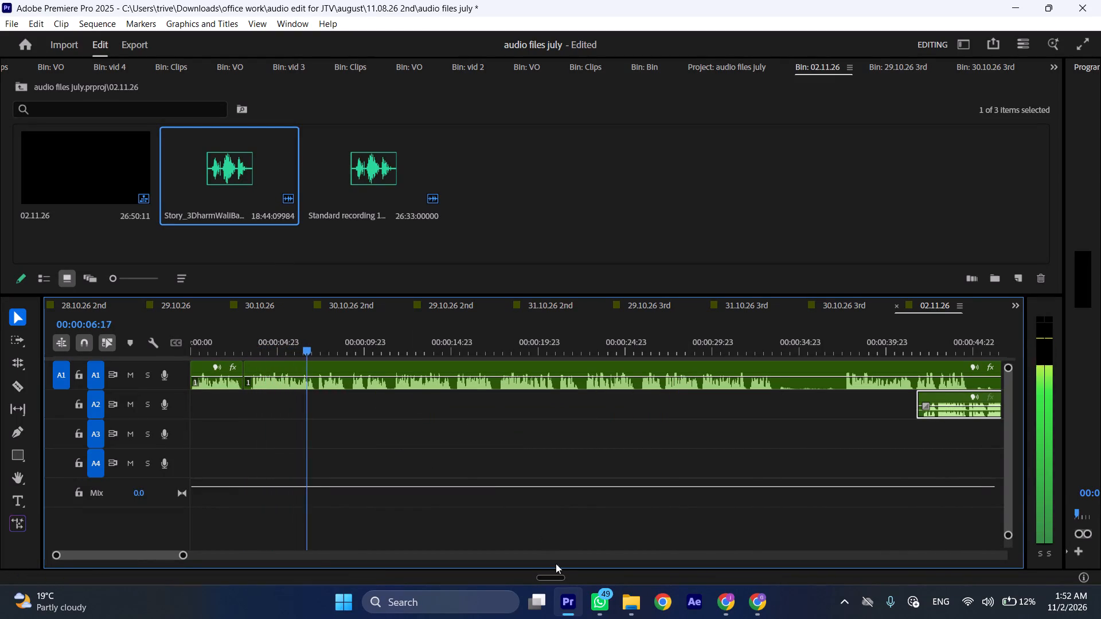
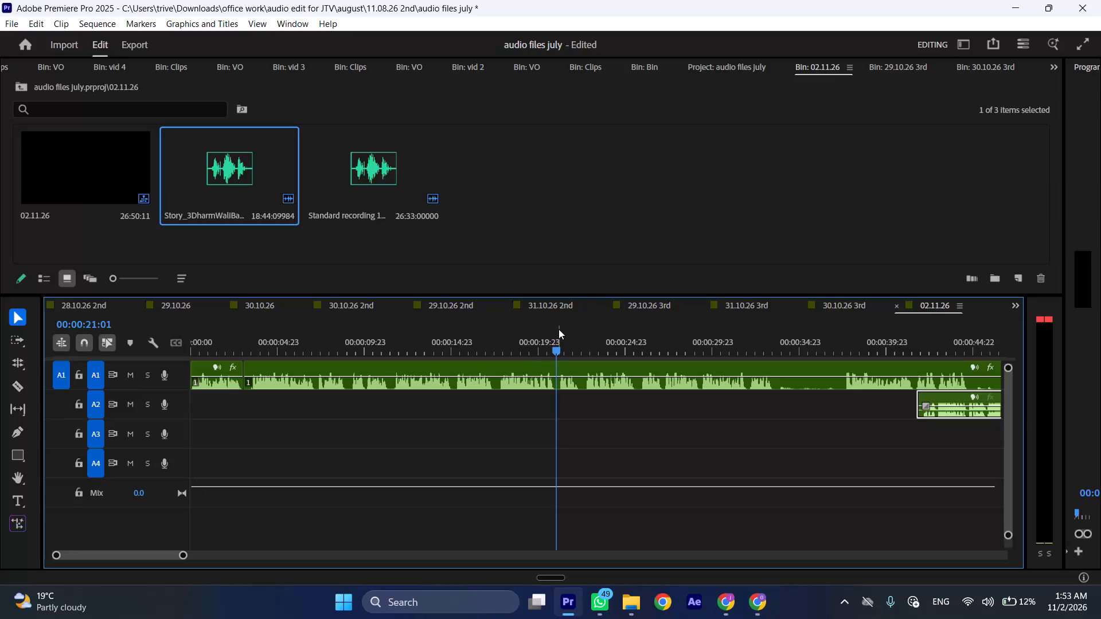
Cut out about one and a half seconds of the A1 recording starting at 00:00:21:01 and close the gap.
key(space)
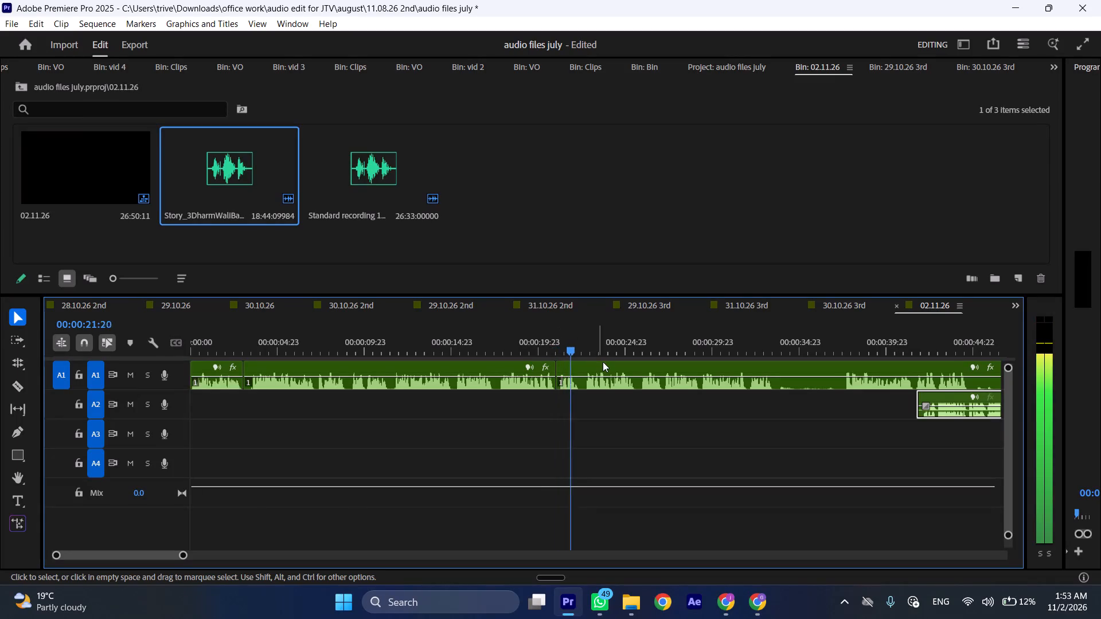
key(space)
click(610, 368)
key(shift+c)
key(ctrl+shift+d)
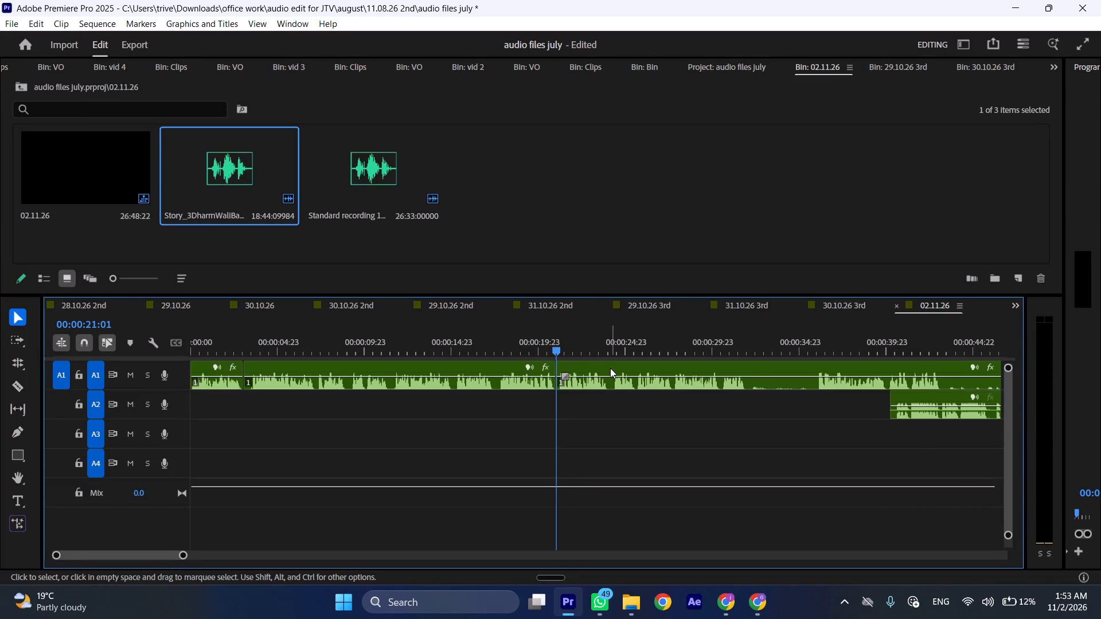
Play on from 00:00:21:01 at increased speed and split the A1 recording at 00:00:32:03, where the next pause begins.
key(space)
text(l)
scroll(576, 428, down, 6)
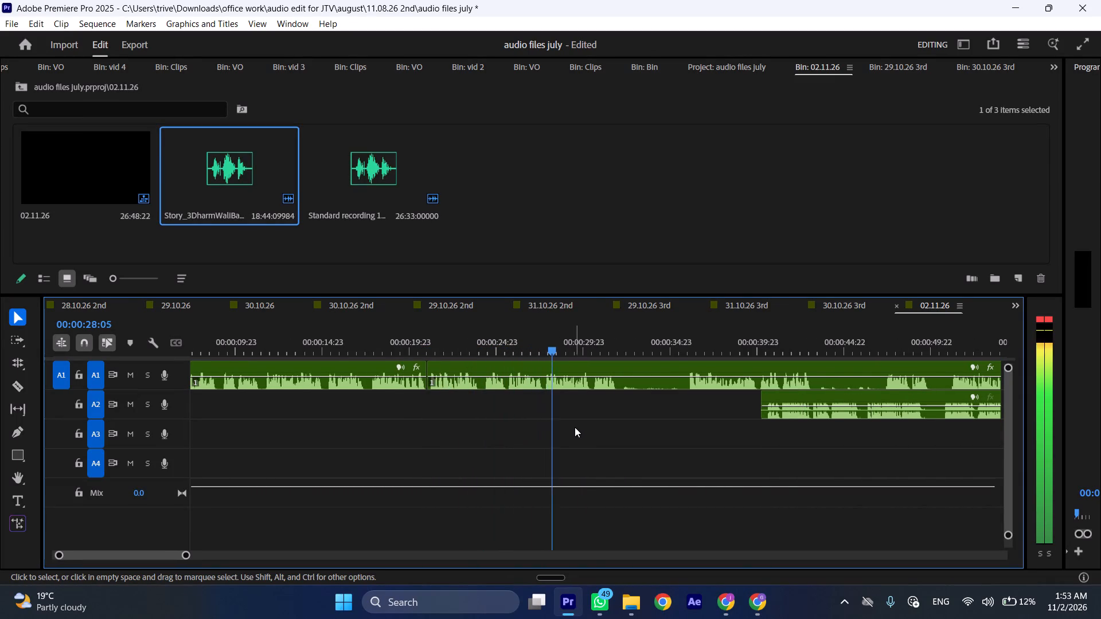
scroll(575, 427, down, 6)
key(space)
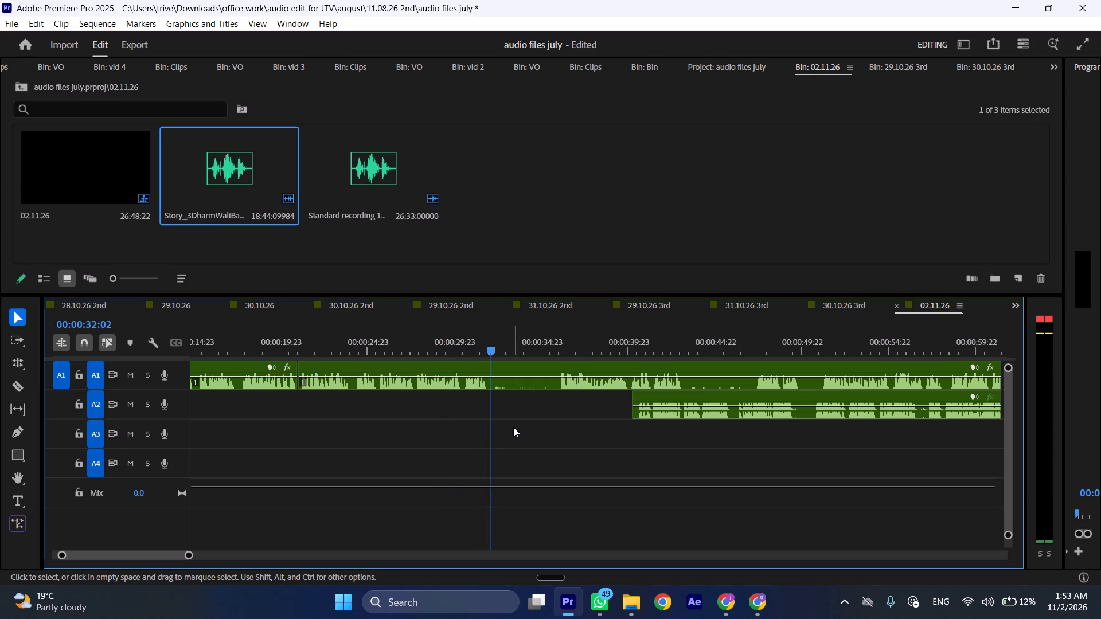
key(shift+c)
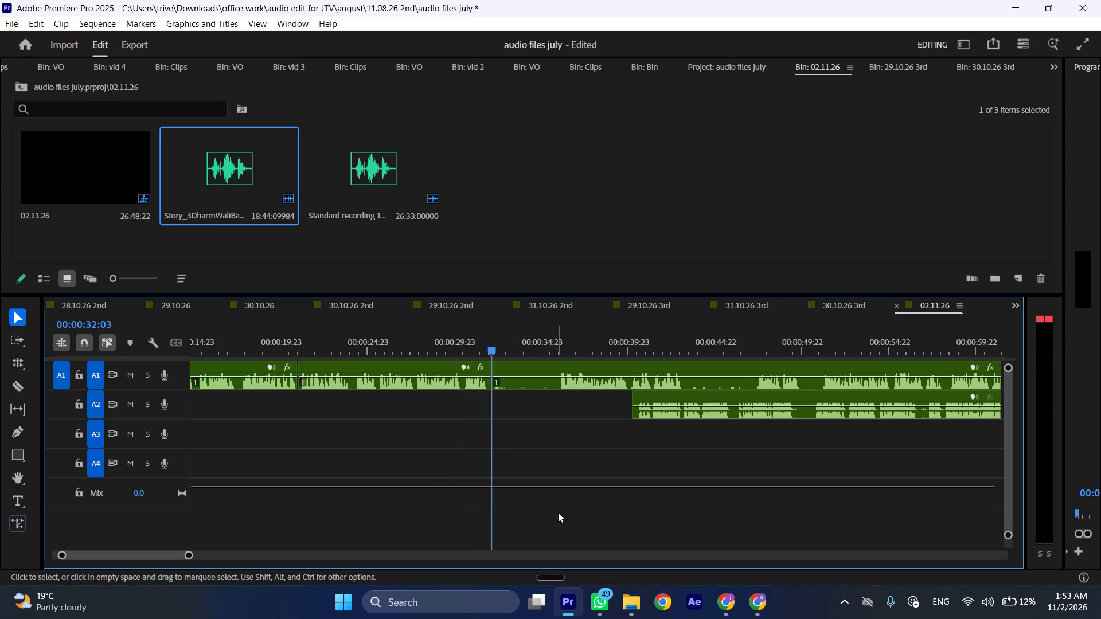
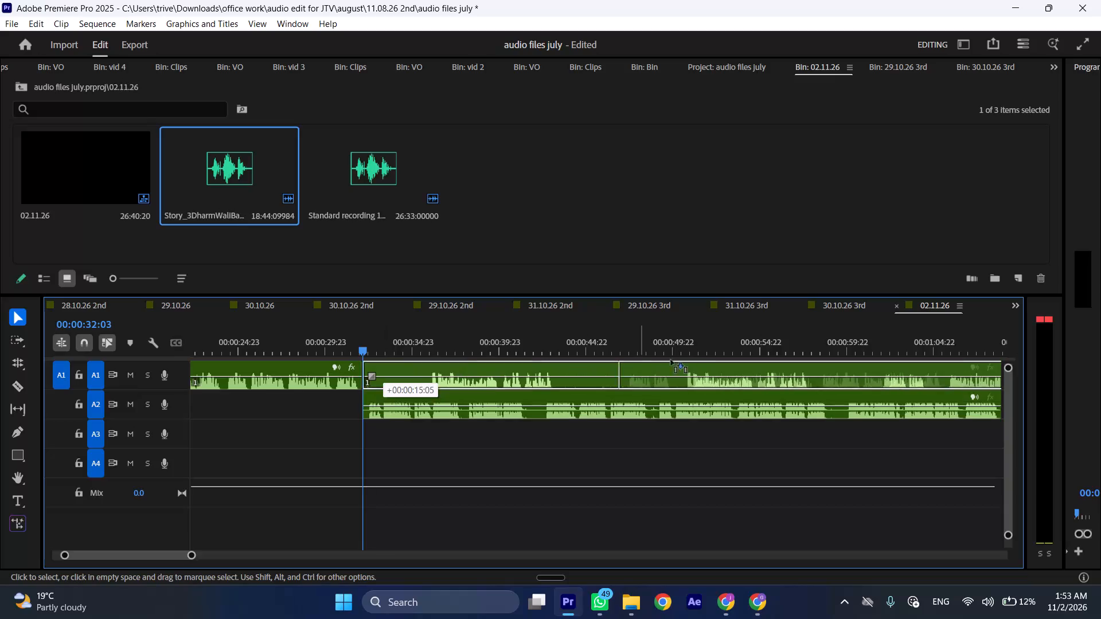
Play on from 00:00:32:03 and trim about one second off the start of the A1 recording after the split.
key(space)
drag(366, 366, 368, 366)
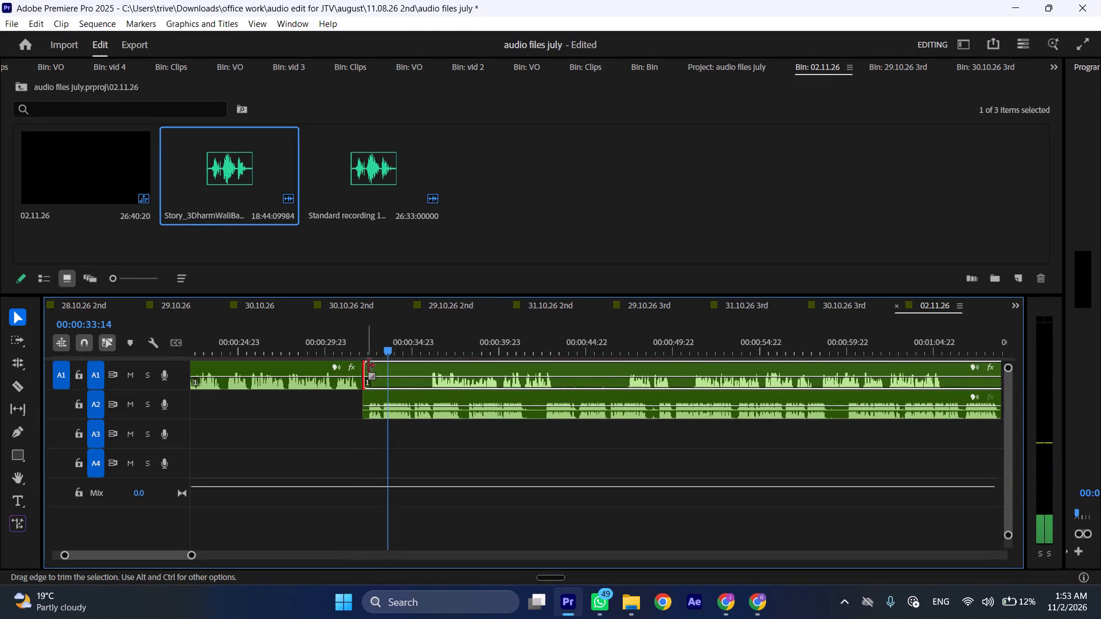
drag(368, 366, 381, 366)
key(space)
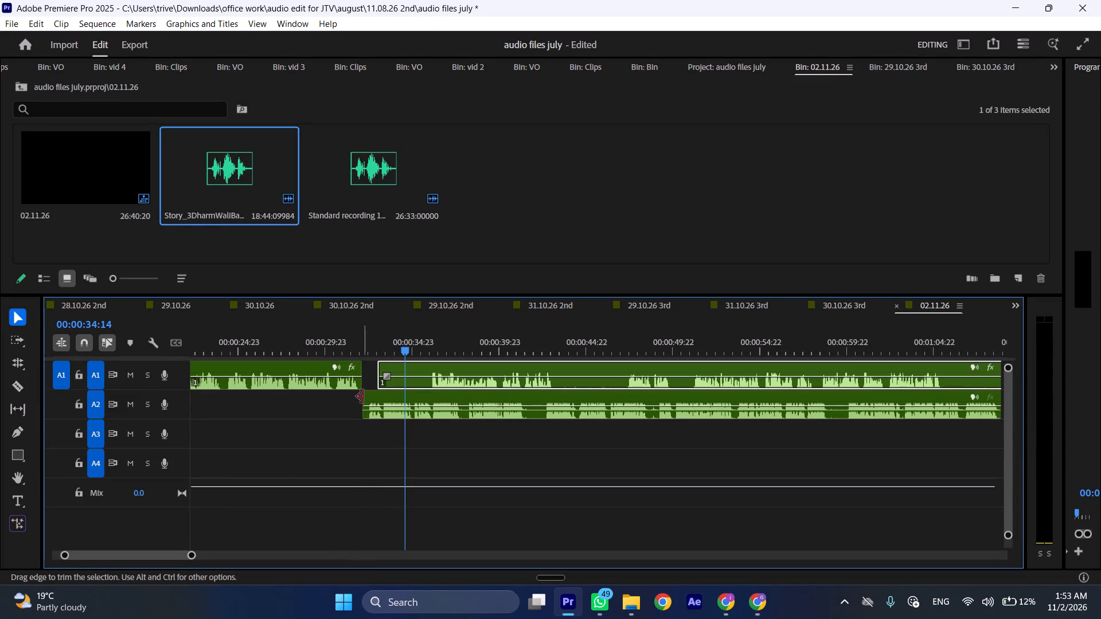
Close the application with the audio files july project open.
click(1100, 0)
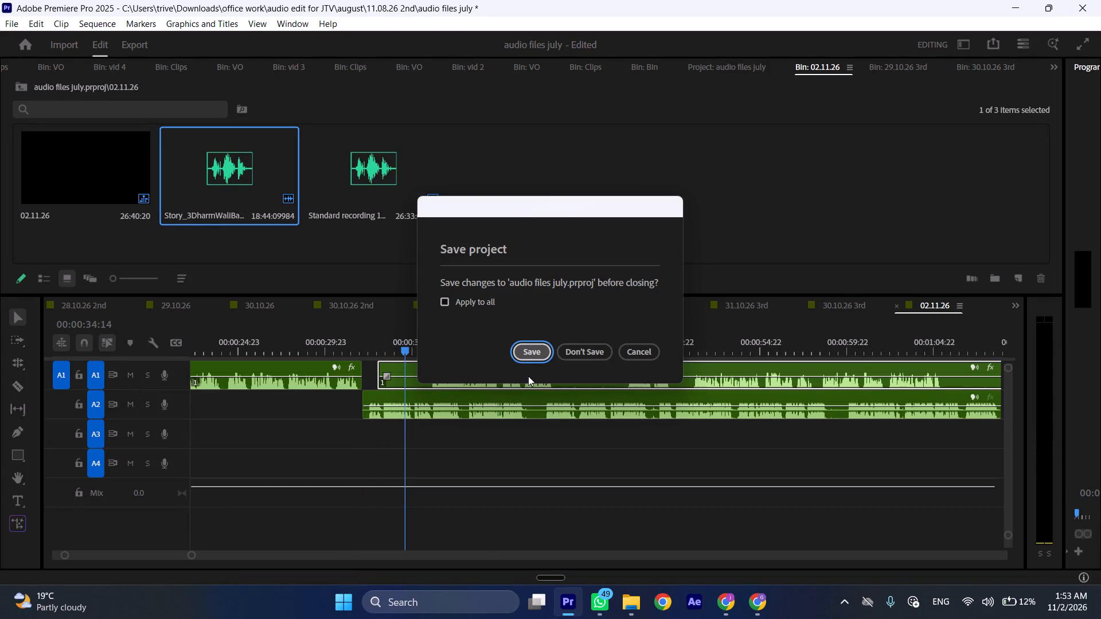
Save the changes to both open projects, audio files july and anurag, while closing the application.
click(523, 350)
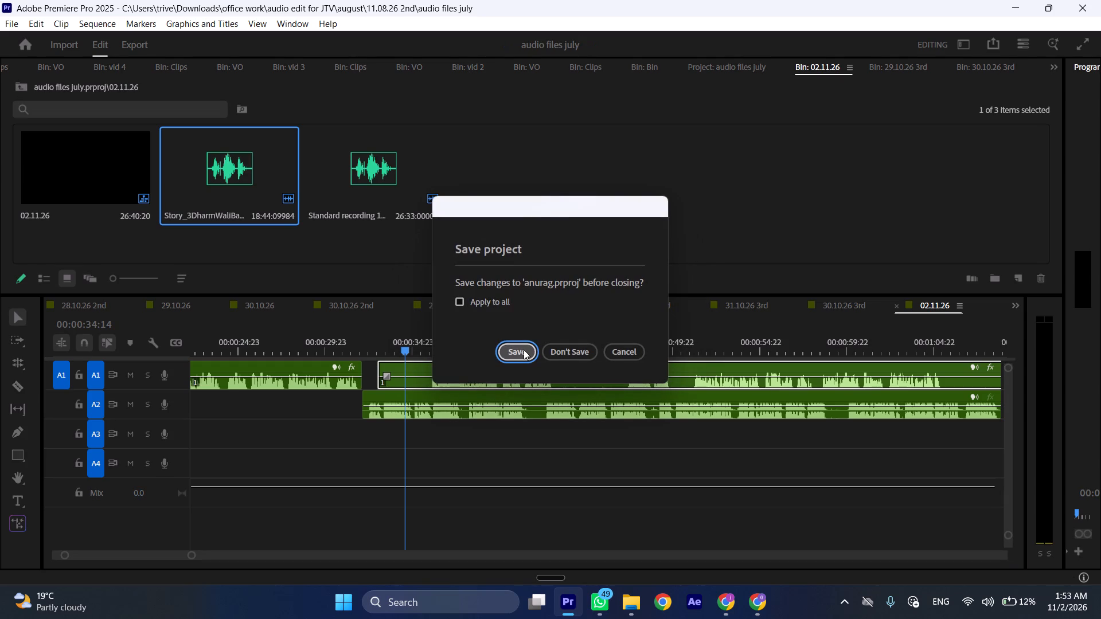
click(524, 350)
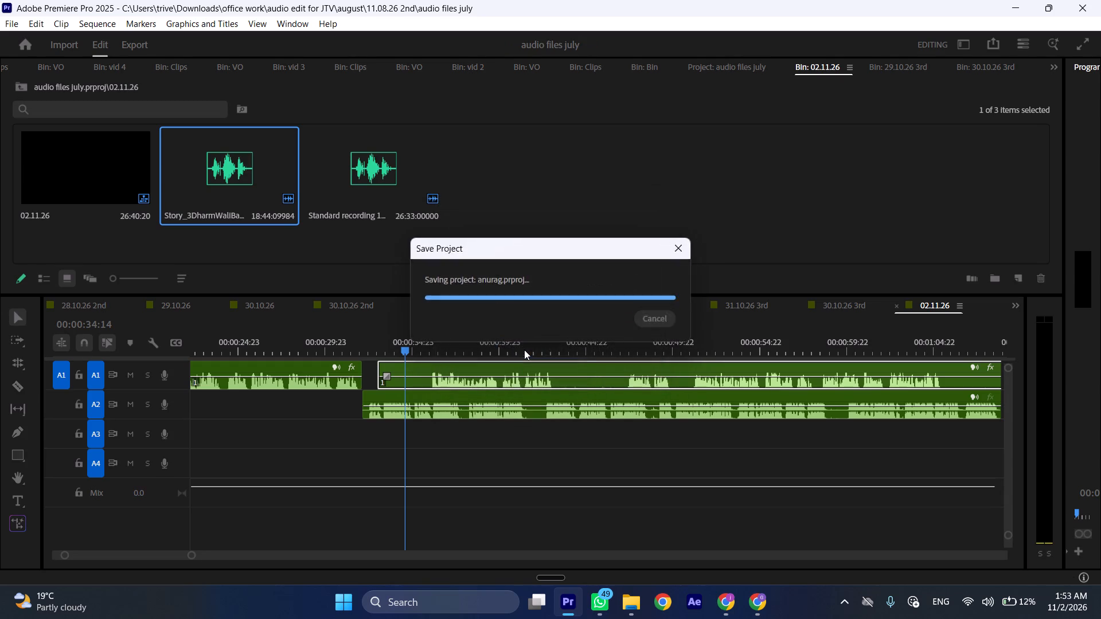
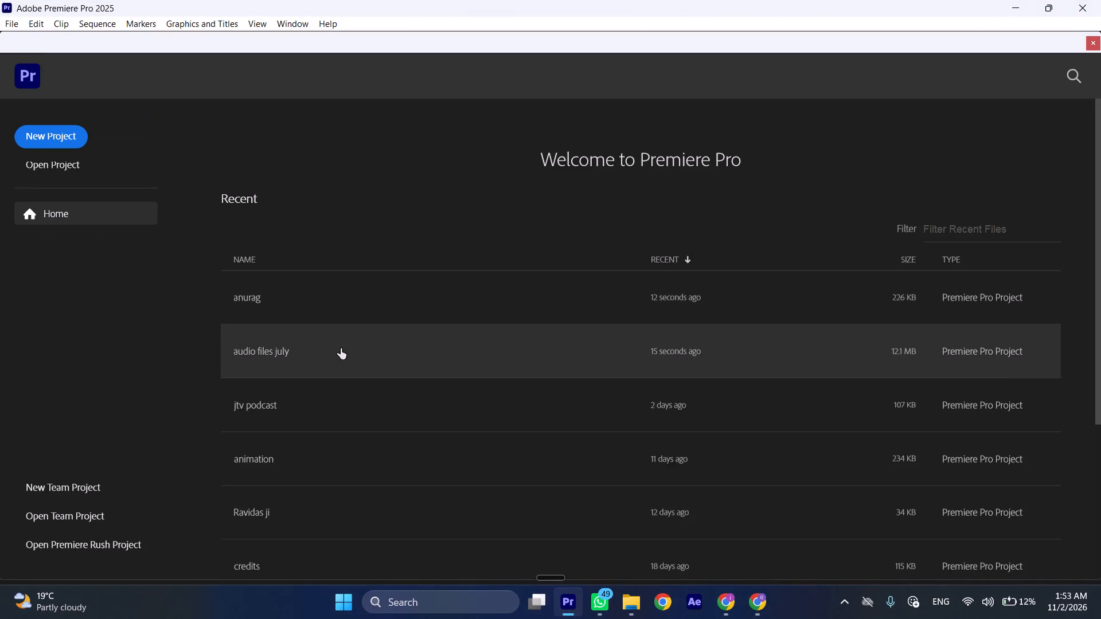
Reopen the audio files july project from the recent projects.
click(339, 351)
click(340, 351)
click(341, 351)
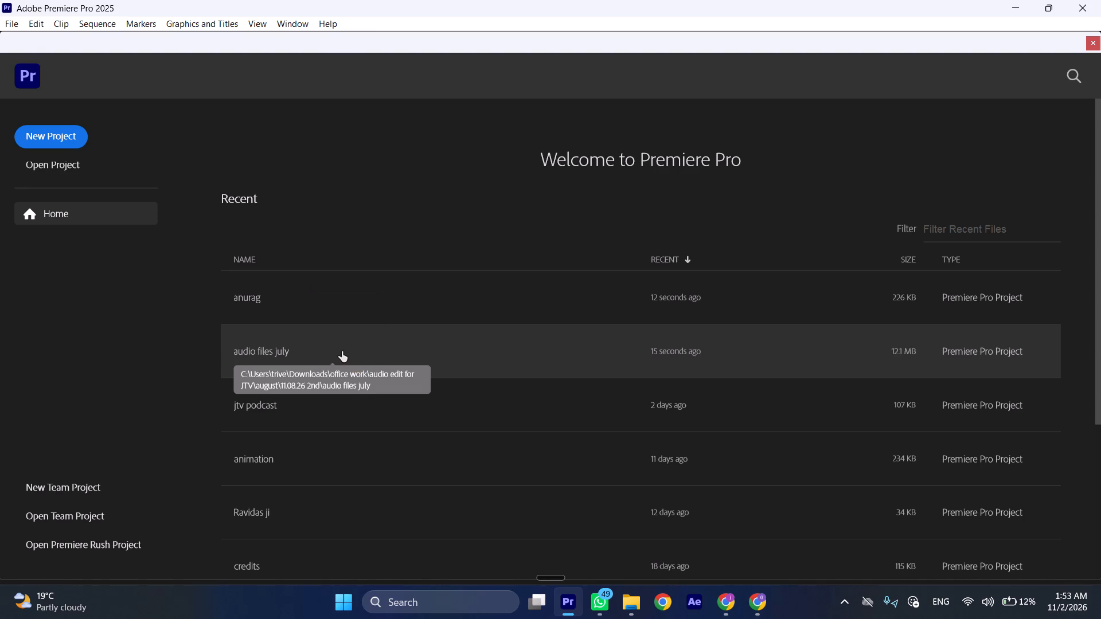
click(344, 350)
click(362, 342)
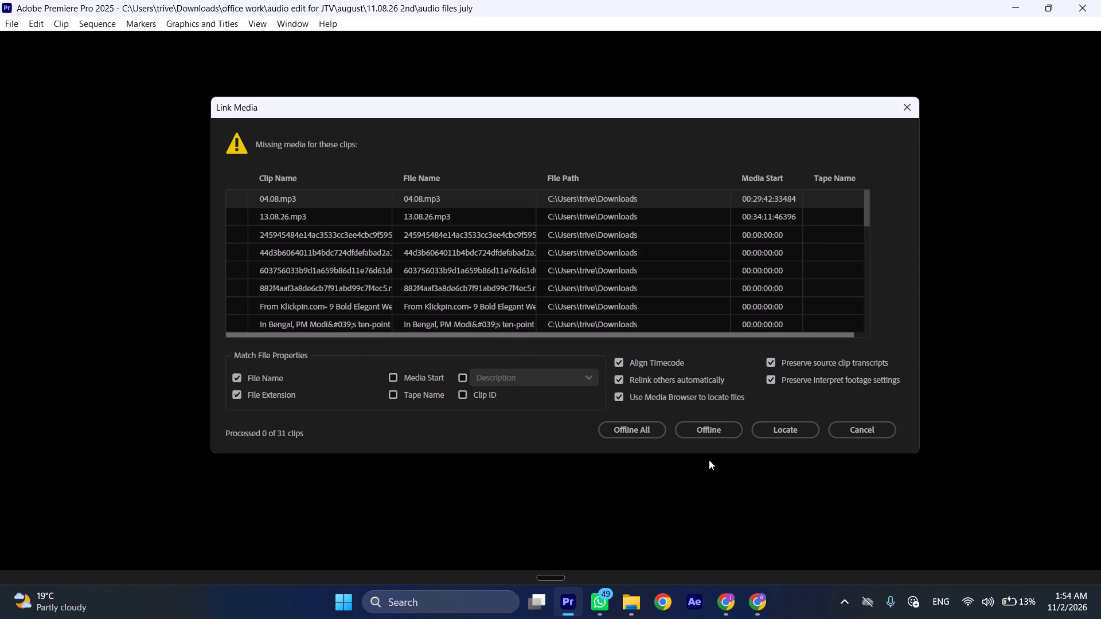
Dismiss the Link Media dialog without relinking the missing clips.
click(839, 429)
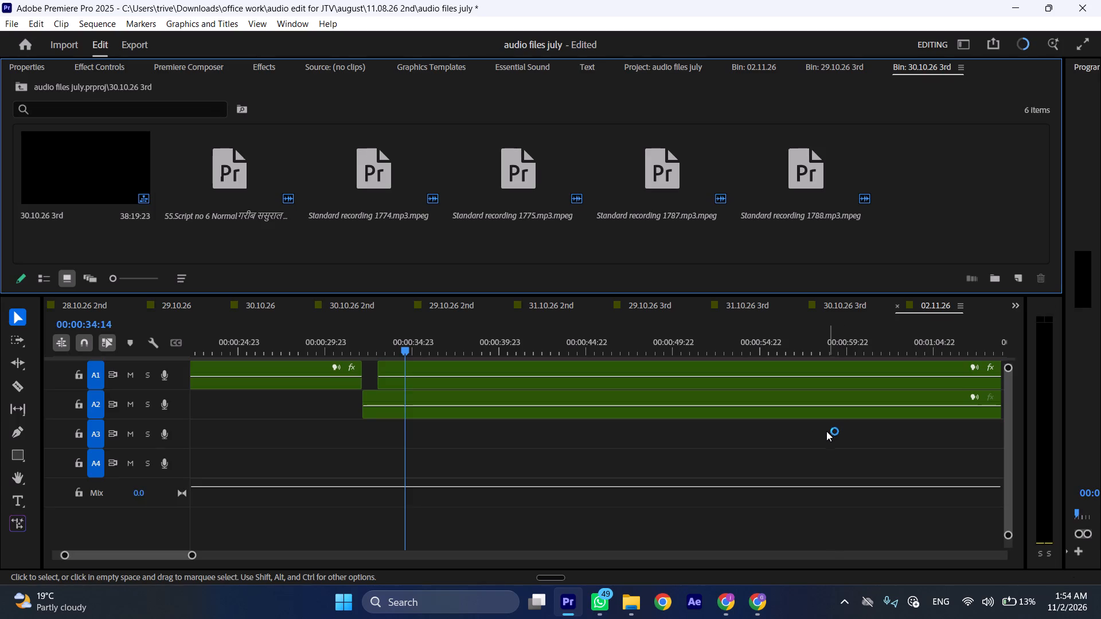
Play from about 00:00:30 and move the A1 recording after the gap about 21:14 later on its track.
scroll(512, 422, up, 4)
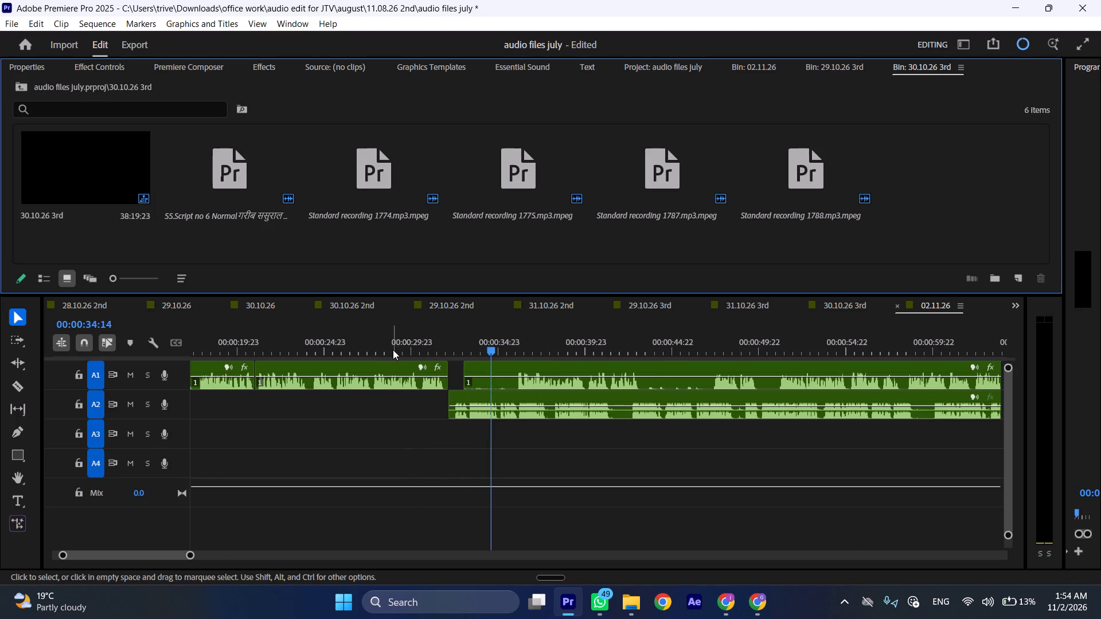
click(415, 332)
key(space)
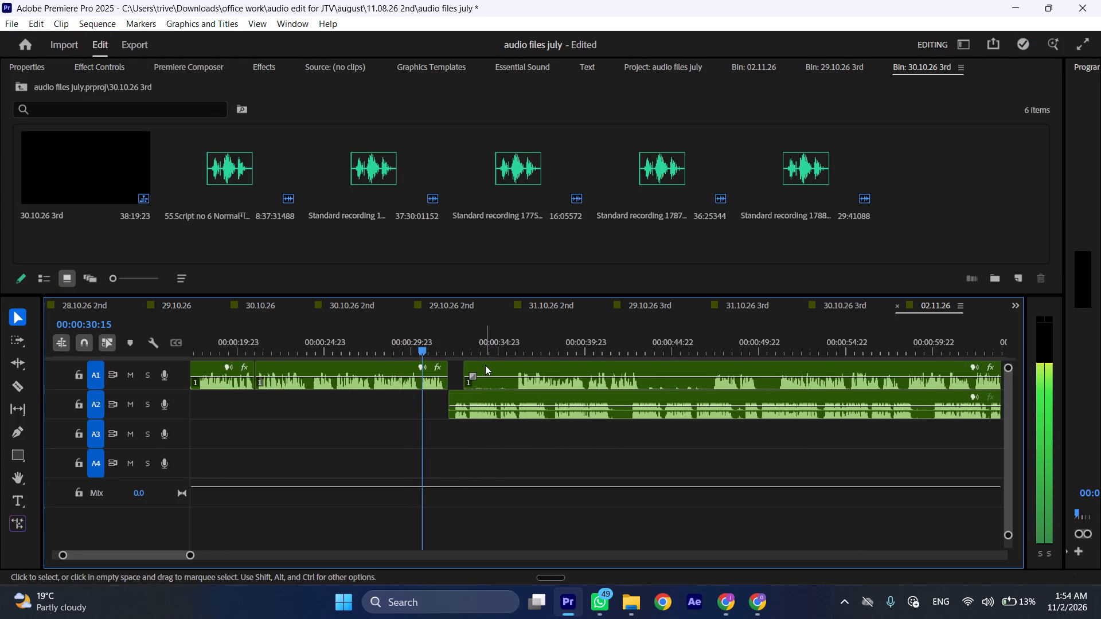
drag(488, 366, 864, 370)
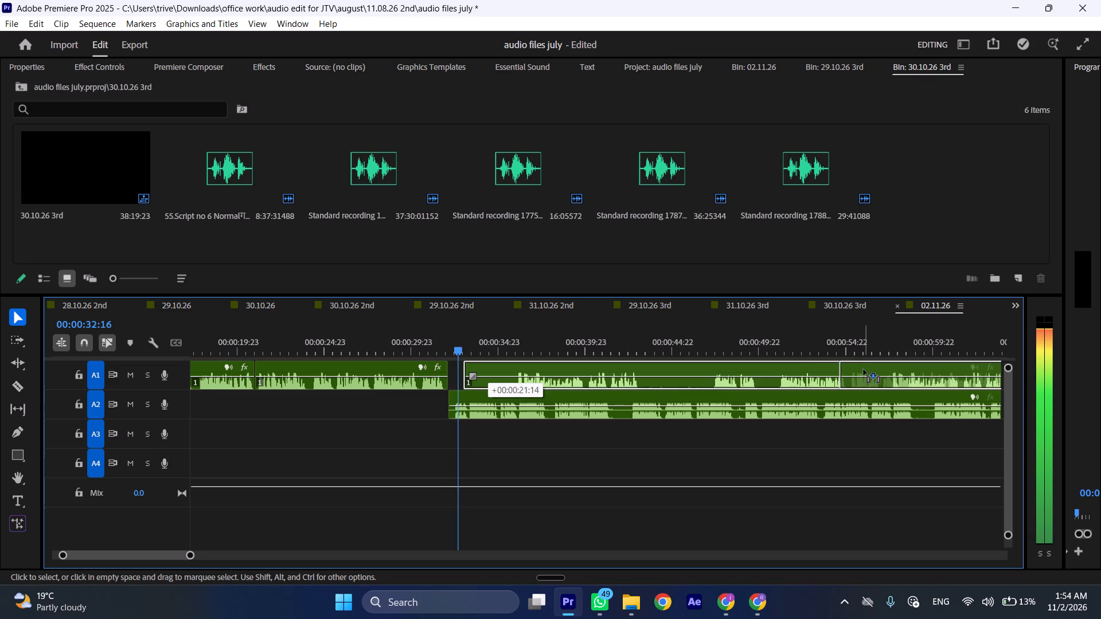
Trim about 00:00:02:18 off the start of the moved A1 recording.
drag(834, 362, 883, 368)
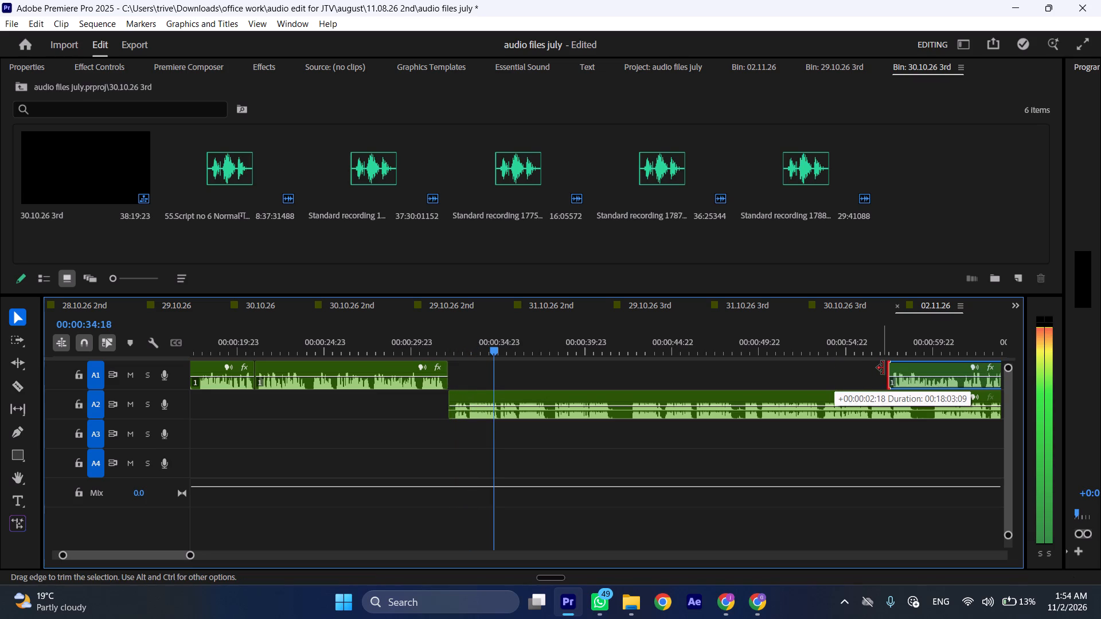
drag(883, 368, 884, 368)
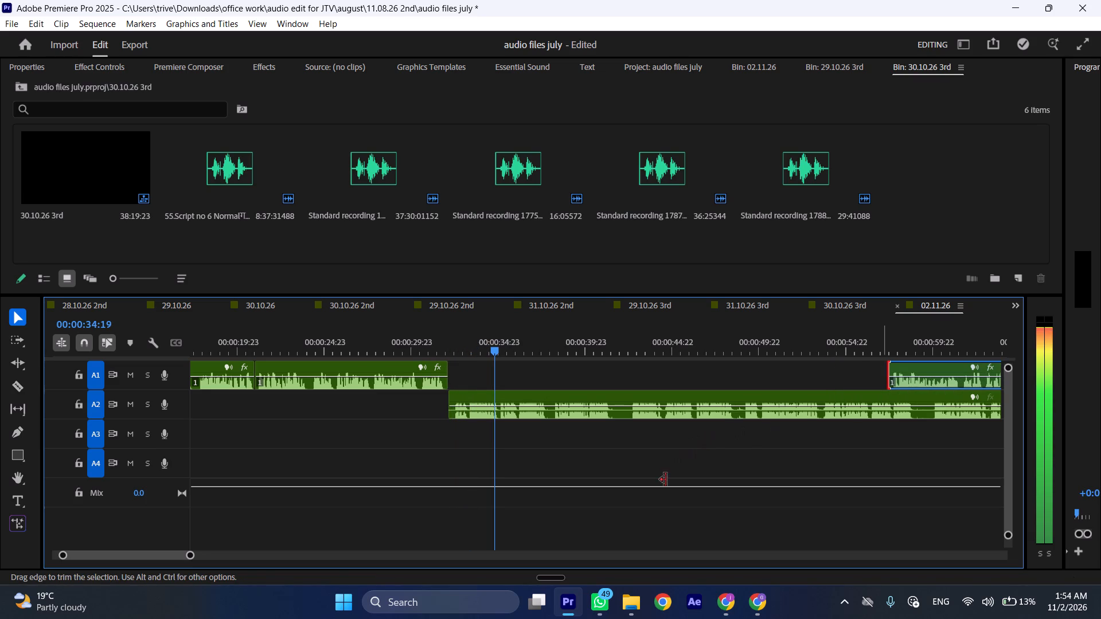
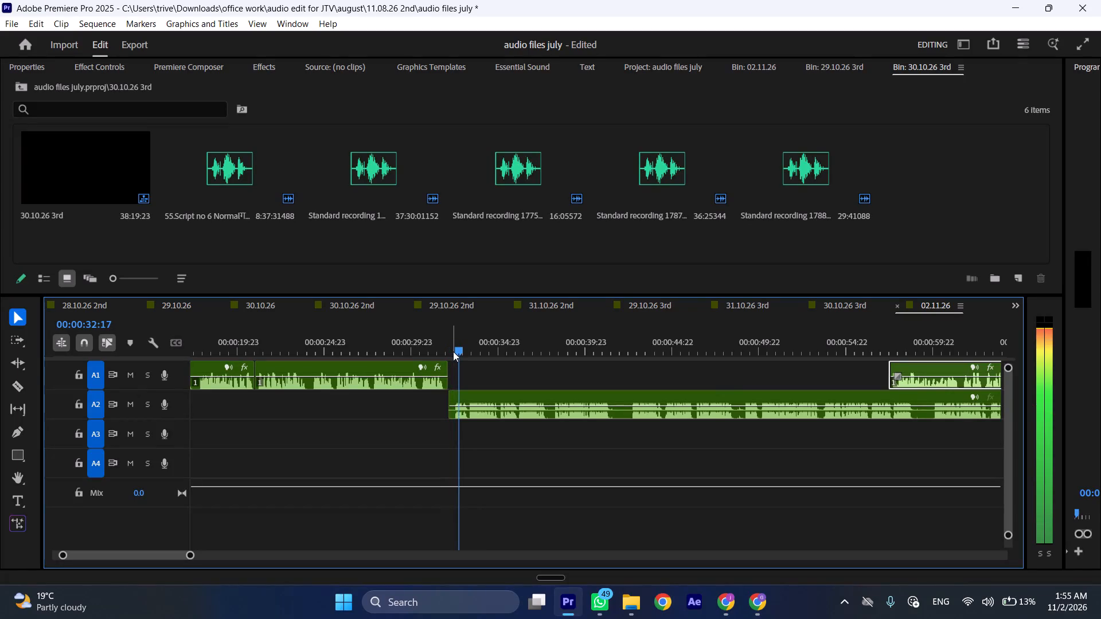
Play the 02.11.26 sequence from about 00:00:32 to check the opening of the A2 recording.
click(453, 351)
key(space)
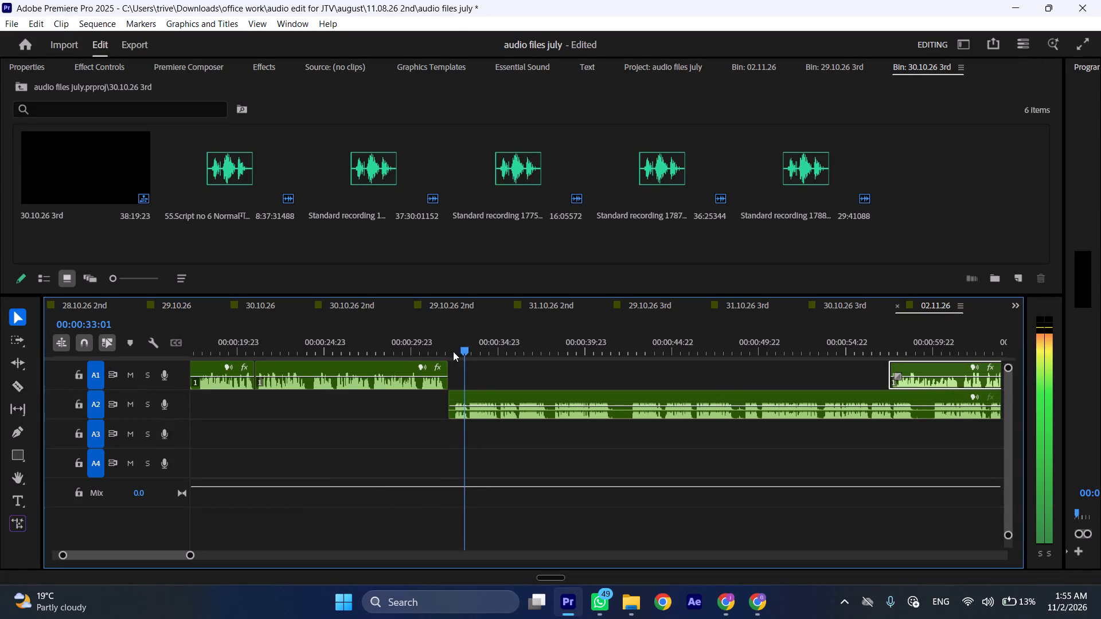
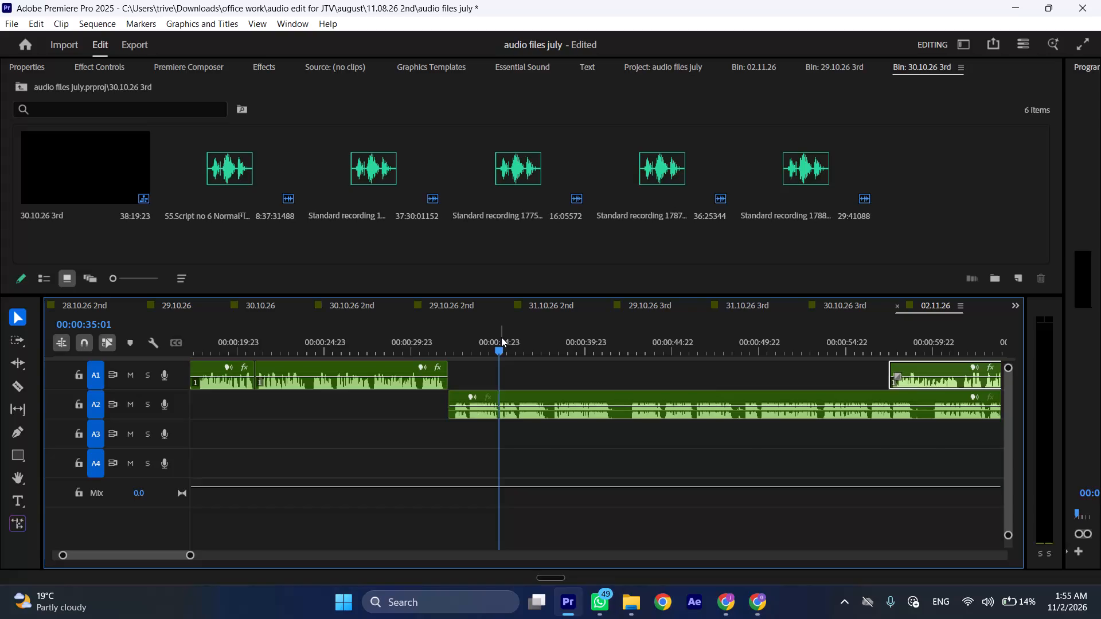
Cut the roughly 3-second section after 00:00:35:01 out of the A2 recording and close the gap across the tracks.
drag(544, 338, 555, 339)
click(579, 406)
key(shift+c)
key(ctrl+shift+d)
Play on from the edit and split the A2 recording at 00:00:38:14.
key(space)
text(l)
key(space)
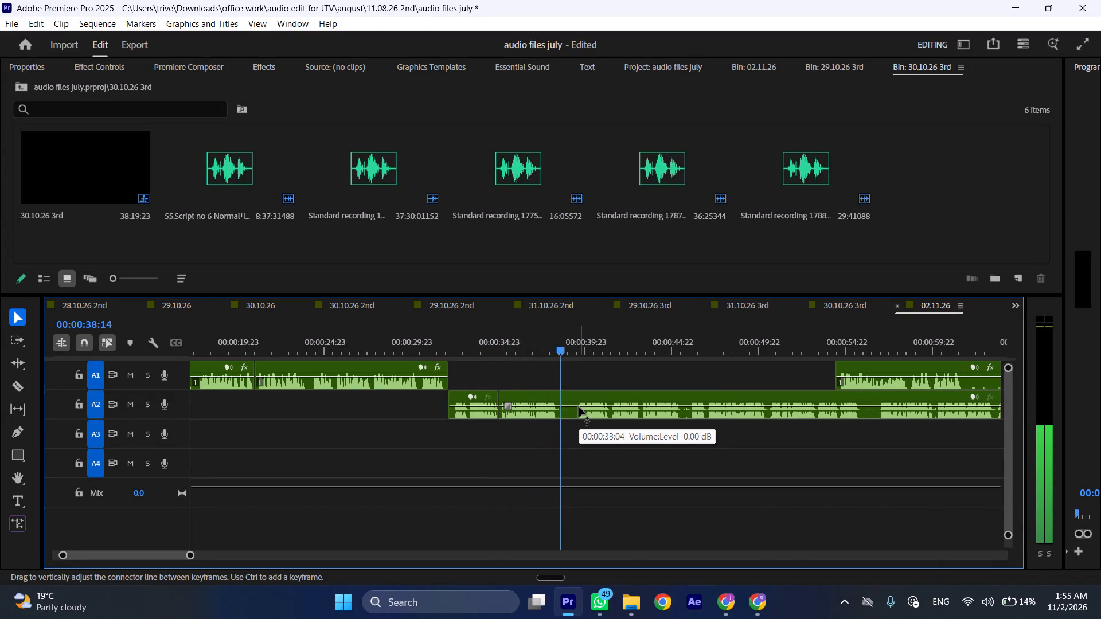
text(C)
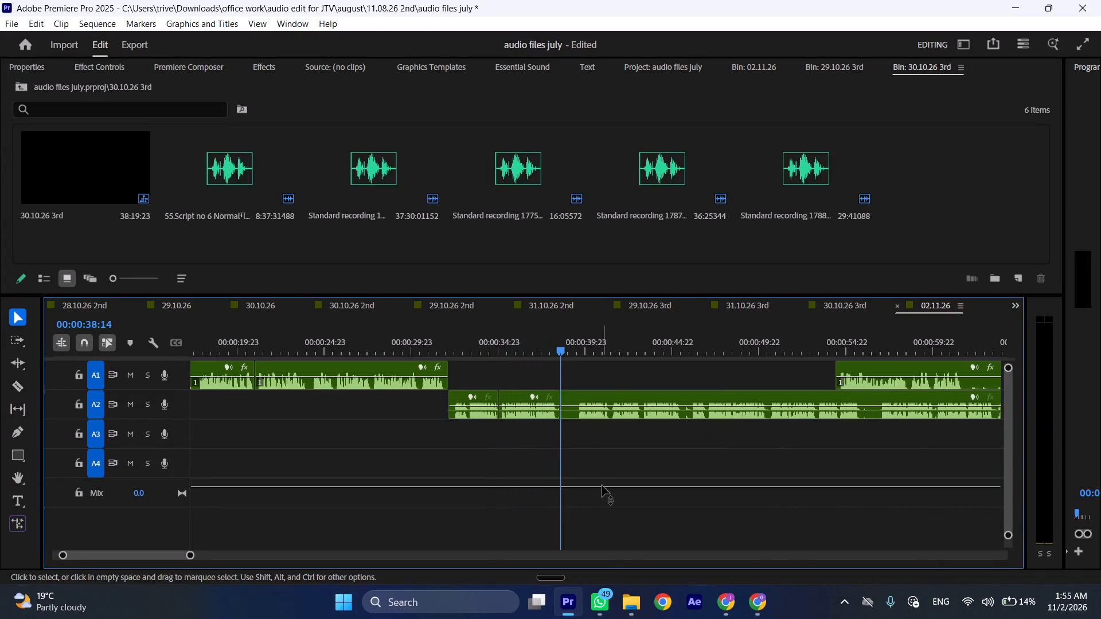
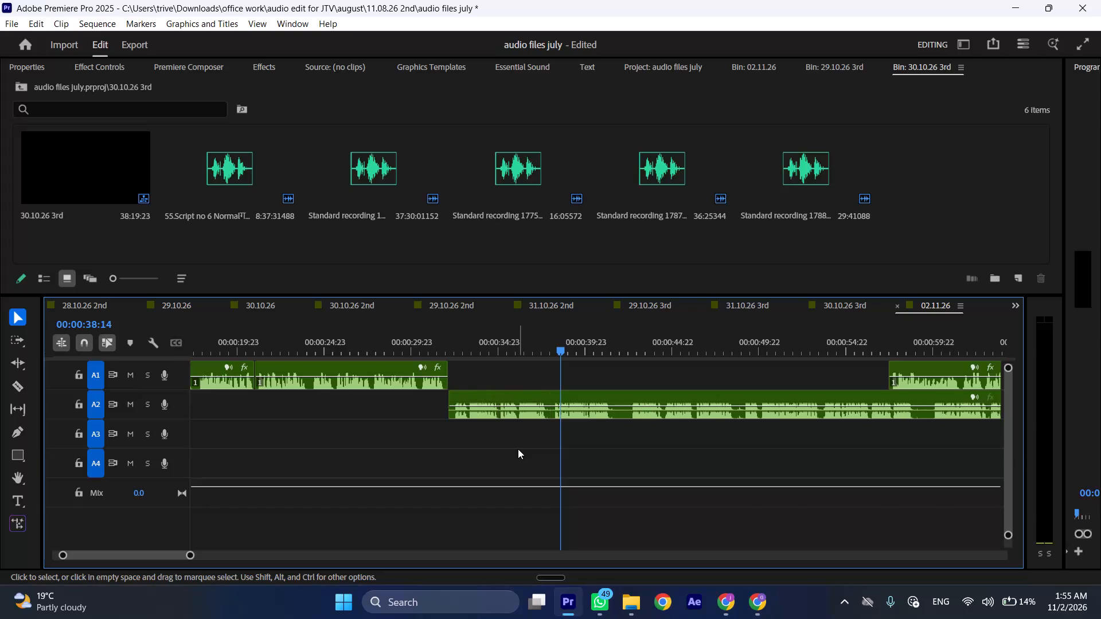
Move the A2 recording about 20 seconds later in the sequence.
drag(521, 397, 879, 397)
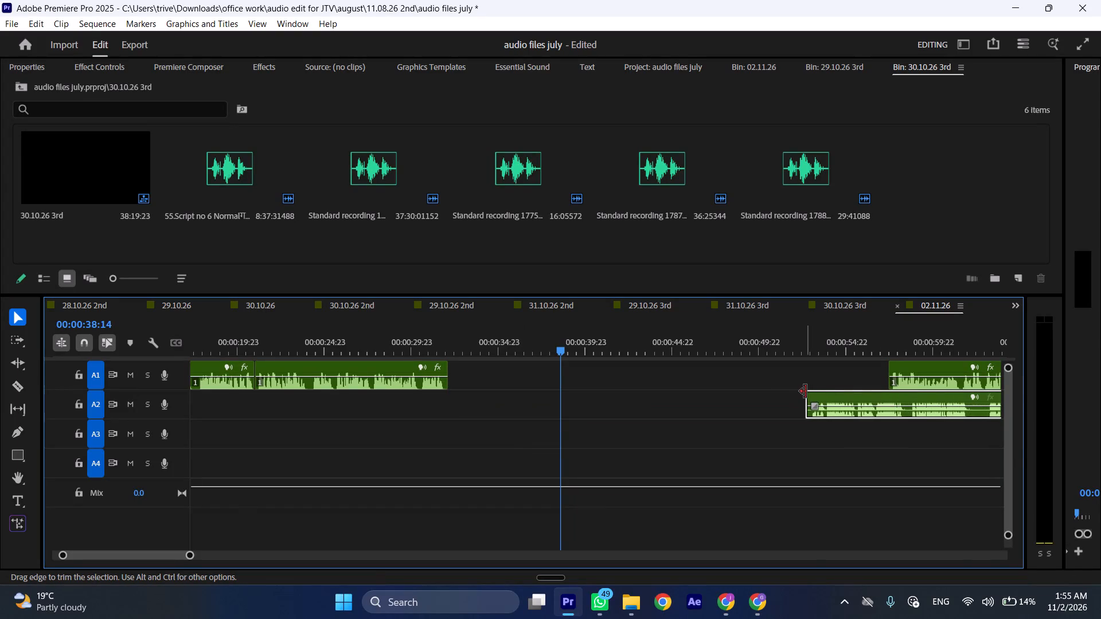
Extend the start of the moved A2 recording back to 00:00:38:14 and play the recovered audio from about 00:00:40.
drag(806, 391, 555, 419)
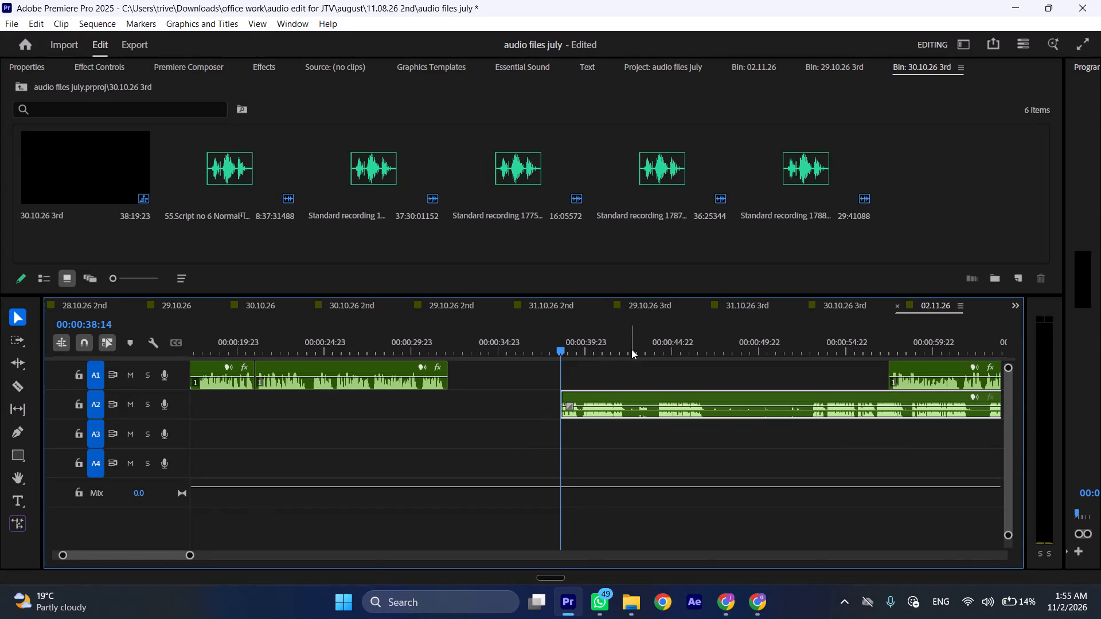
click(585, 349)
key(space)
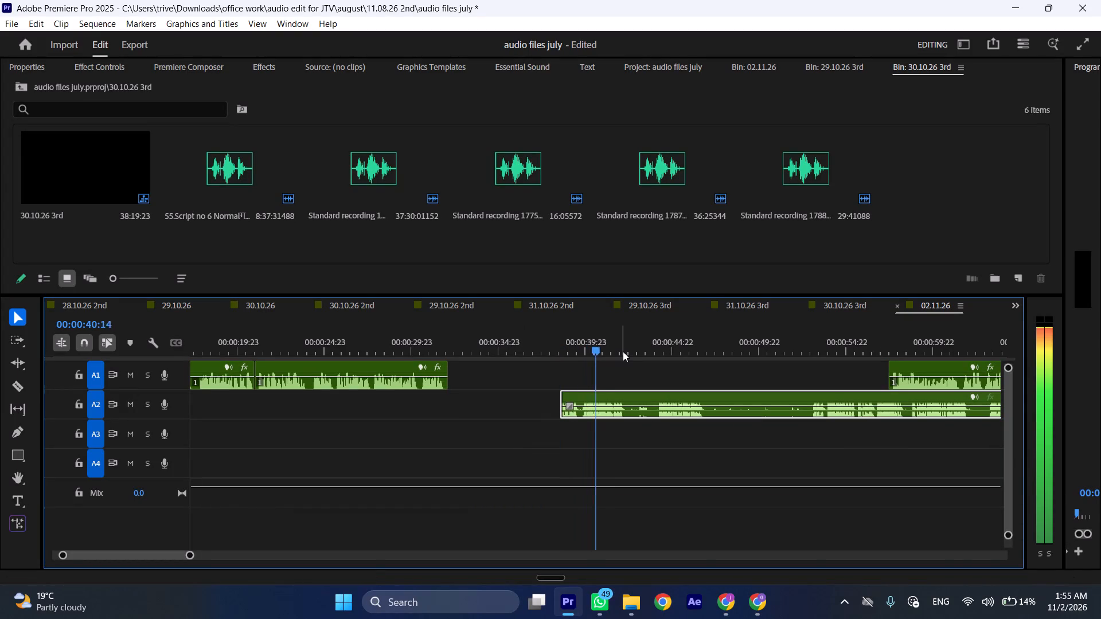
key(space)
Extend the A2 recording's start further back to about 00:00:35 and play its opening from 00:00:36:22.
drag(556, 402, 453, 419)
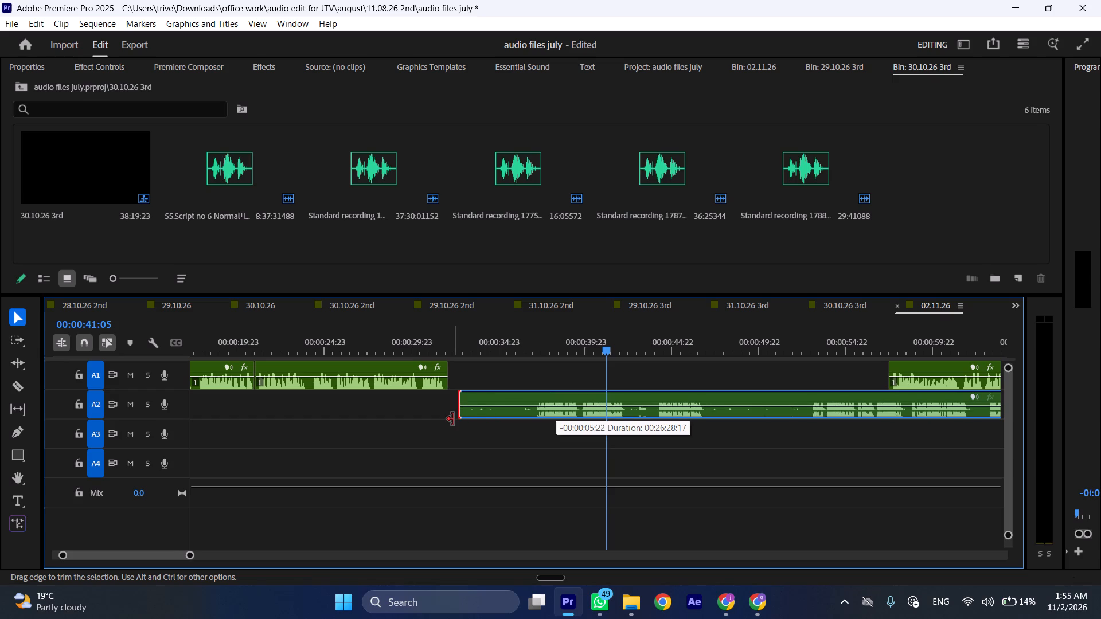
drag(453, 419, 455, 420)
click(540, 339)
drag(539, 340, 534, 342)
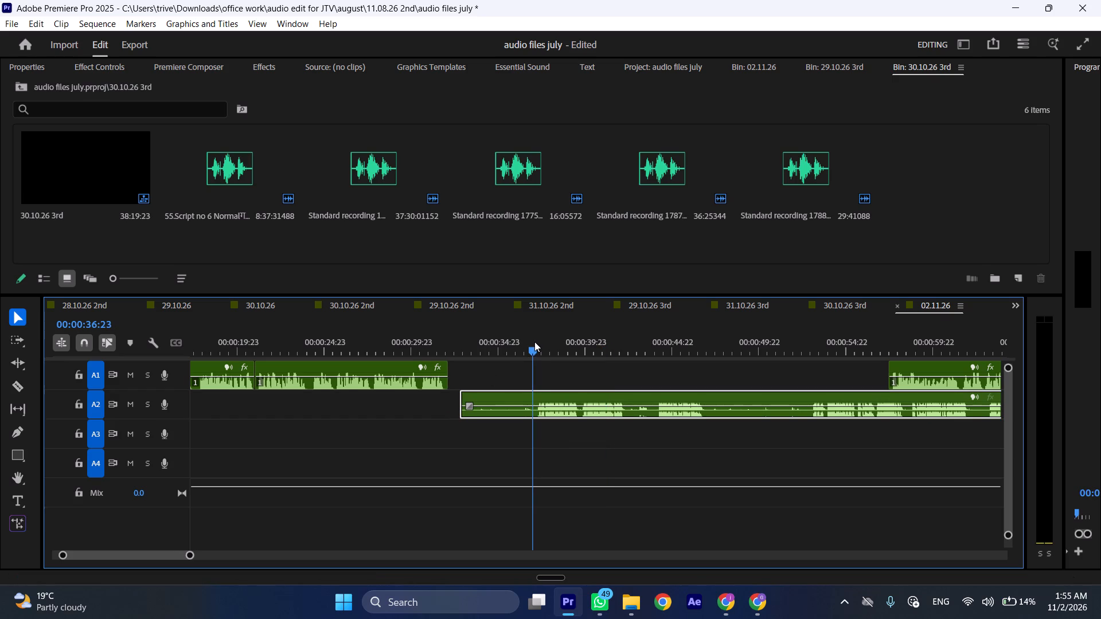
drag(534, 342, 534, 342)
drag(458, 399, 381, 434)
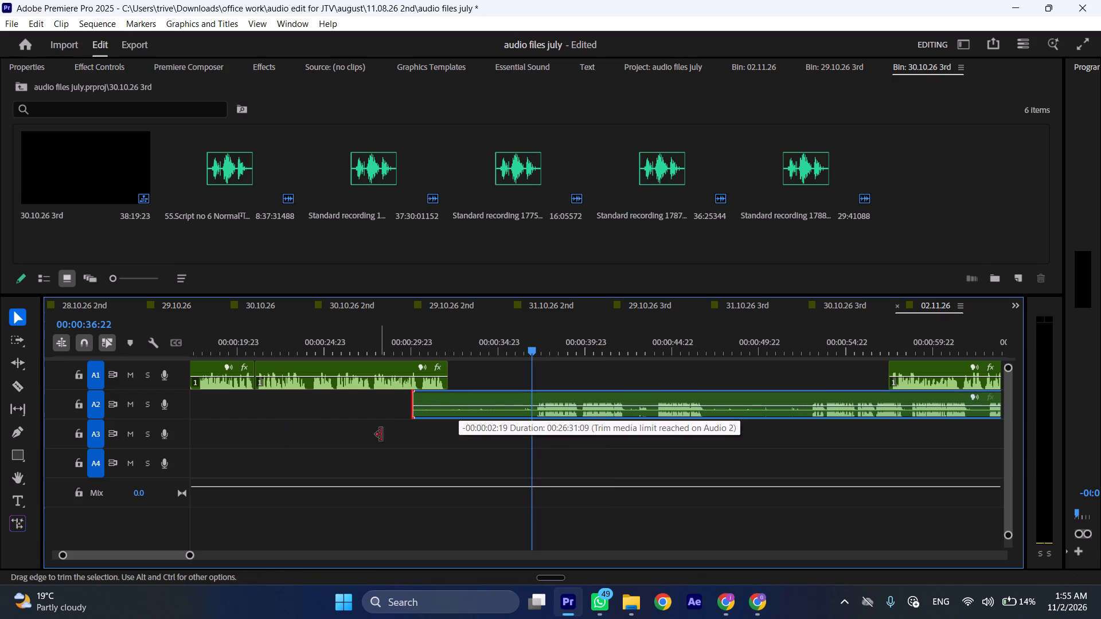
drag(381, 434, 496, 415)
key(space)
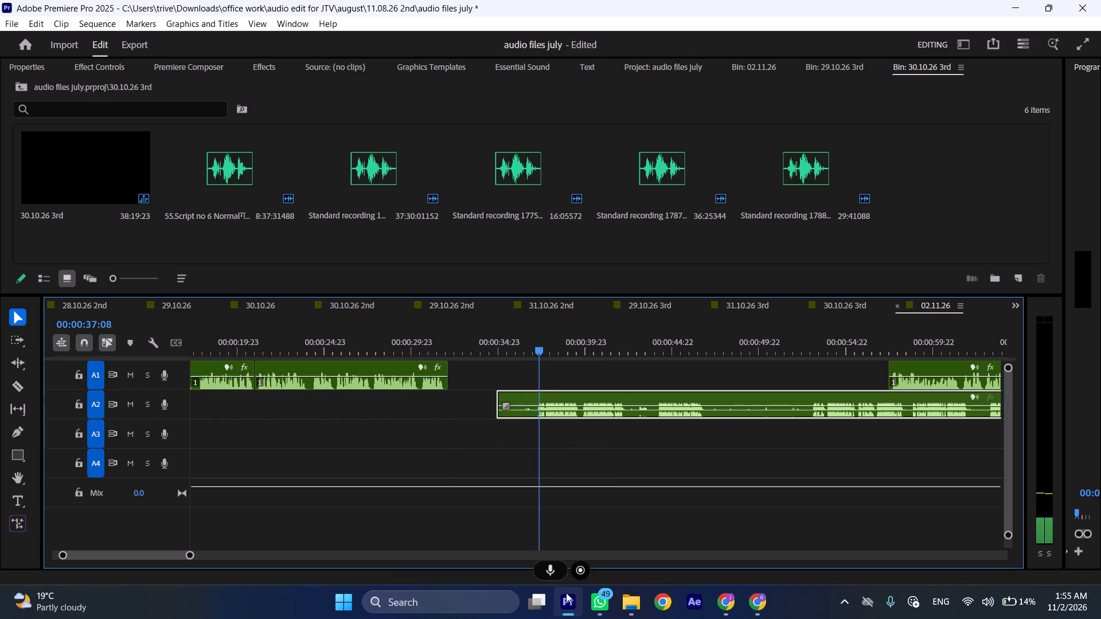
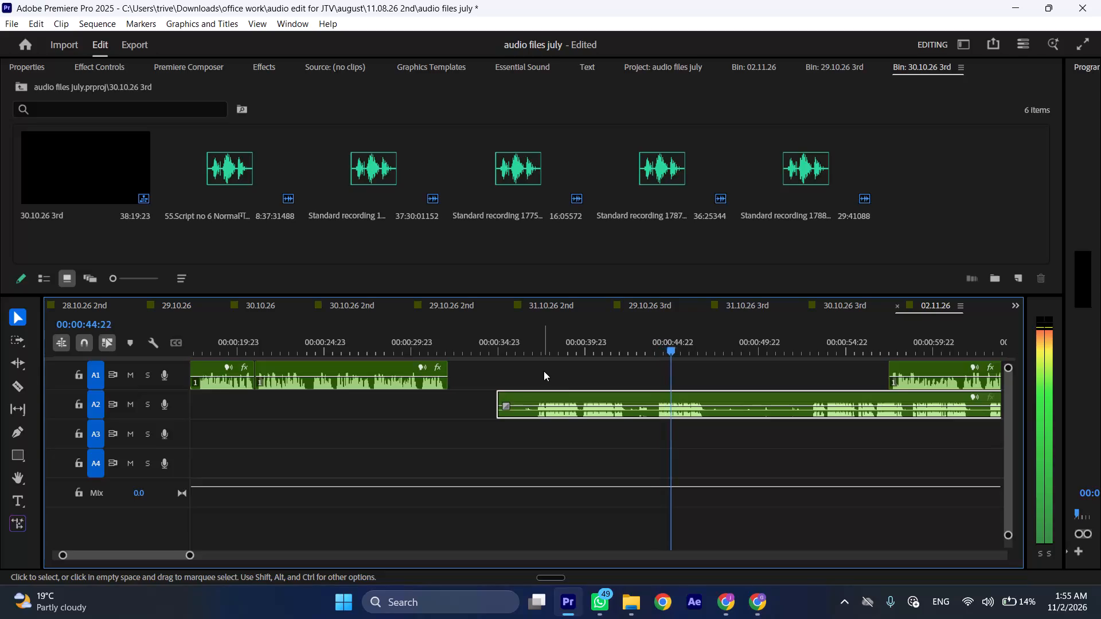
Split the A2 recording at 00:00:37:02 and ripple-delete the short piece before the cut.
click(536, 348)
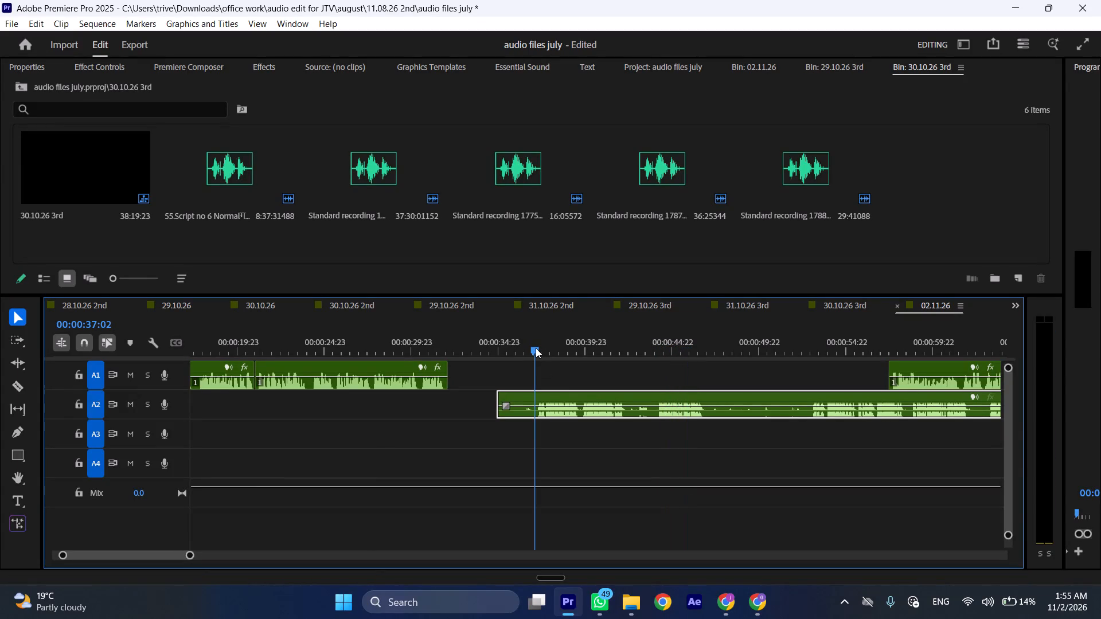
key(shift+c)
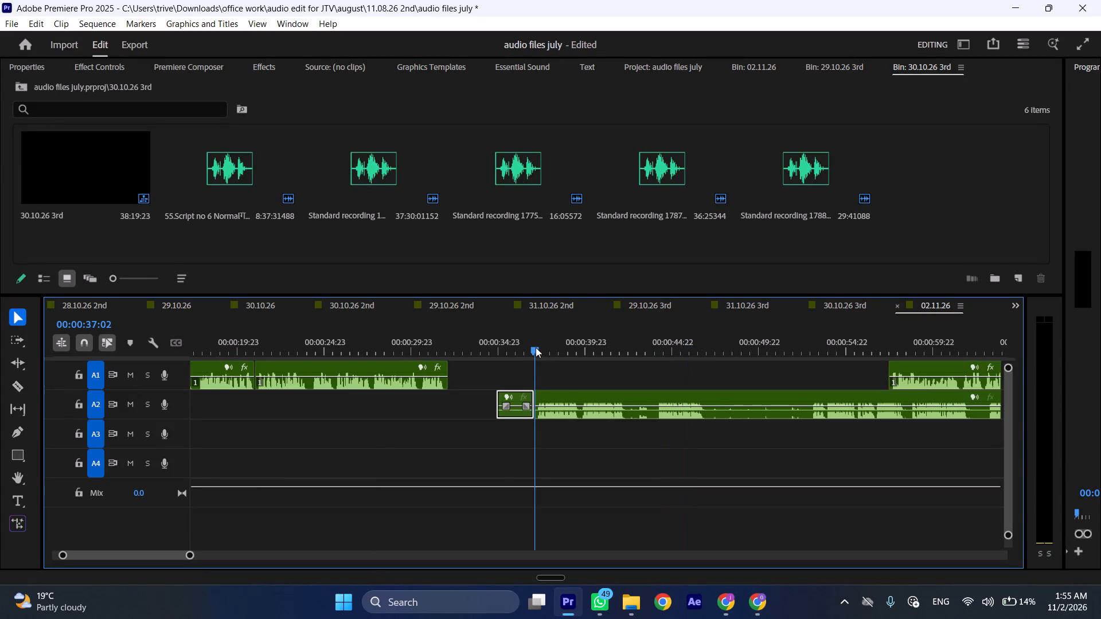
key(ctrl+shift+d)
Play A2's opening, split it at 00:00:40:05, and move the piece before the cut back against the end of the first A1 recordings.
key(space)
drag(573, 345, 588, 345)
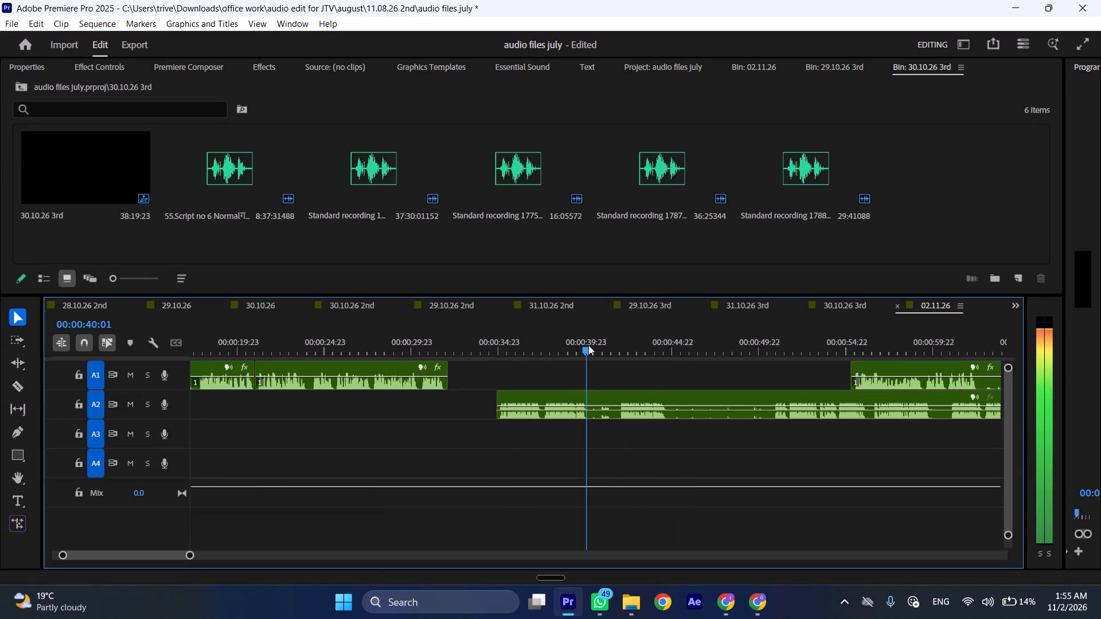
drag(588, 345, 591, 345)
key(shift+c)
drag(519, 393, 493, 393)
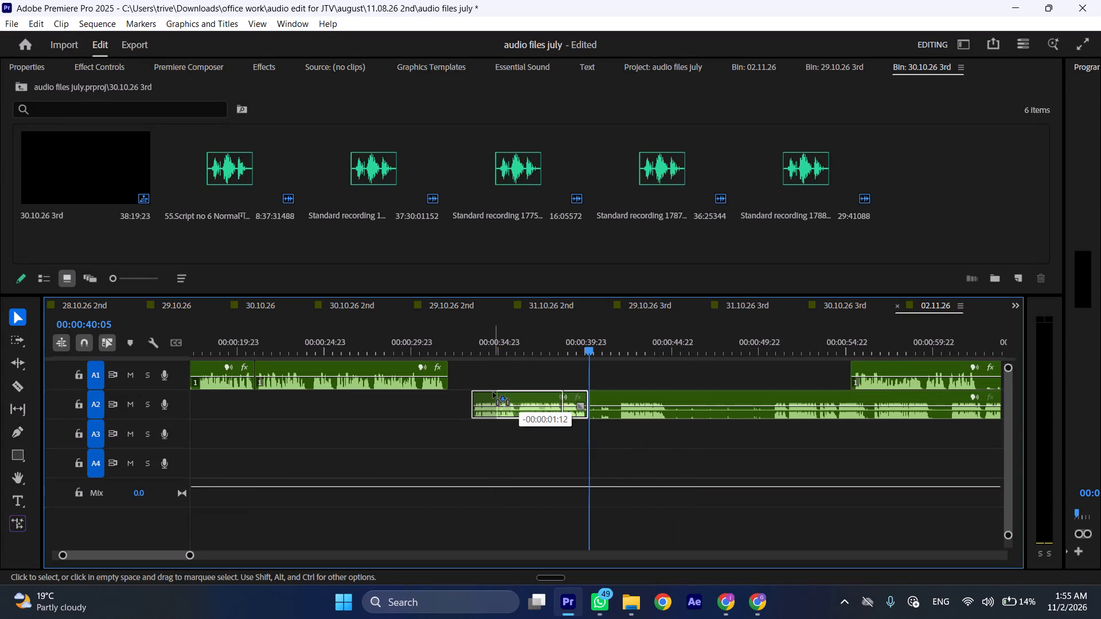
drag(493, 393, 477, 392)
Ripple-delete the A2 section from 00:00:40:05 to 00:00:50:16 and move the remaining recording 00:00:02:19 earlier against the opening piece.
click(771, 332)
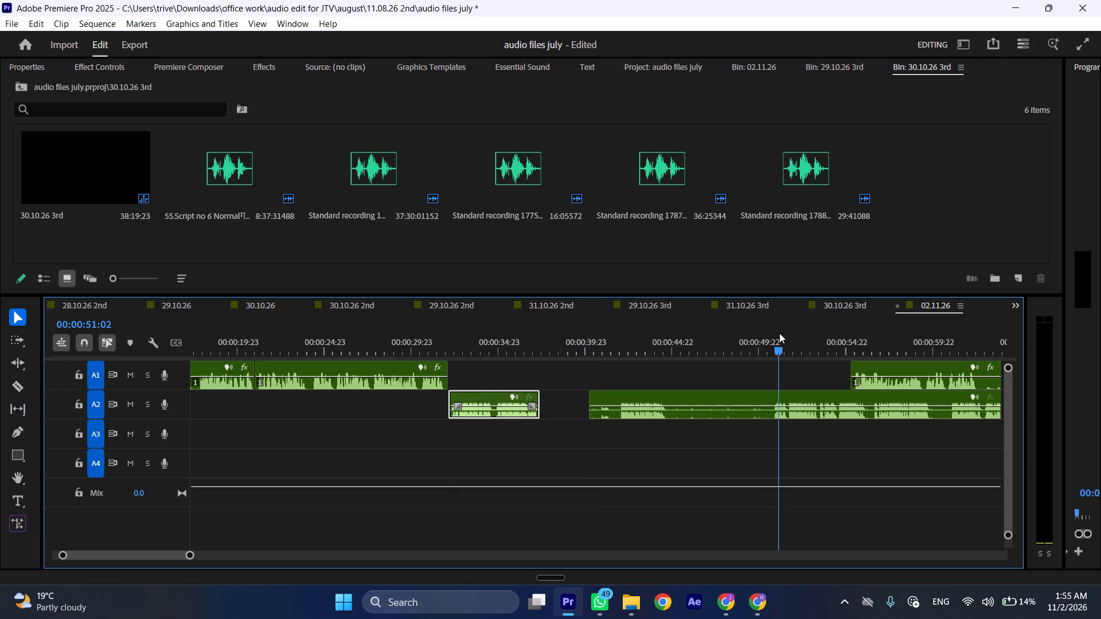
click(783, 430)
click(774, 415)
key(shift+c)
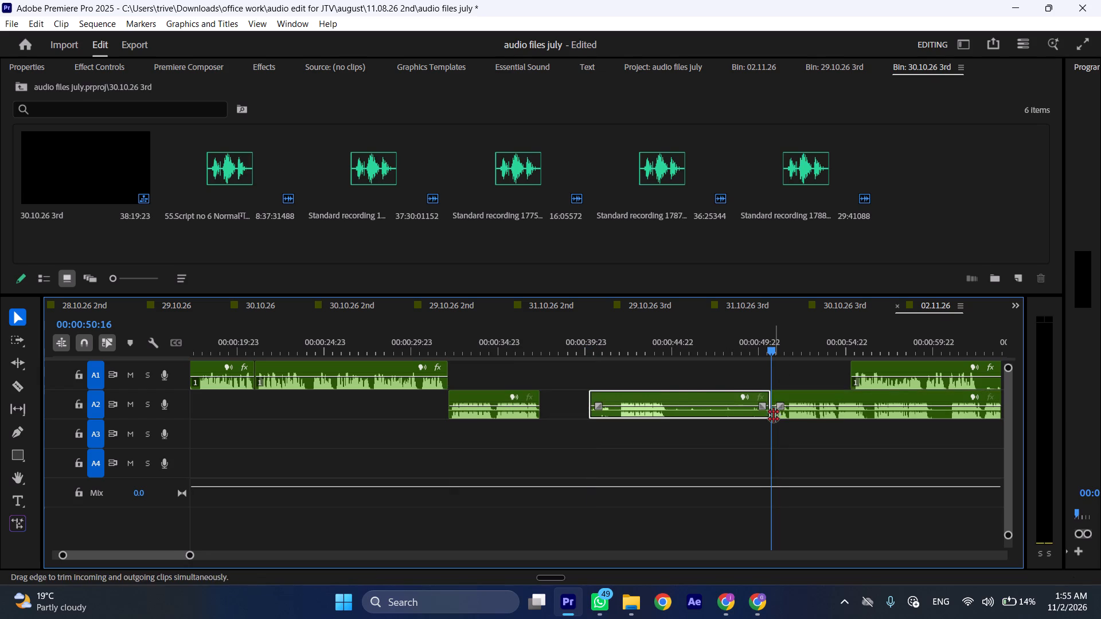
key(ctrl+shift+d)
drag(649, 397, 607, 397)
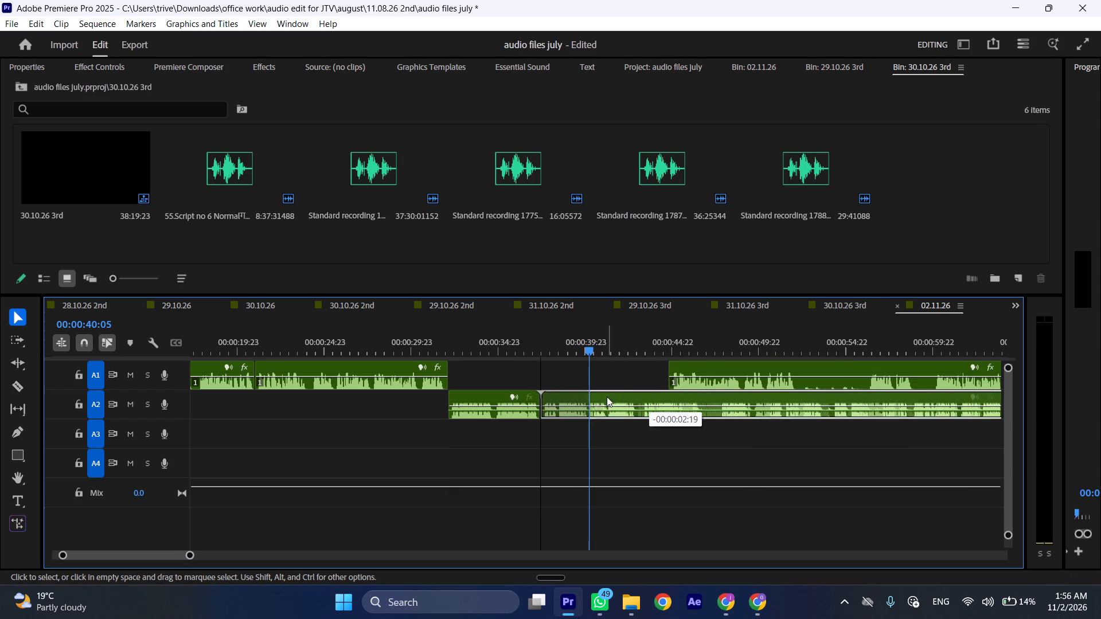
Move the A1 recording that follows the gap about 00:00:10:21 later in the sequence.
drag(709, 359, 829, 363)
drag(720, 363, 908, 366)
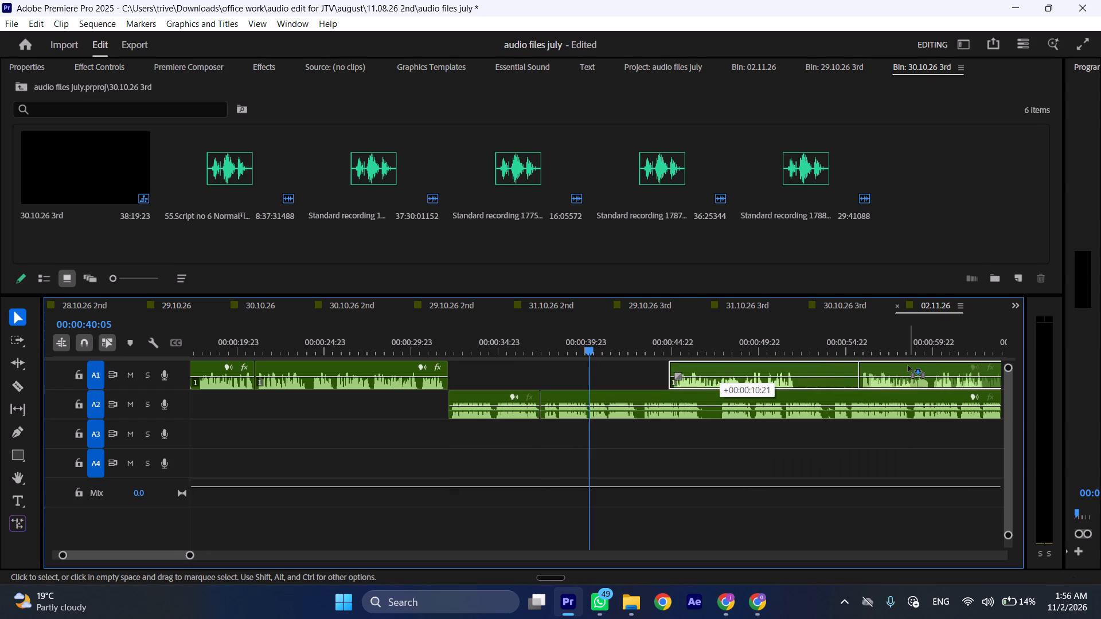
drag(908, 366, 908, 366)
Play A2 across the new join and ripple-delete its section from about 00:00:40:03 to 00:00:43:05.
click(521, 336)
key(space)
text(l)
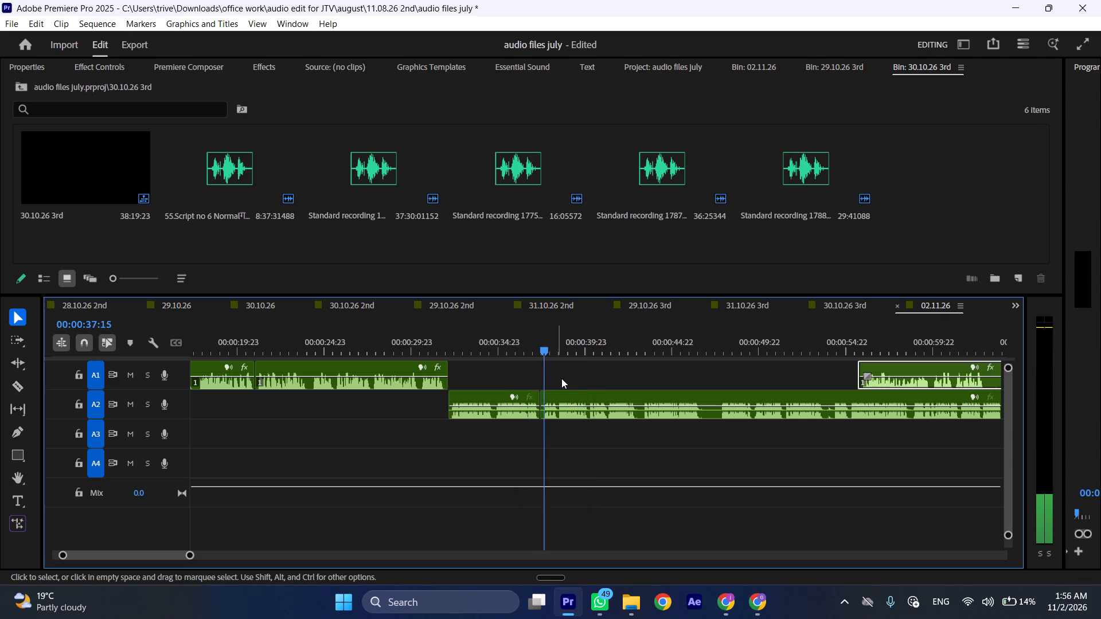
scroll(563, 379, down, 6)
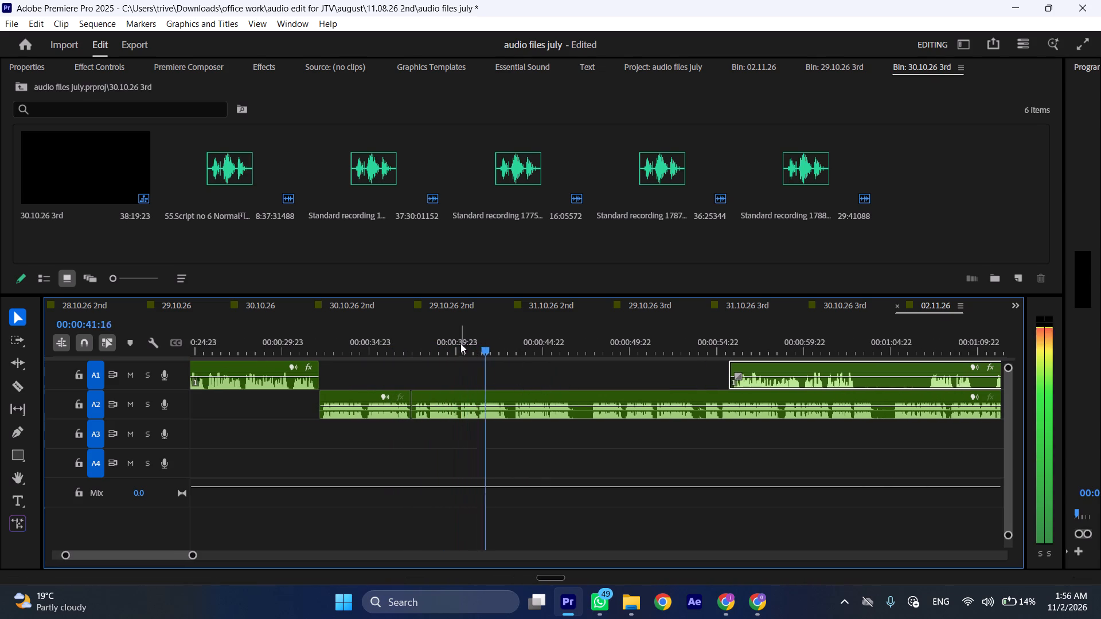
drag(460, 343, 514, 342)
key(shift+c)
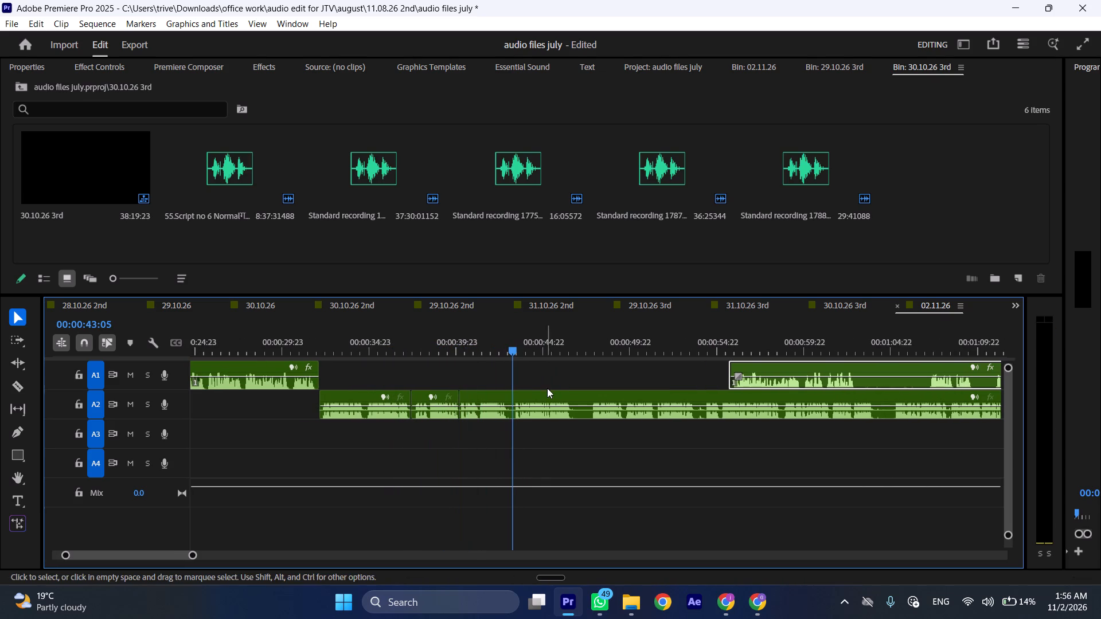
click(547, 388)
click(548, 407)
key(shift+c)
key(ctrl+shift+d)
Play A2 onward from the latest join and split the recording at 00:00:43:16.
key(space)
text(l)
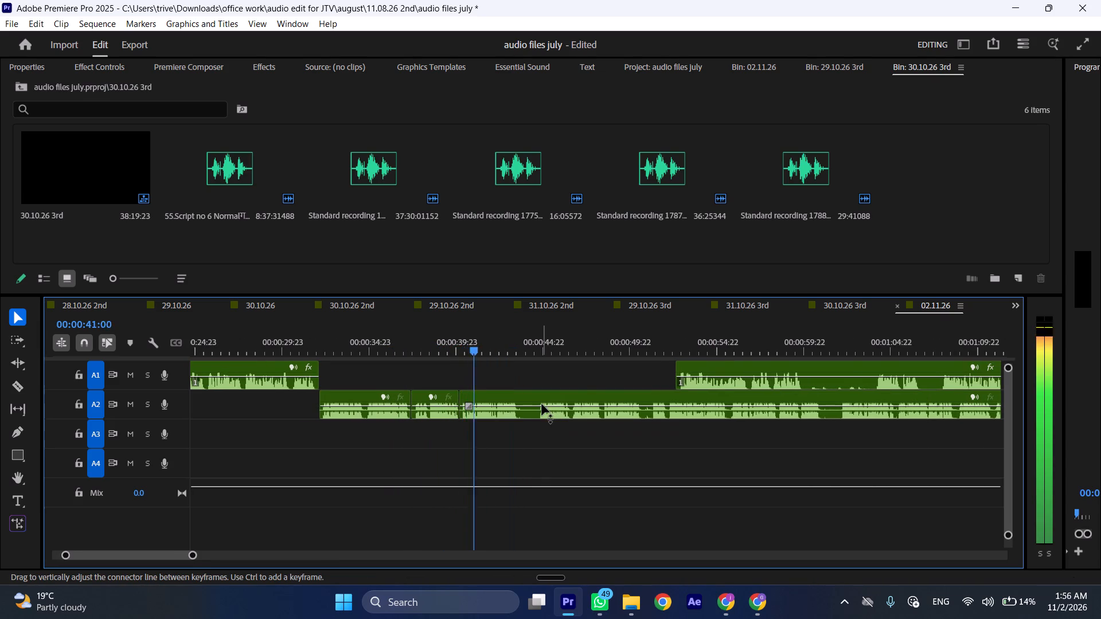
scroll(542, 404, down, 6)
key(space)
key(shift+c)
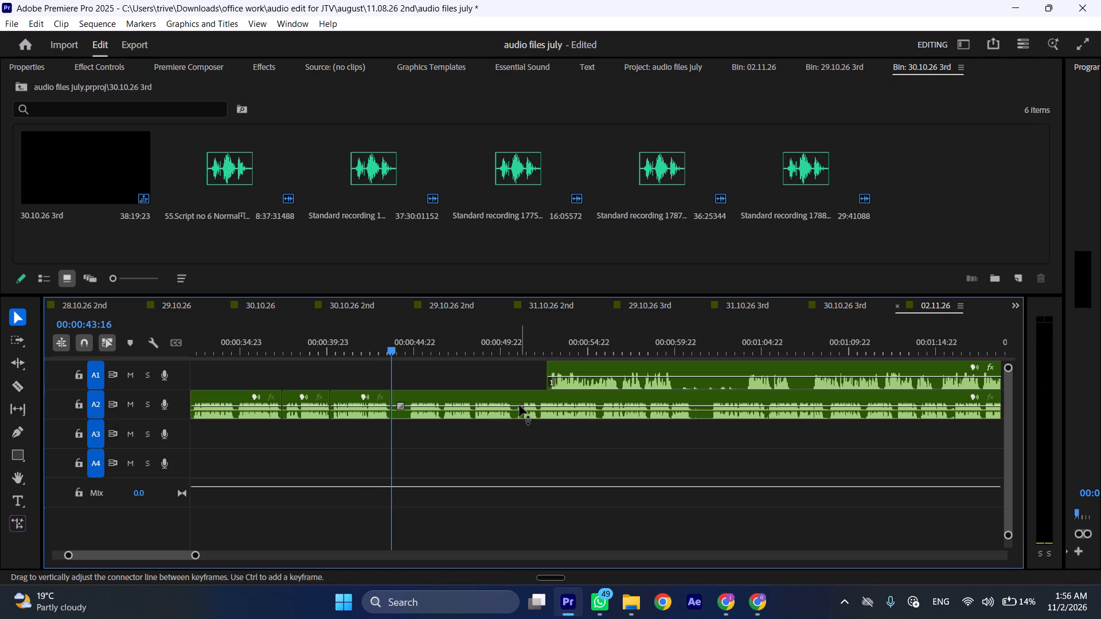
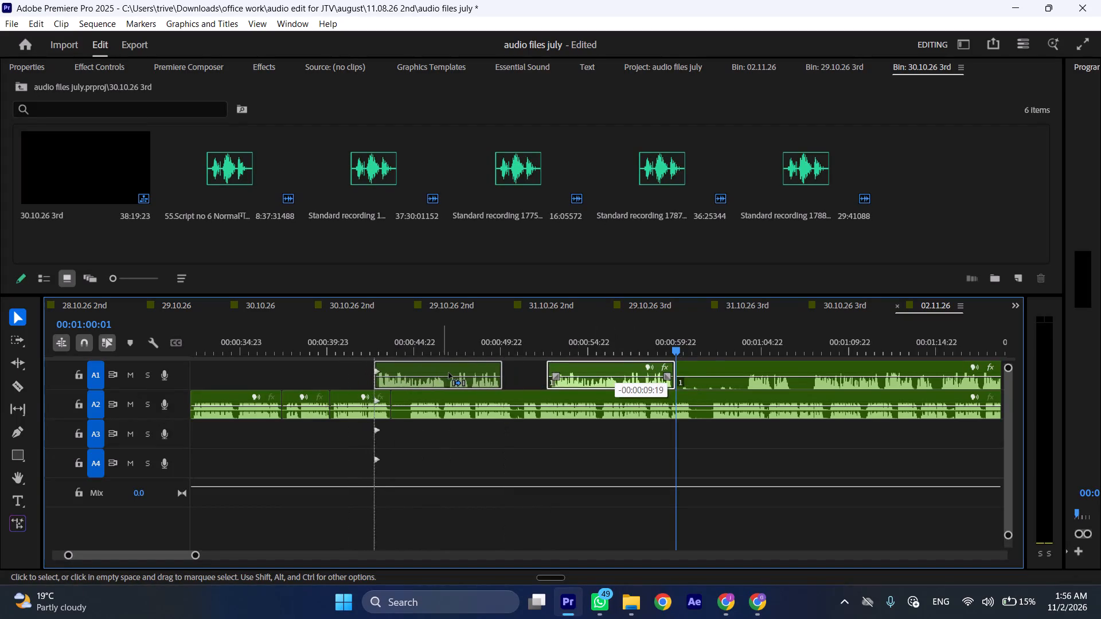
Position the A2 recording that follows the gap so it starts where the inserted A1 piece ends.
drag(529, 399, 545, 399)
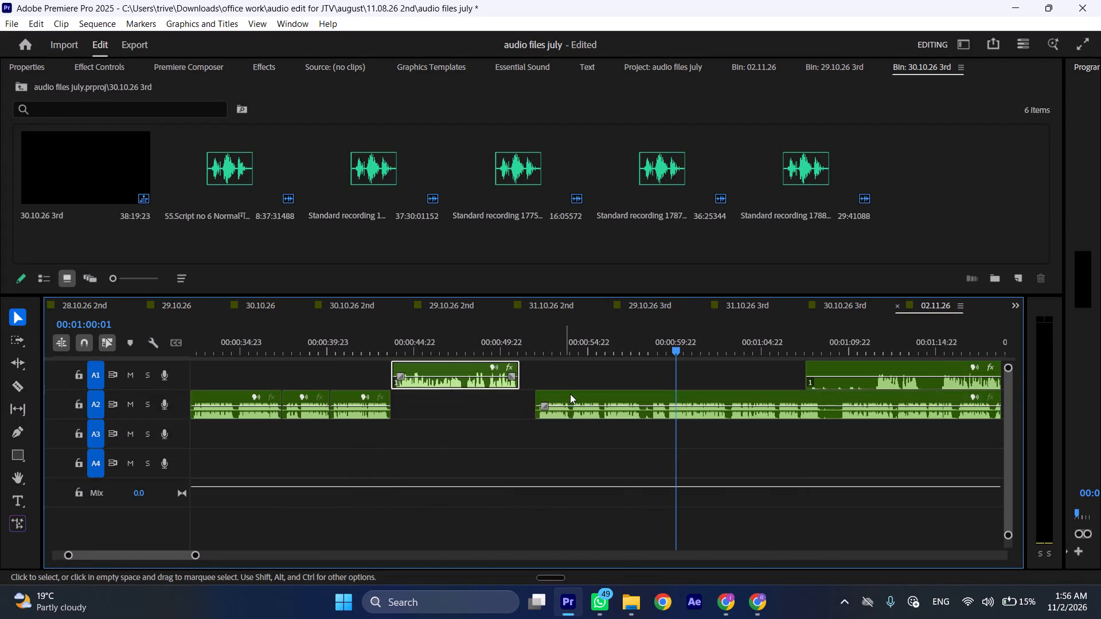
drag(571, 394, 555, 394)
Play the sequence from just before the A2 cut near 00:00:43:14 into the inserted A1 piece.
click(384, 343)
key(space)
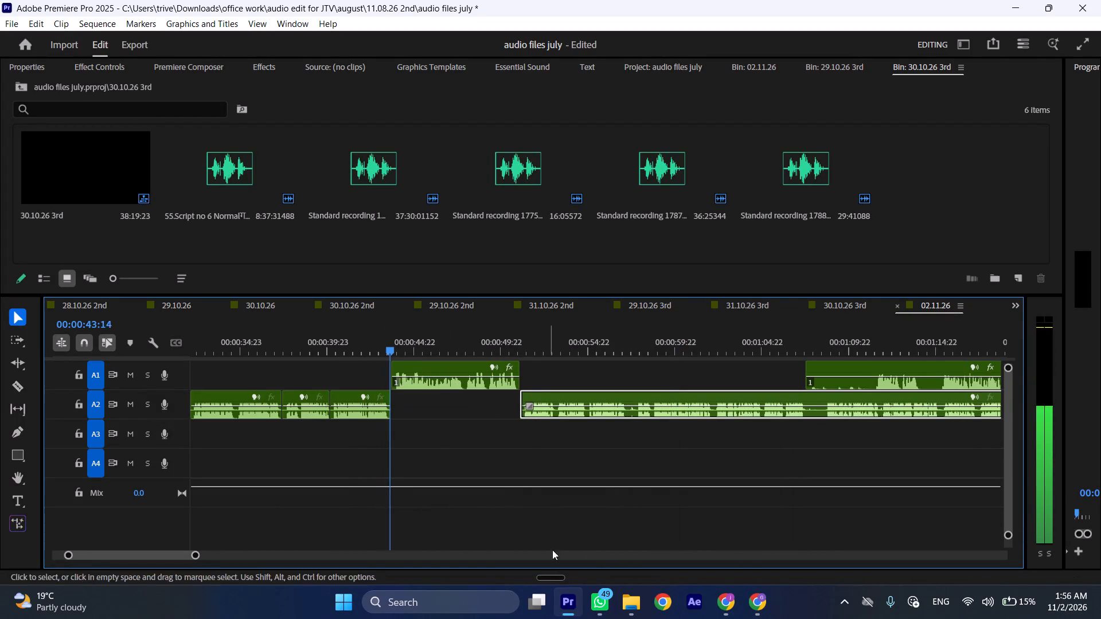
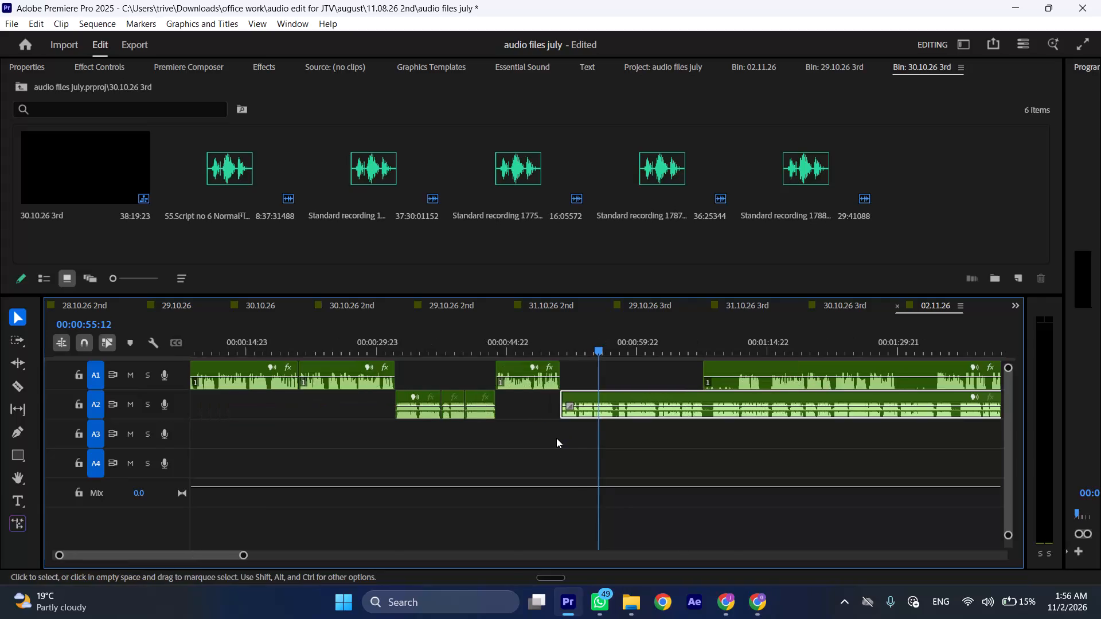
Move the A1 recording that follows the gap further along its track so it starts at about 00:01:51.
scroll(556, 438, down, 12)
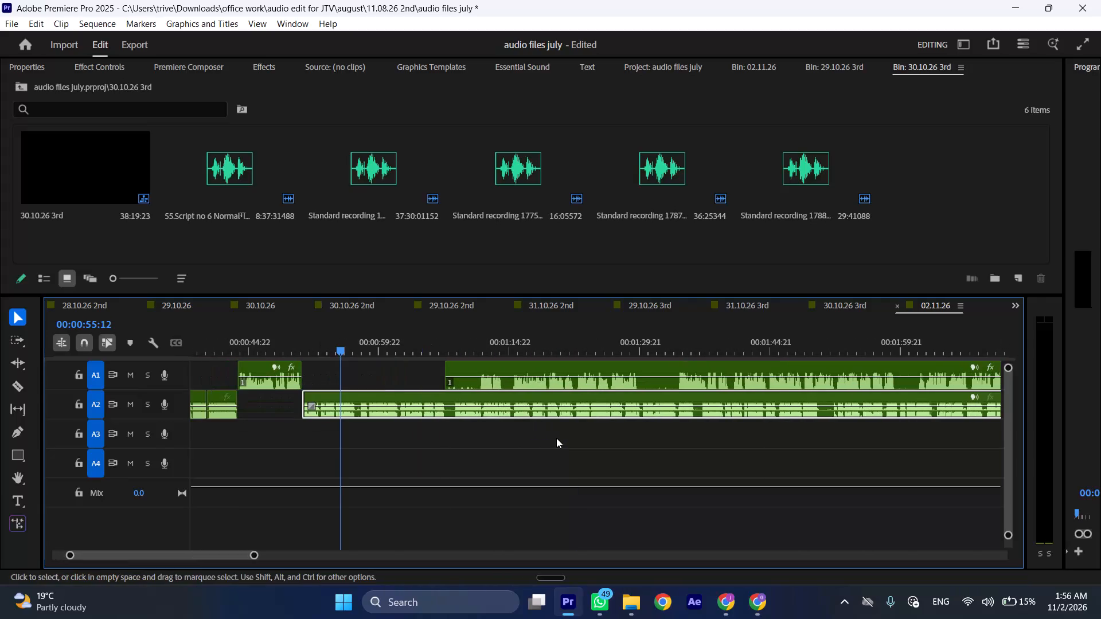
drag(452, 363, 482, 370)
drag(494, 367, 847, 367)
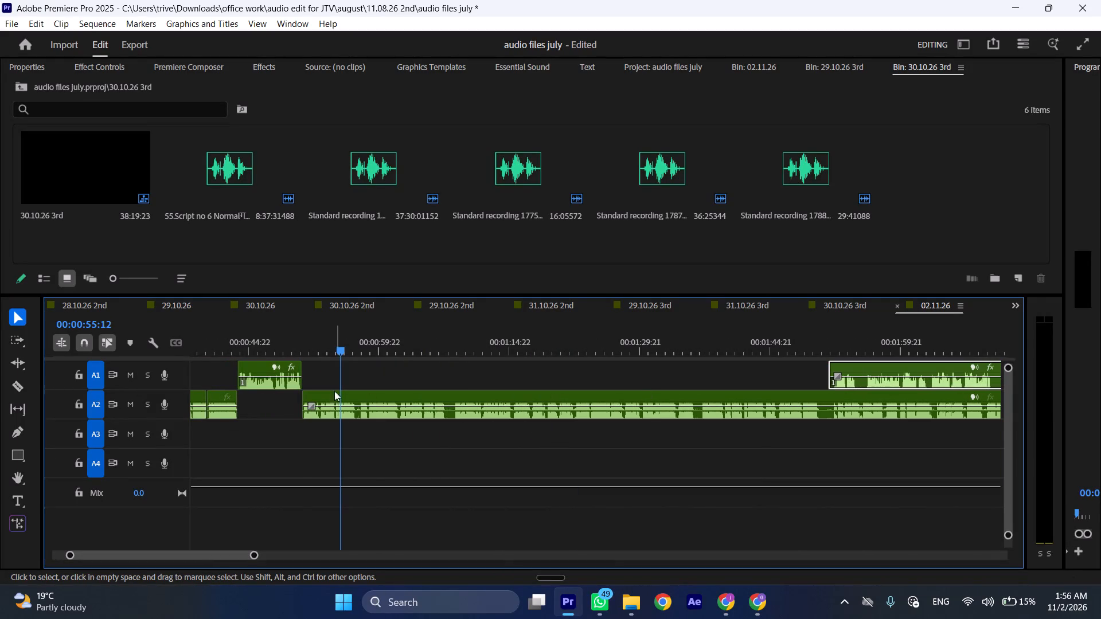
Play the sequence at increased speed from the start of the long A2 recording near 00:00:51, restarting once from there.
click(304, 351)
key(space)
text(l)
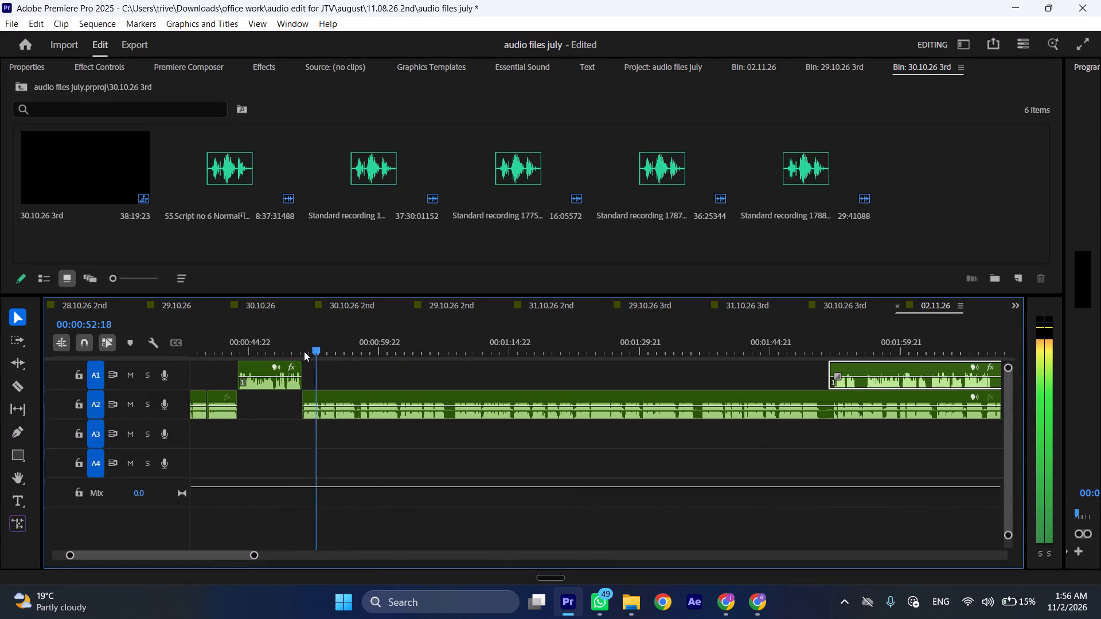
key(space)
click(304, 351)
key(ctrl+shift+c)
key(space)
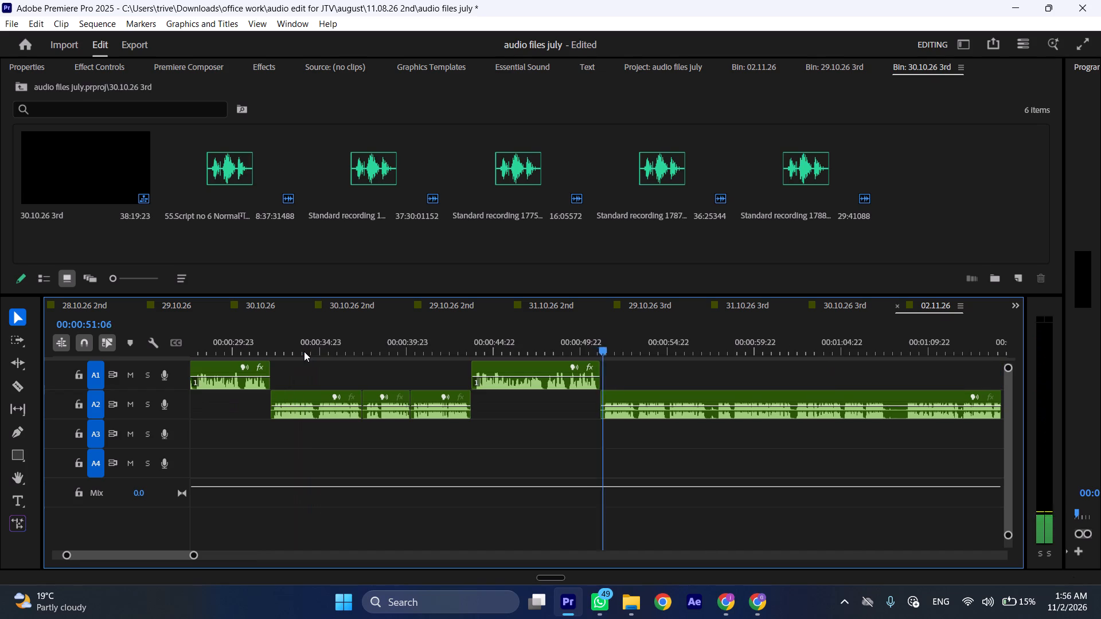
text(;l)
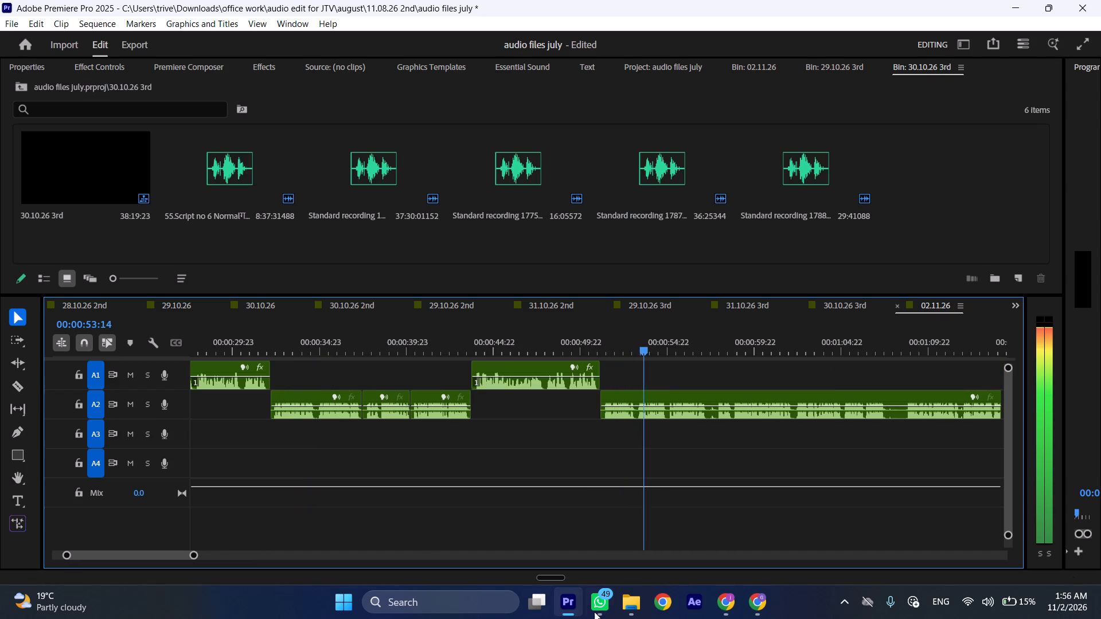
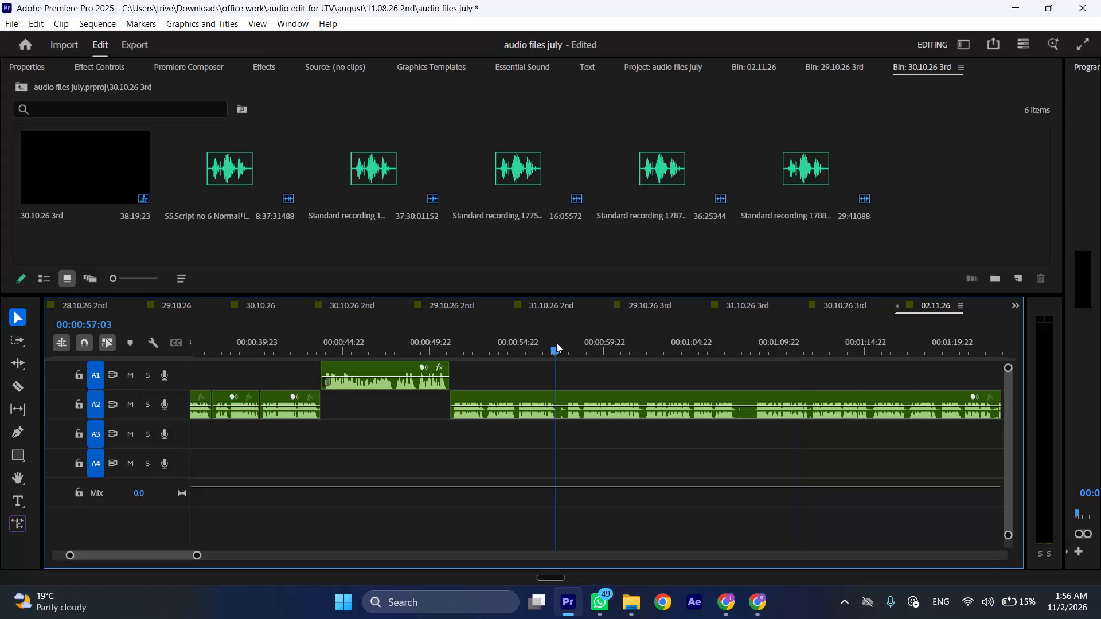
Cut the short section from about 00:00:57 to 00:00:57:18 out of the long A2 recording and close the gap.
key(shift+c)
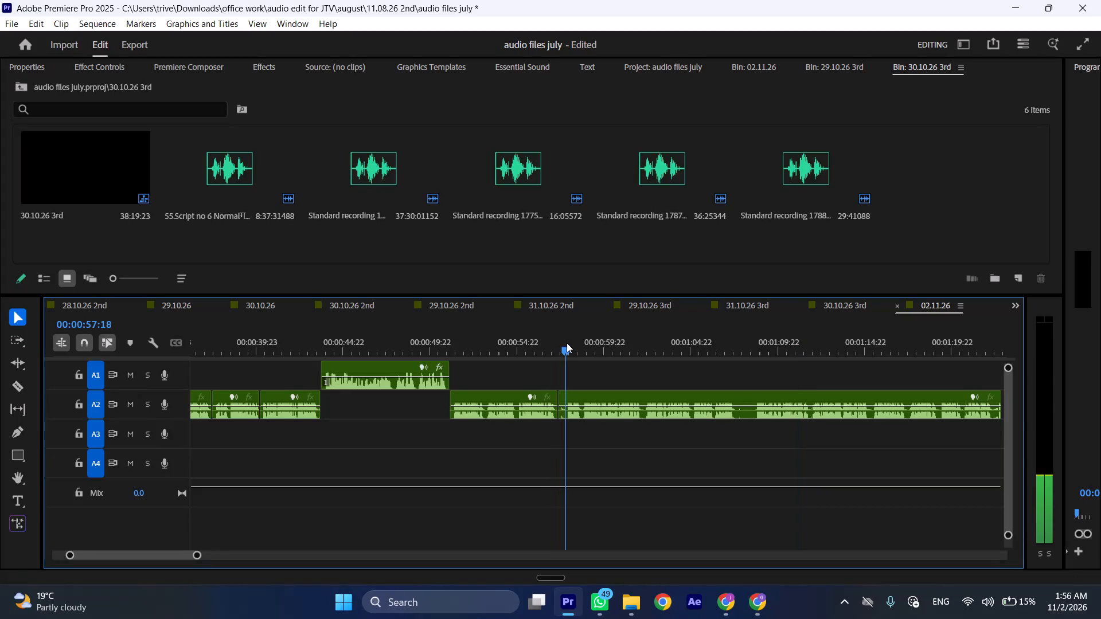
click(587, 400)
key(shift+c)
key(ctrl+shift+d)
Cut the silent pause near 00:01:07 out of the long A2 recording and close the gap.
drag(679, 326, 718, 331)
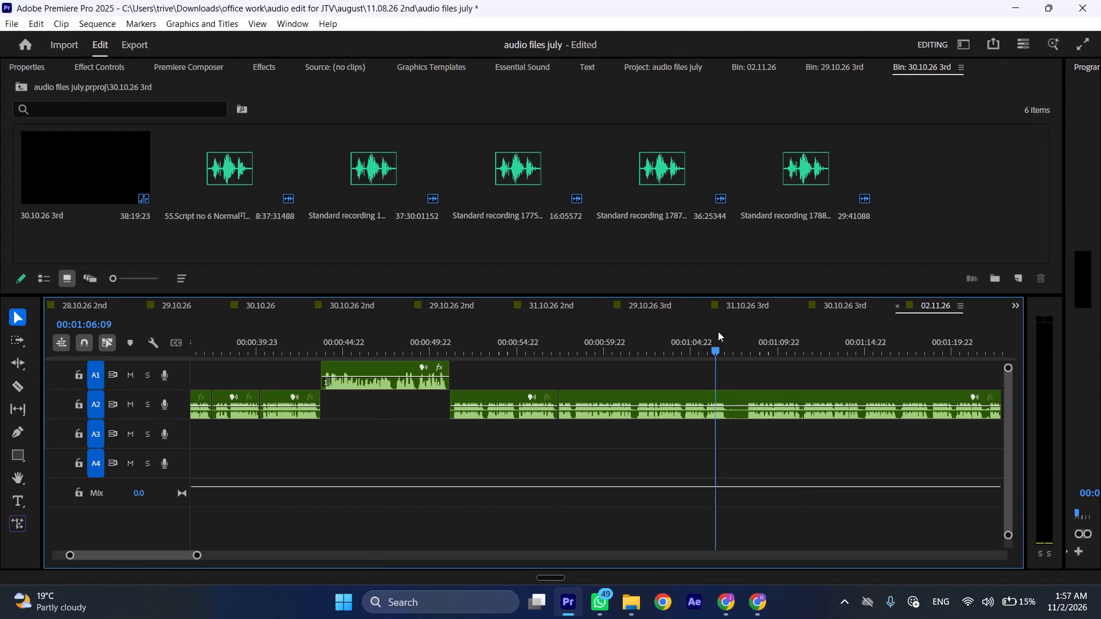
drag(718, 331, 746, 334)
key(shift+c)
click(758, 409)
key(shift+c)
key(ctrl+shift+d)
Play the sequence at increased speed across the A2 cut near 00:01:07, restarting from about 00:01:04.
scroll(636, 418, down, 6)
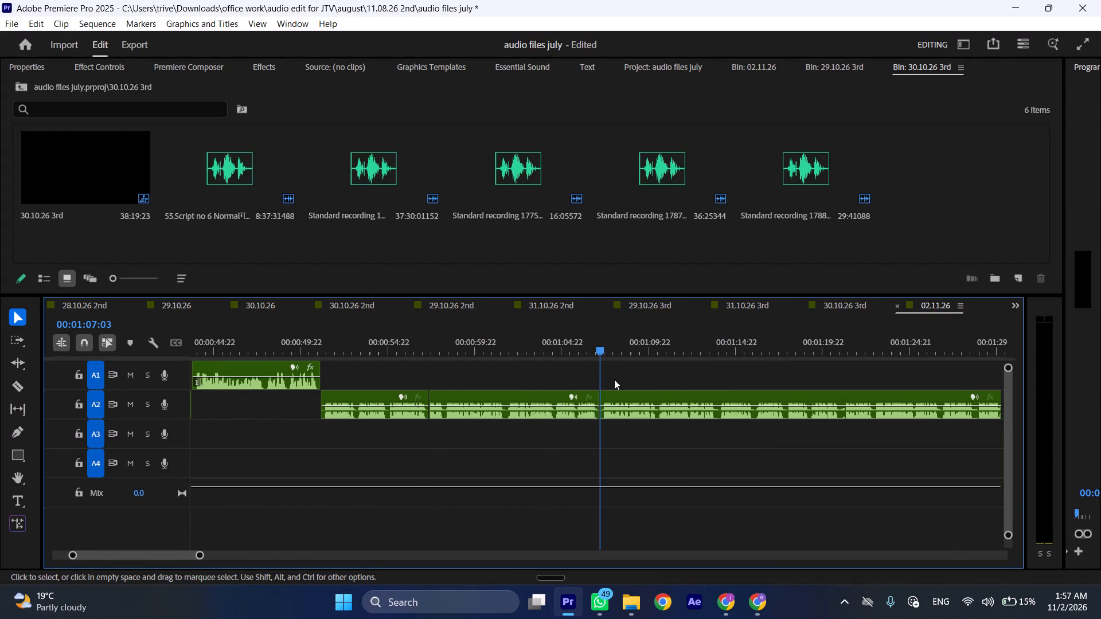
drag(594, 339, 549, 348)
key(space)
text(l)
scroll(536, 458, down, 6)
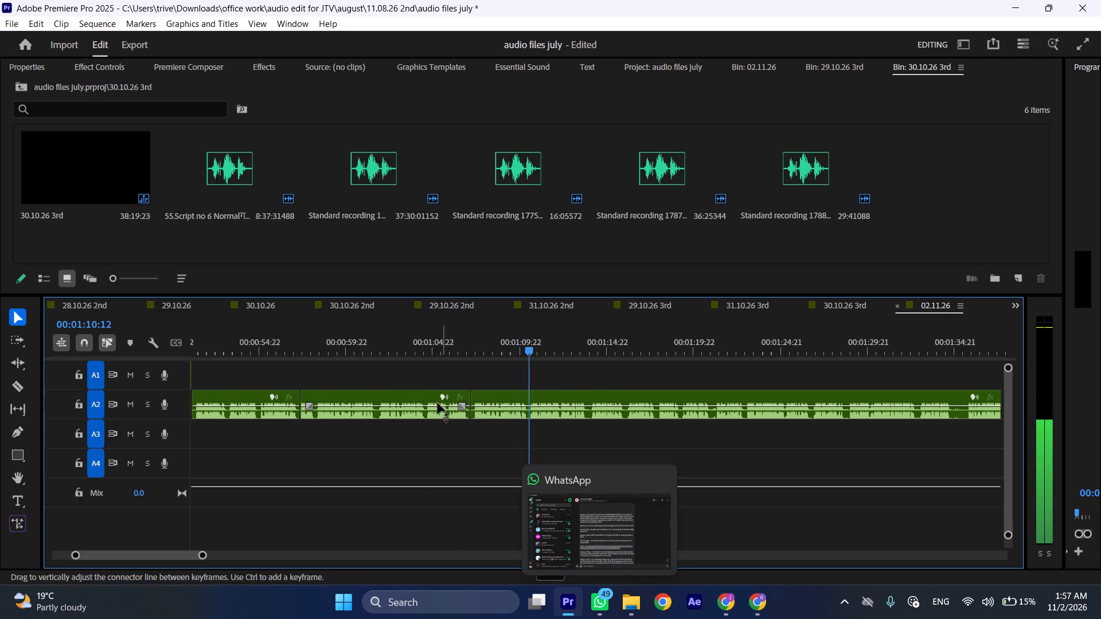
click(423, 343)
text(ll)
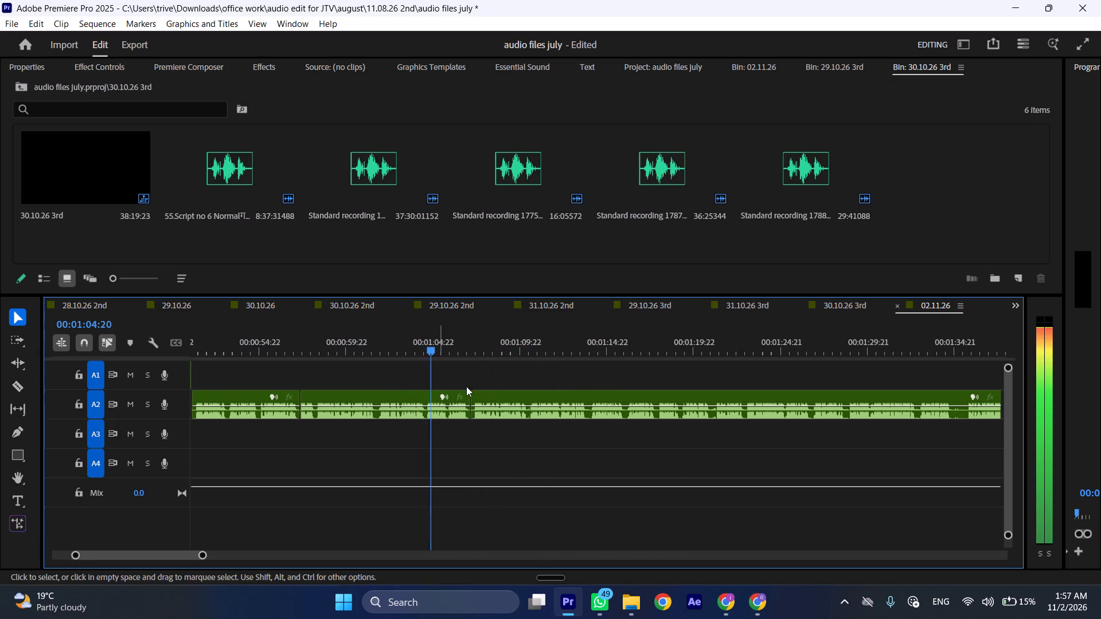
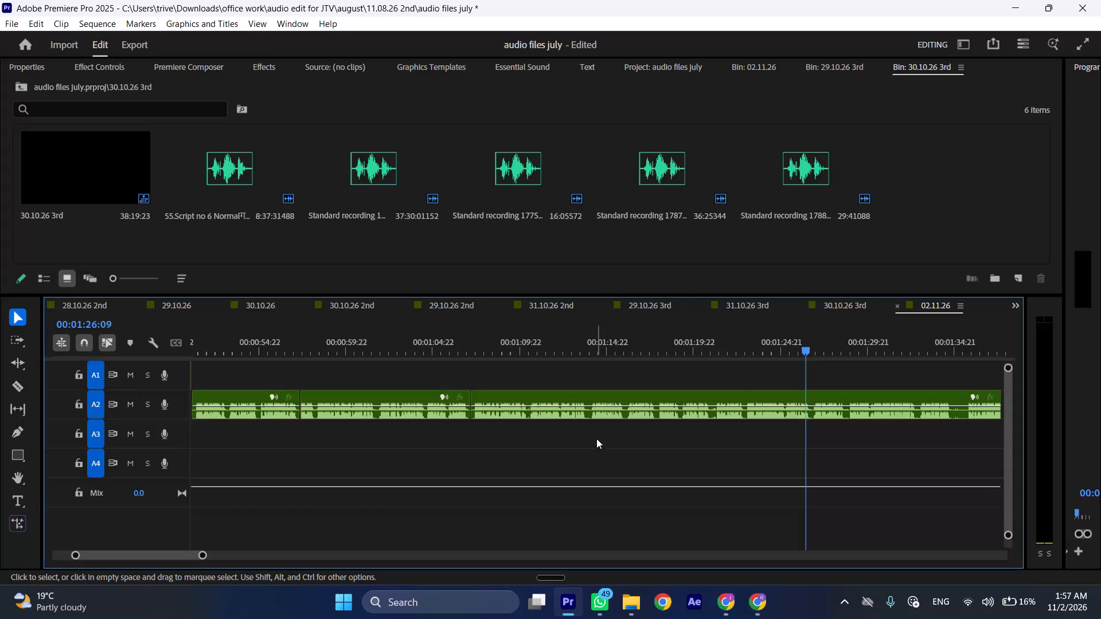
Play the A2 recording at increased speed from about 00:01:11, jump back to about 00:01:20, and stop playback shortly after.
scroll(596, 438, down, 3)
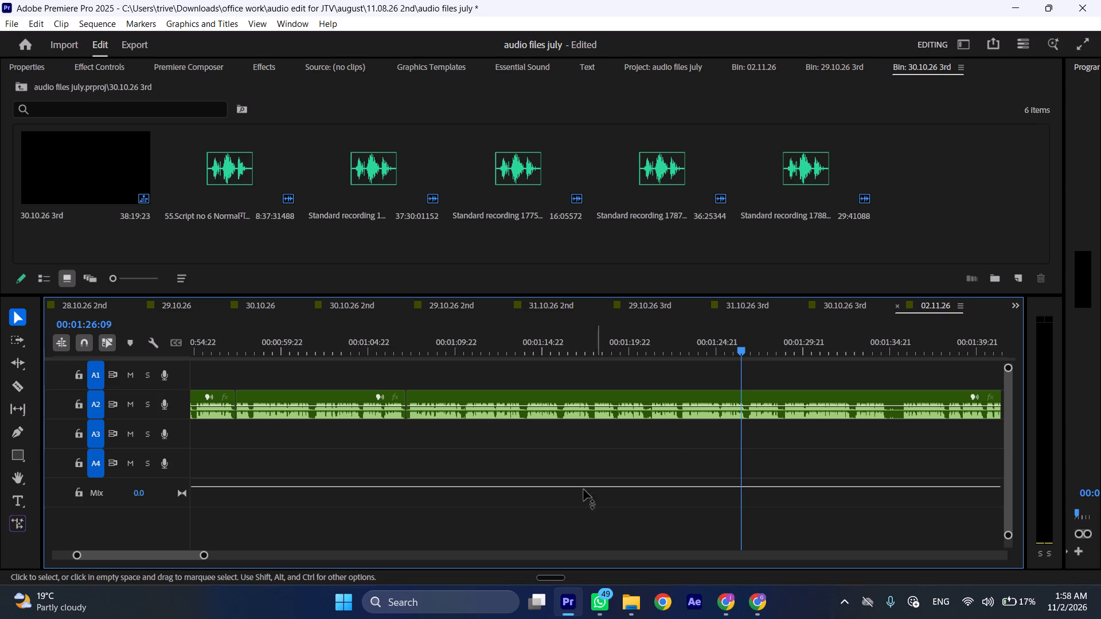
drag(600, 341, 561, 340)
drag(535, 346, 485, 346)
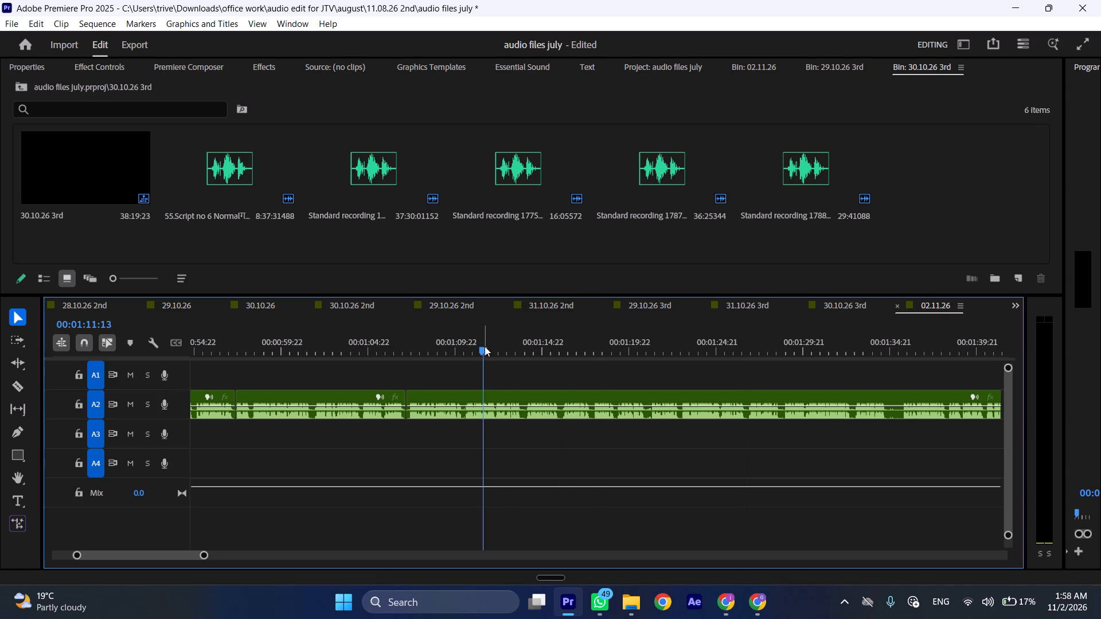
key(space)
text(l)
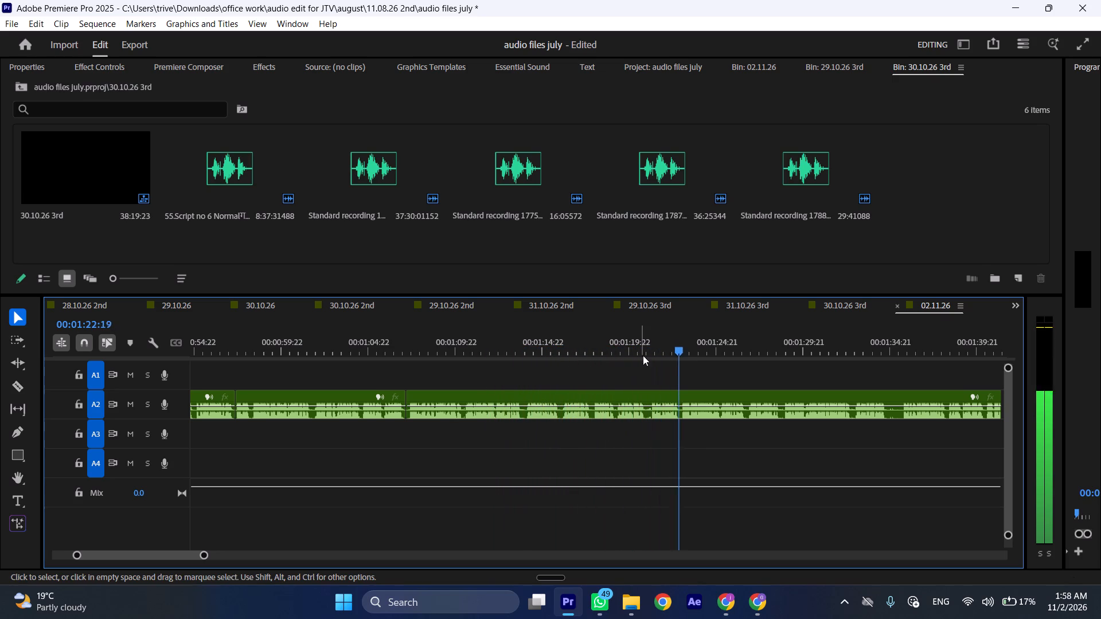
click(642, 339)
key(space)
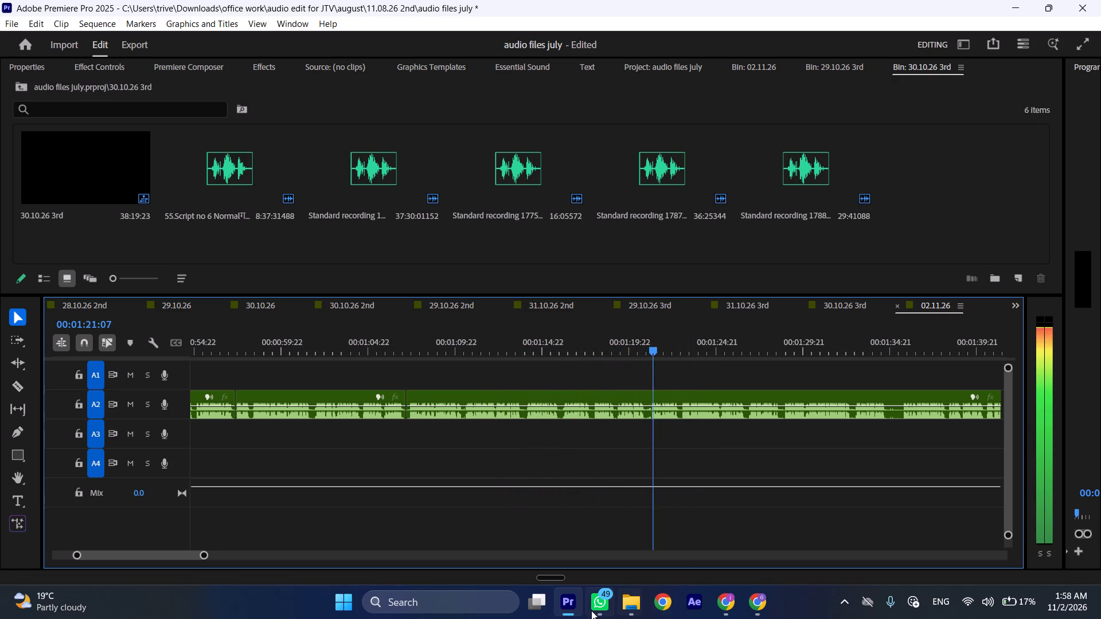
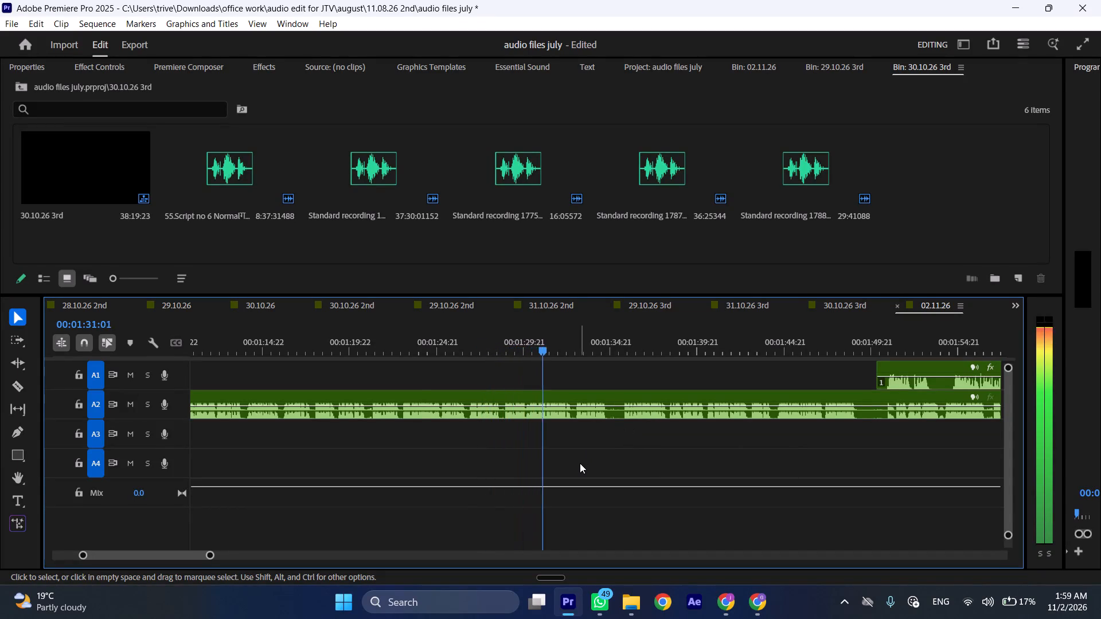
Cut the section from 00:01:32:18 to about 00:01:35 out of the long A2 recording and close the gap.
scroll(580, 463, down, 2)
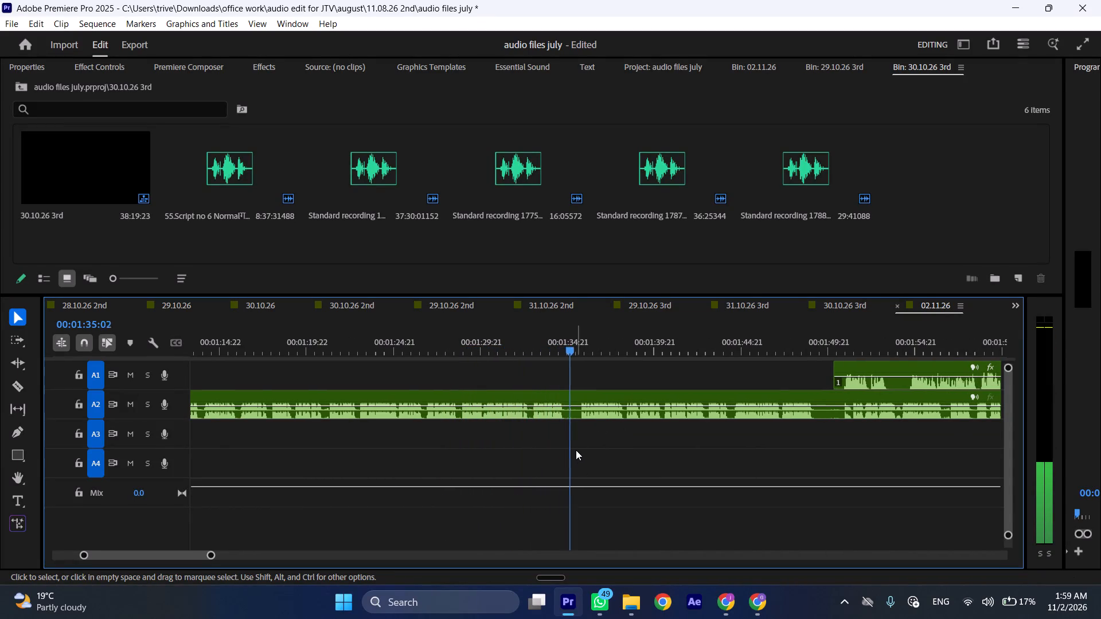
drag(536, 342, 537, 342)
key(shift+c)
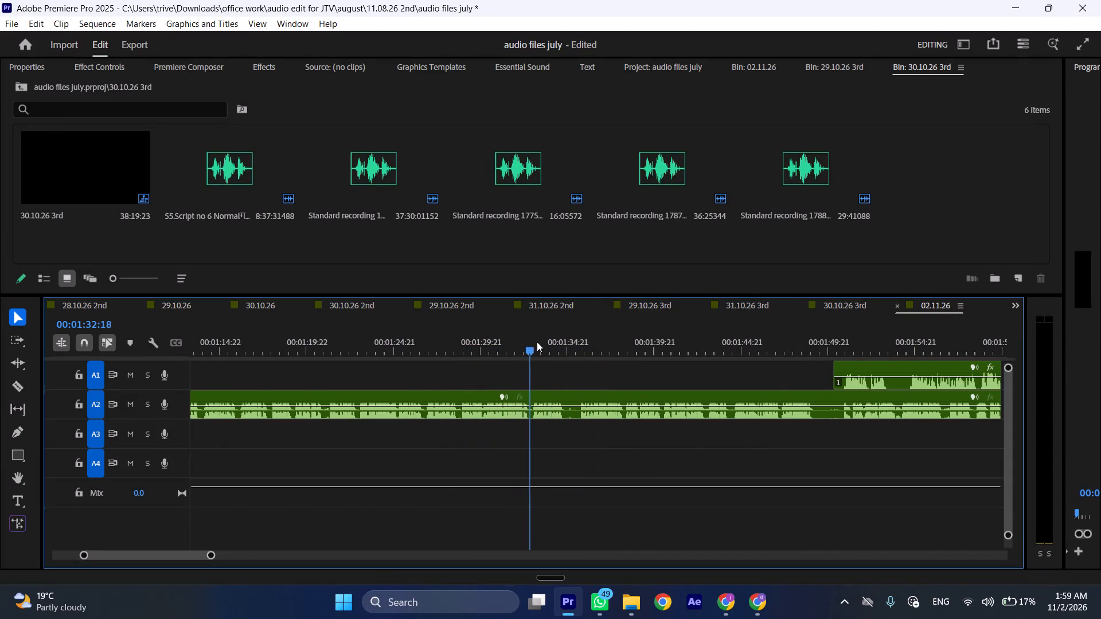
drag(537, 342, 580, 344)
click(601, 394)
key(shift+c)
key(ctrl+shift+d)
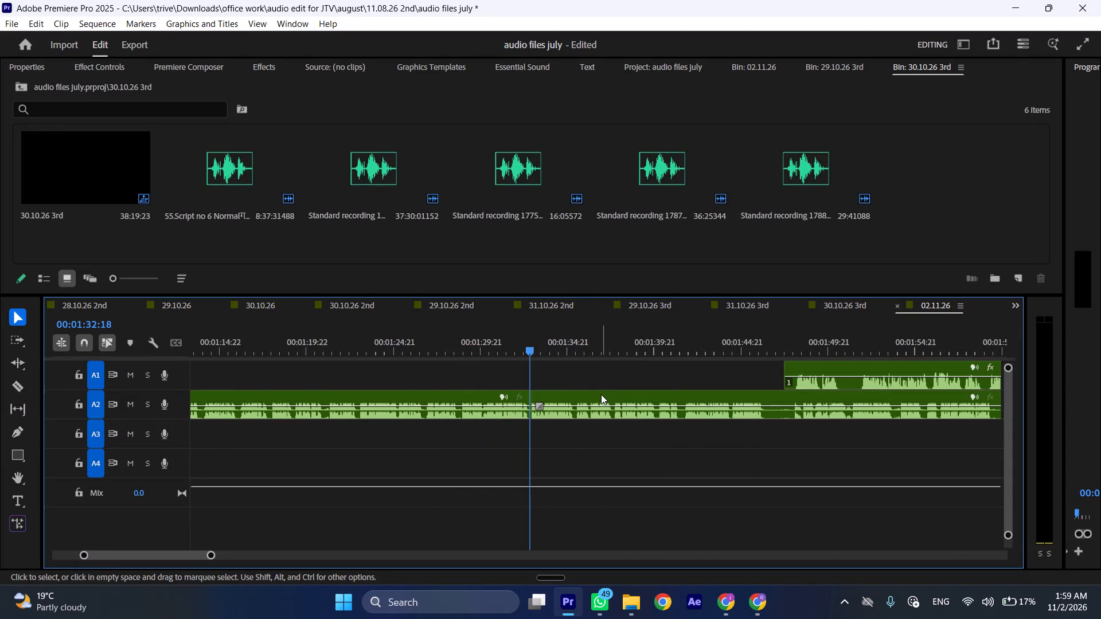
Play the sequence at increased speed from the A2 cut at 00:01:32:18 to about 00:01:40.
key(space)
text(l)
scroll(596, 441, down, 7)
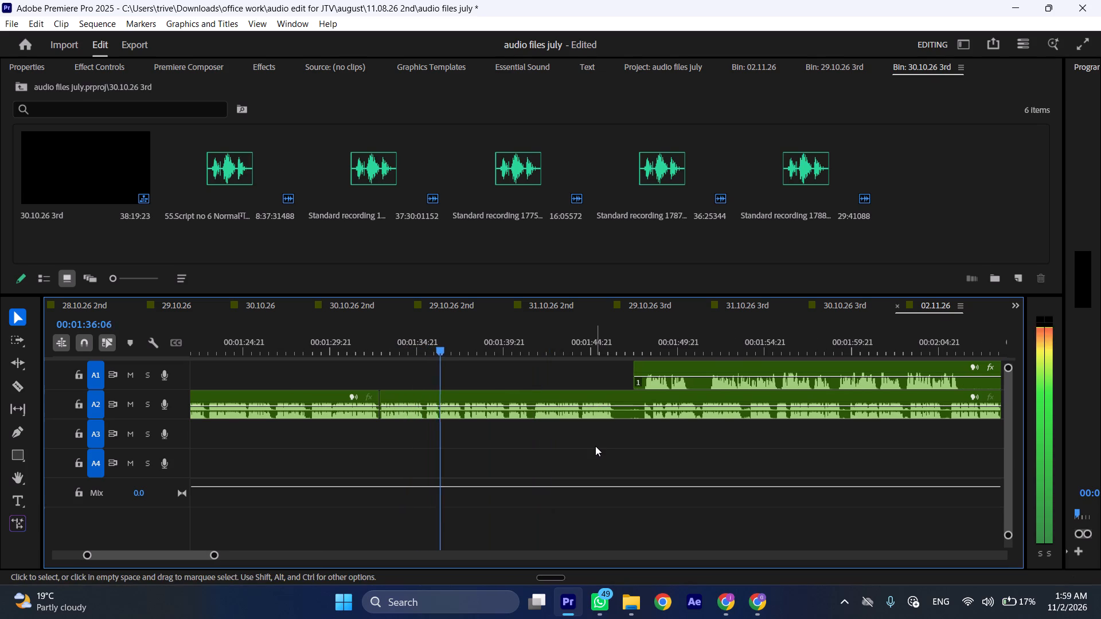
scroll(513, 442, down, 4)
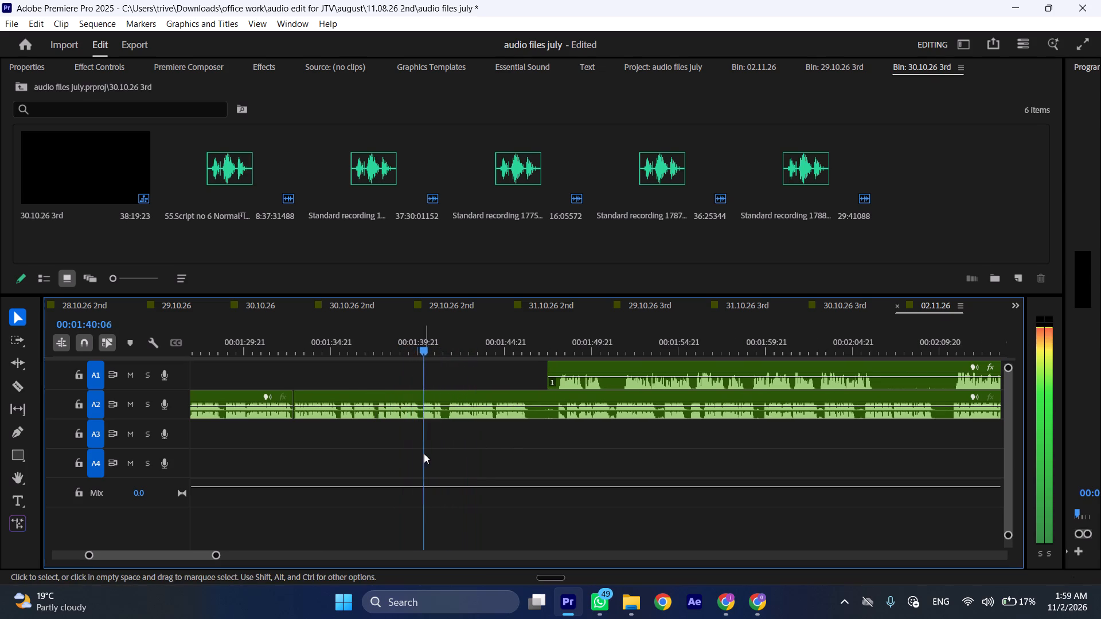
Cut the short section from about 00:01:40 to 00:01:41 out of the long A2 recording and close the gap.
drag(418, 344, 439, 346)
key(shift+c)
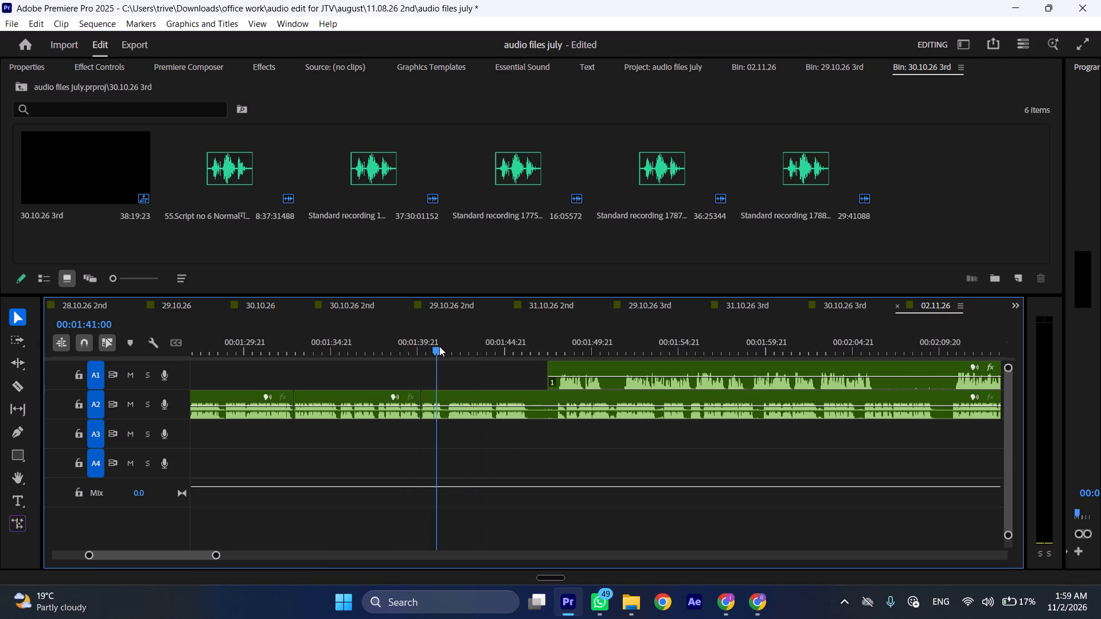
drag(439, 346, 445, 346)
click(457, 409)
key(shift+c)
key(ctrl+shift+d)
Play the sequence at increased speed across the A2 cut near 00:01:40.
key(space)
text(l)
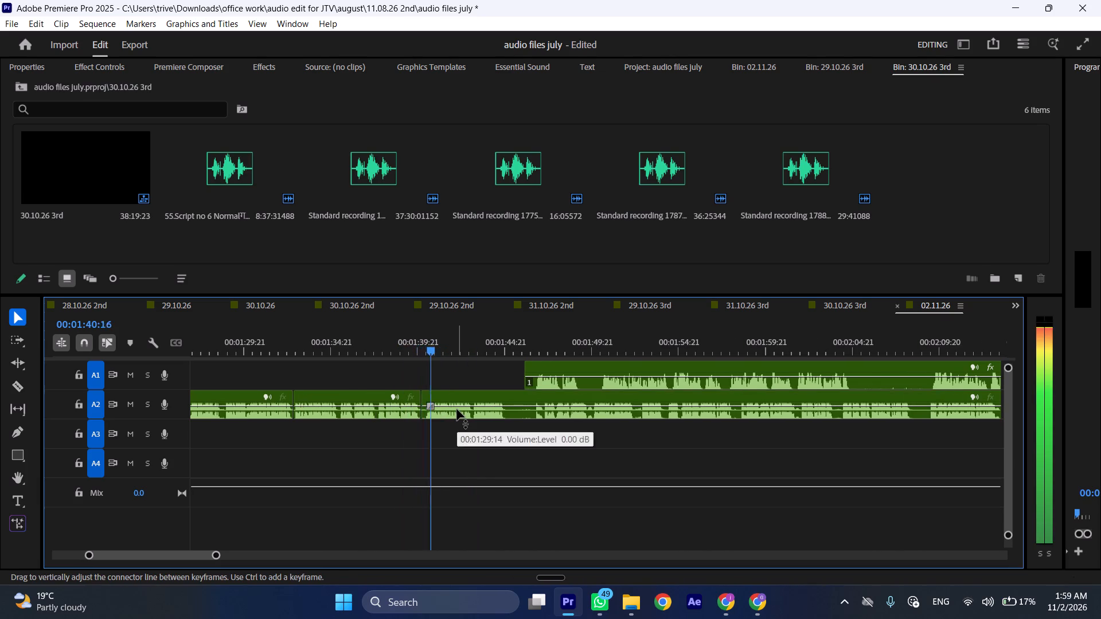
scroll(459, 416, down, 7)
Move the A1 recording later on its track so that it starts at about 00:02:01.
drag(401, 369, 655, 369)
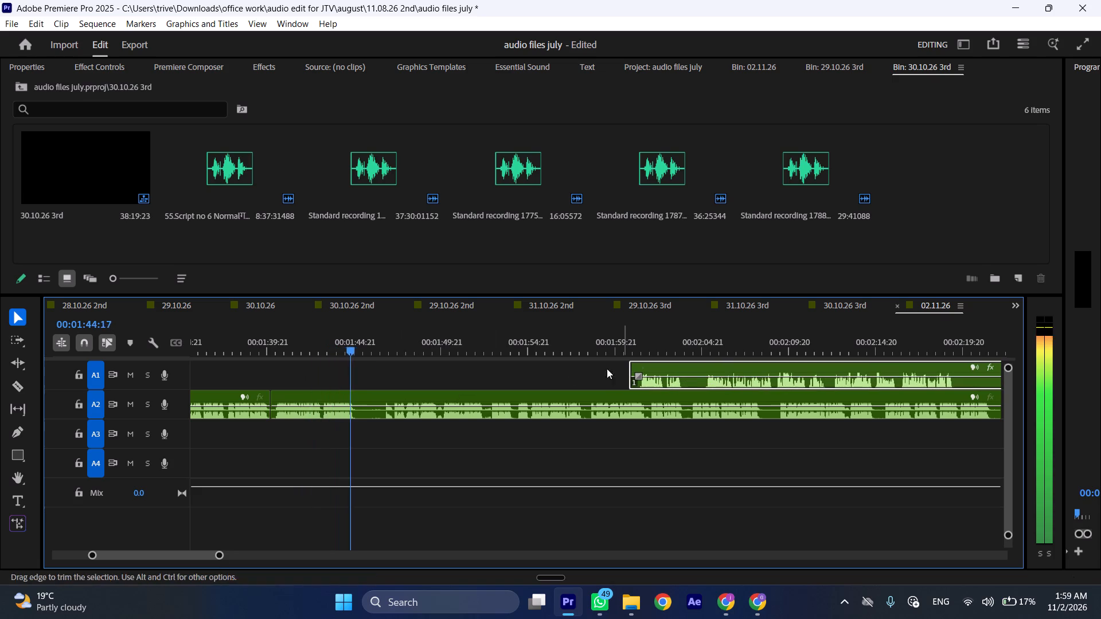
Split the long A2 recording at 00:01:45:00, where the pause begins.
click(357, 333)
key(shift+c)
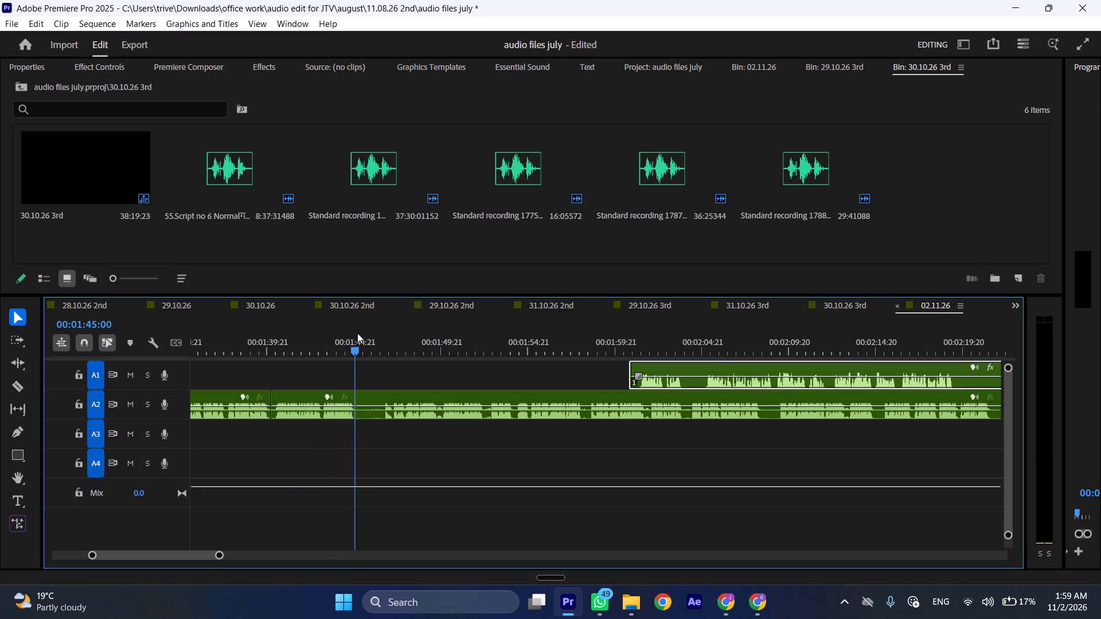
Play the sequence from about 00:01:44 to check the speech leading up to the A2 split at 00:01:45:00.
click(335, 338)
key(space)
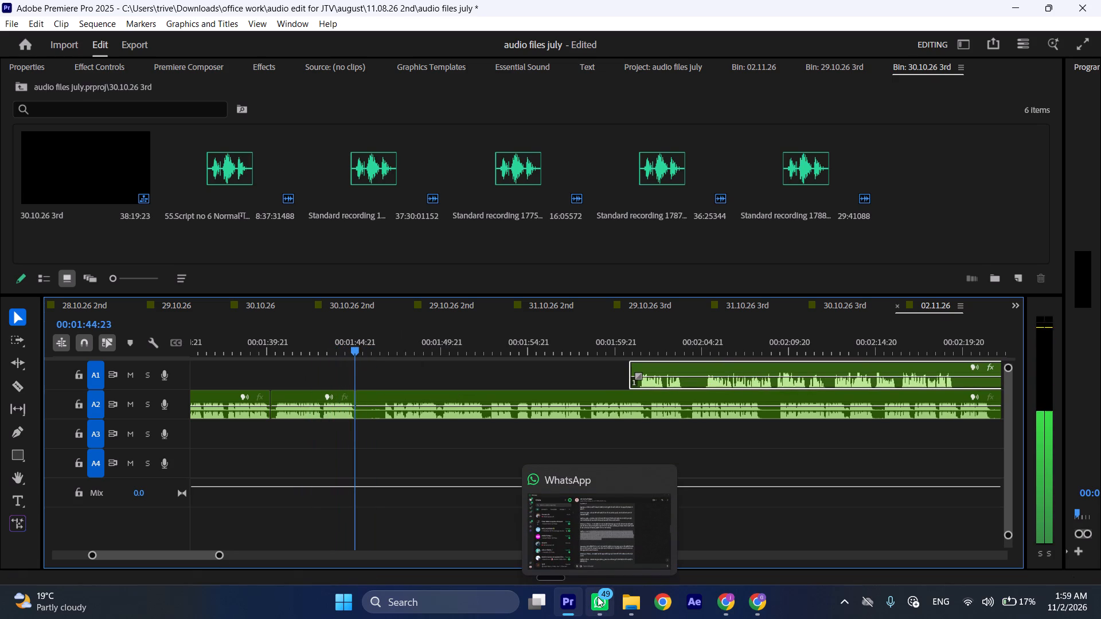
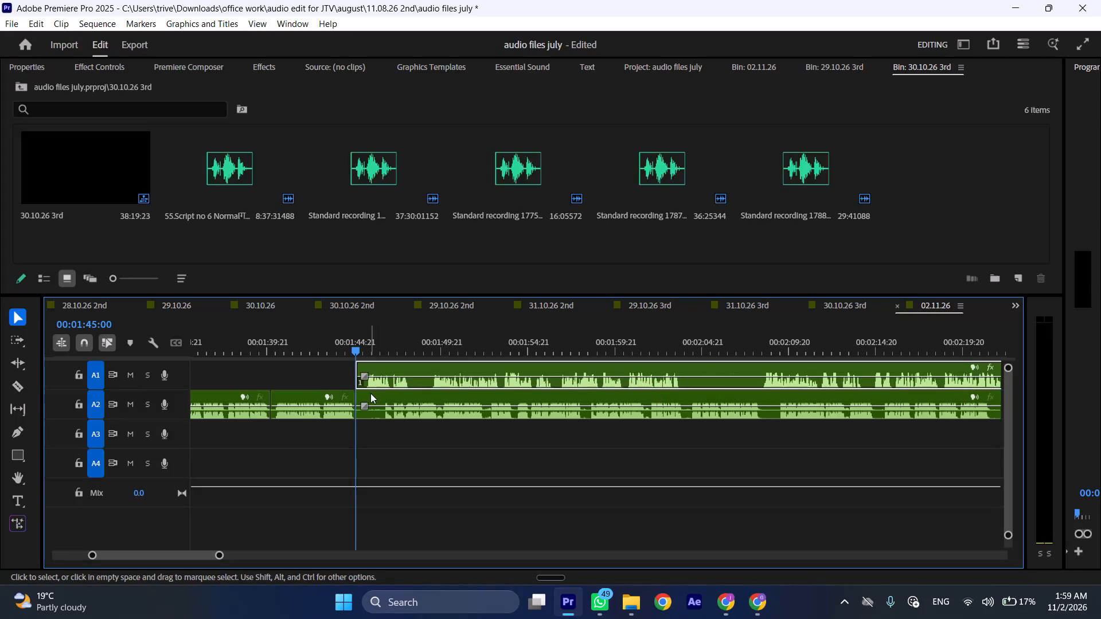
Move the A2 recording beginning at 00:01:45 further along its track so it starts at about 00:02:07.
drag(371, 394, 764, 397)
Locate the end of the unwanted opening of the A1 recording, trim it off up to 00:01:49:10 and close the gap.
click(351, 334)
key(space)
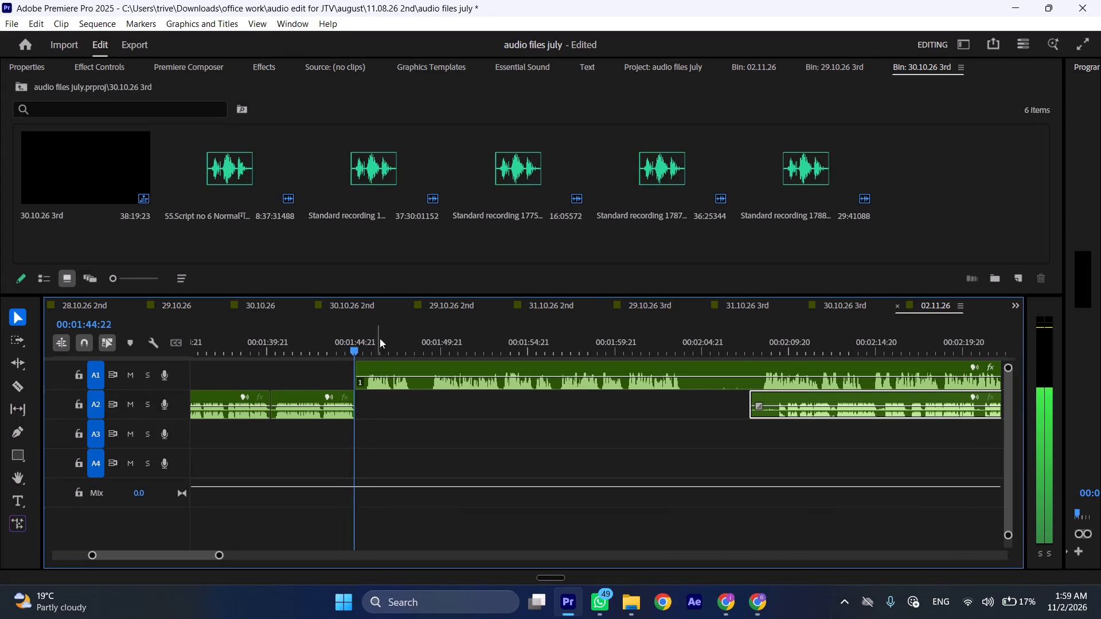
drag(424, 346, 429, 347)
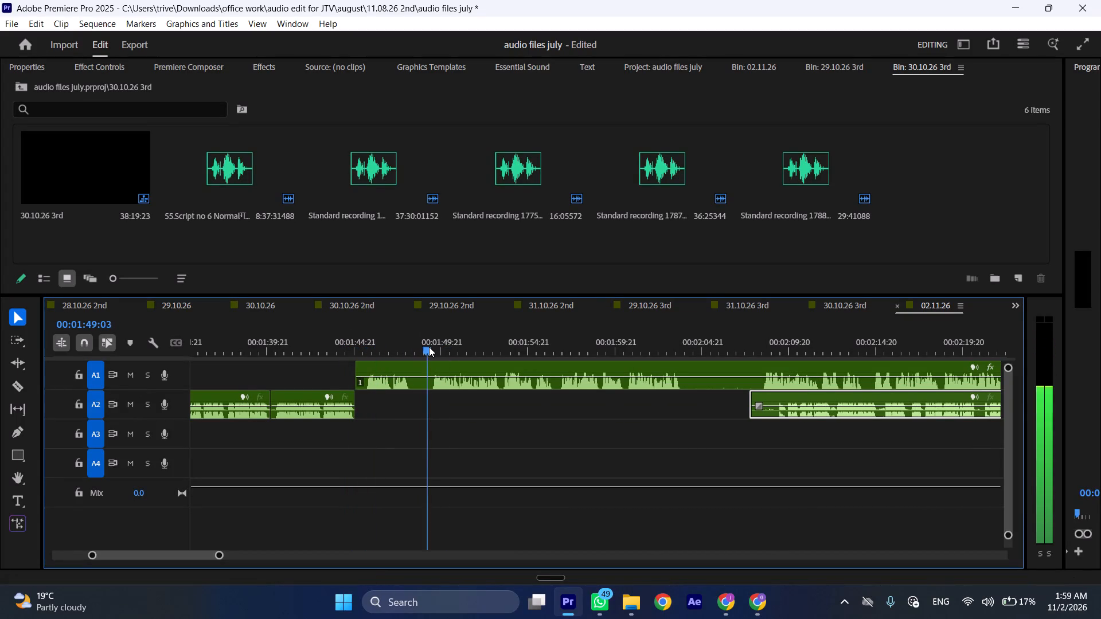
drag(429, 347, 434, 347)
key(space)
click(434, 347)
click(447, 383)
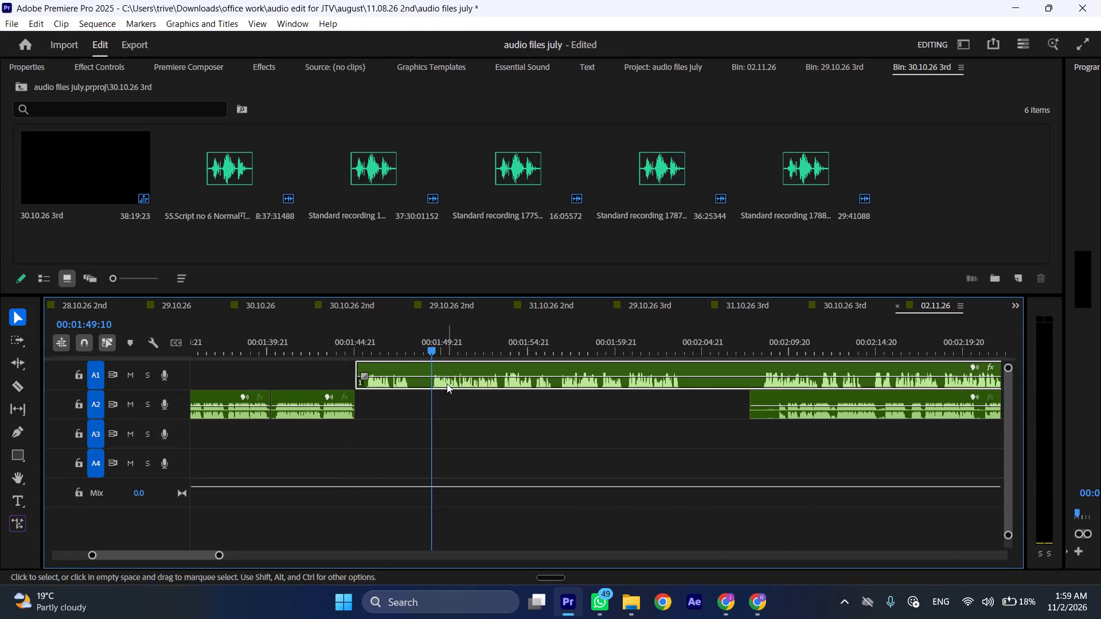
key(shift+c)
key(ctrl+shift+d)
Play the sequence at increased speed from the trimmed start of the A1 recording.
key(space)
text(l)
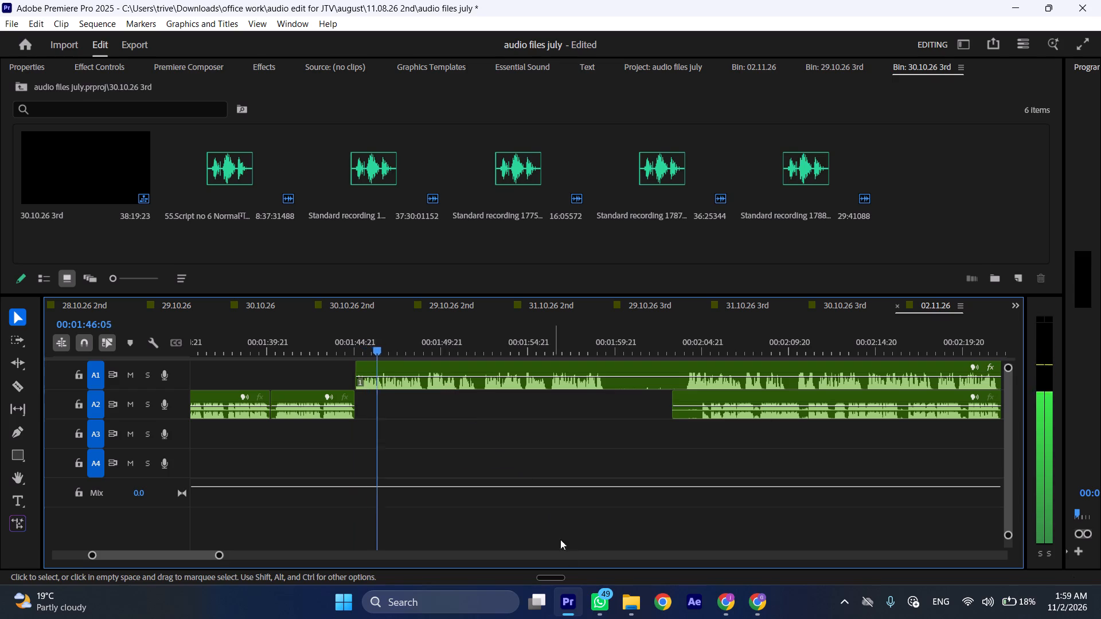
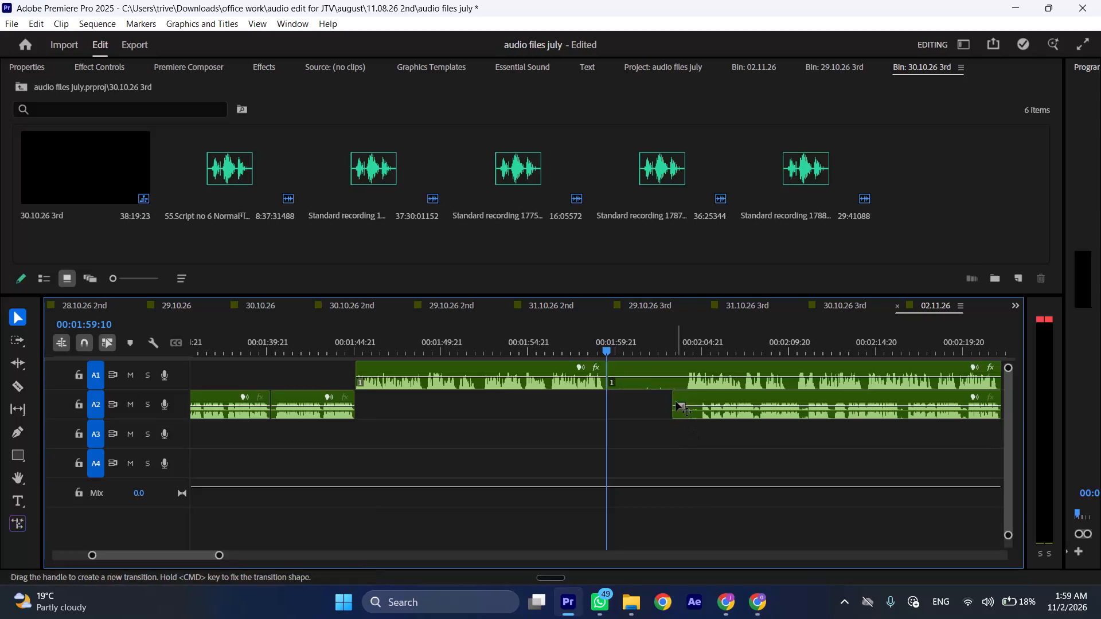
Trim the silent start off the A2 recording near 00:02:04 and move the recording to start at 00:01:59:10, where the A1 clip ends.
drag(677, 394, 702, 395)
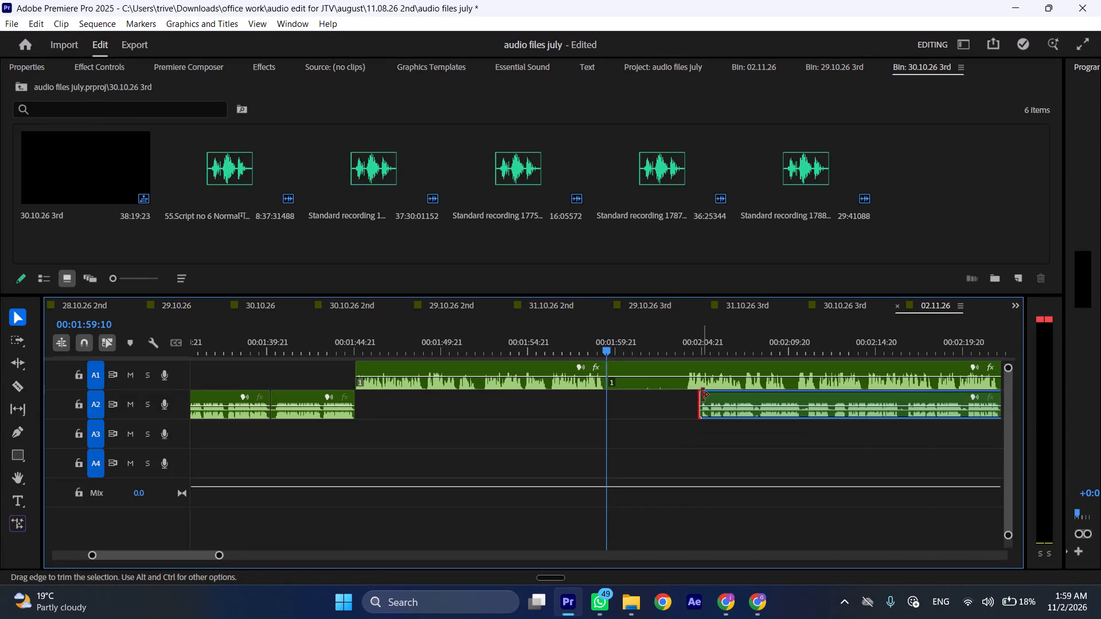
drag(726, 399, 638, 401)
Trim the silent start off the A1 recording that begins at 00:01:59:10 and move it along A1 to about 00:02:30.
scroll(678, 406, down, 13)
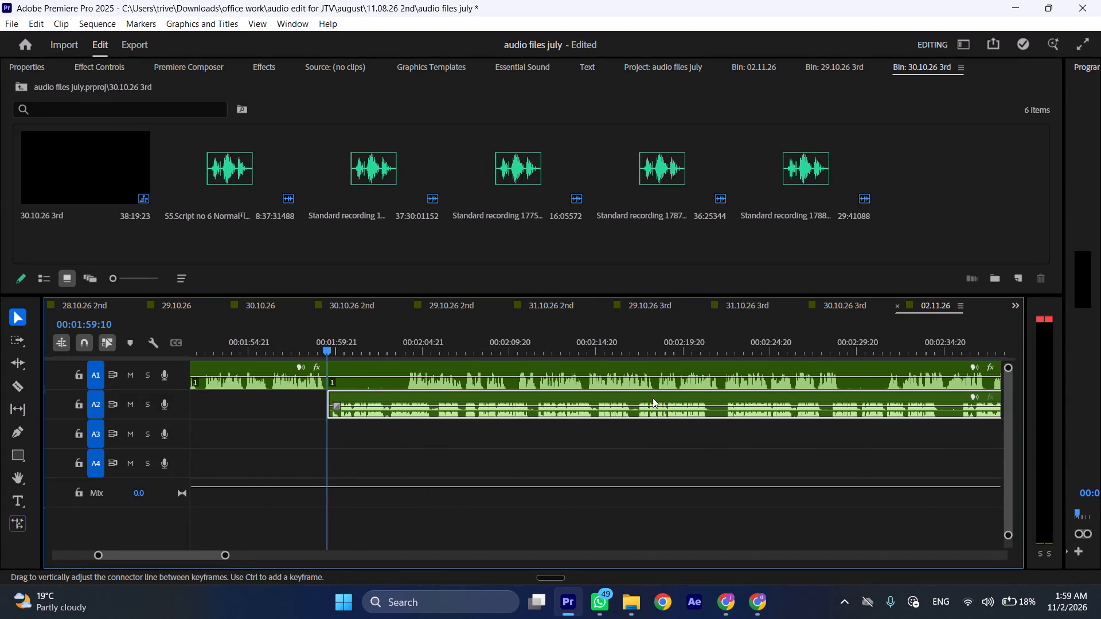
drag(333, 363, 408, 368)
drag(428, 365, 886, 366)
Play the sequence at increased speed from 00:01:59:10 to review the start of the moved A2 recording.
key(space)
key(l)
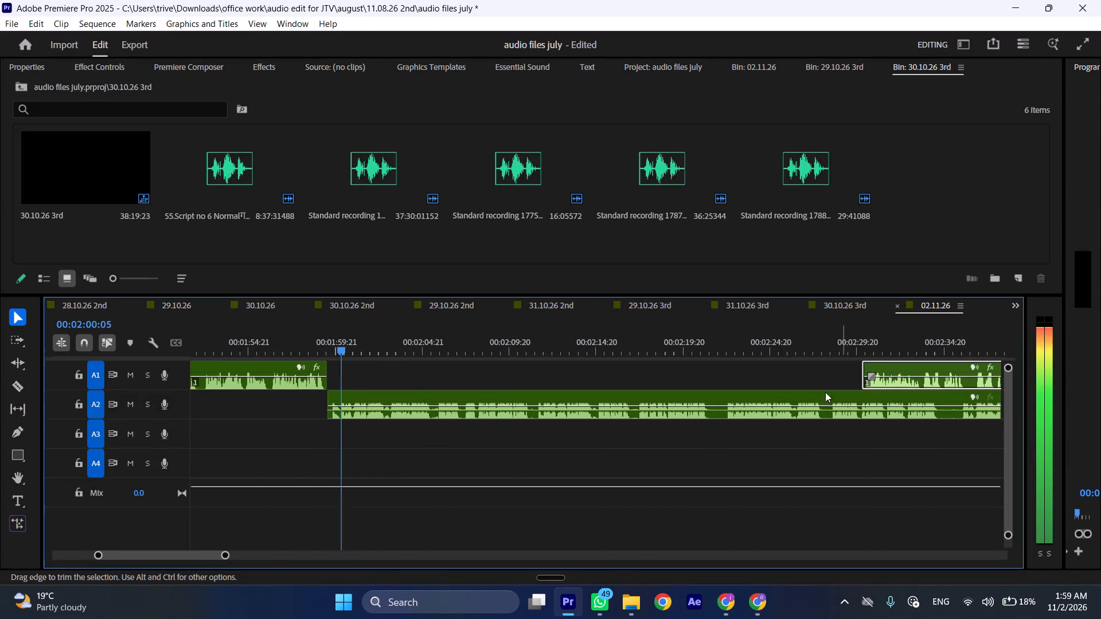
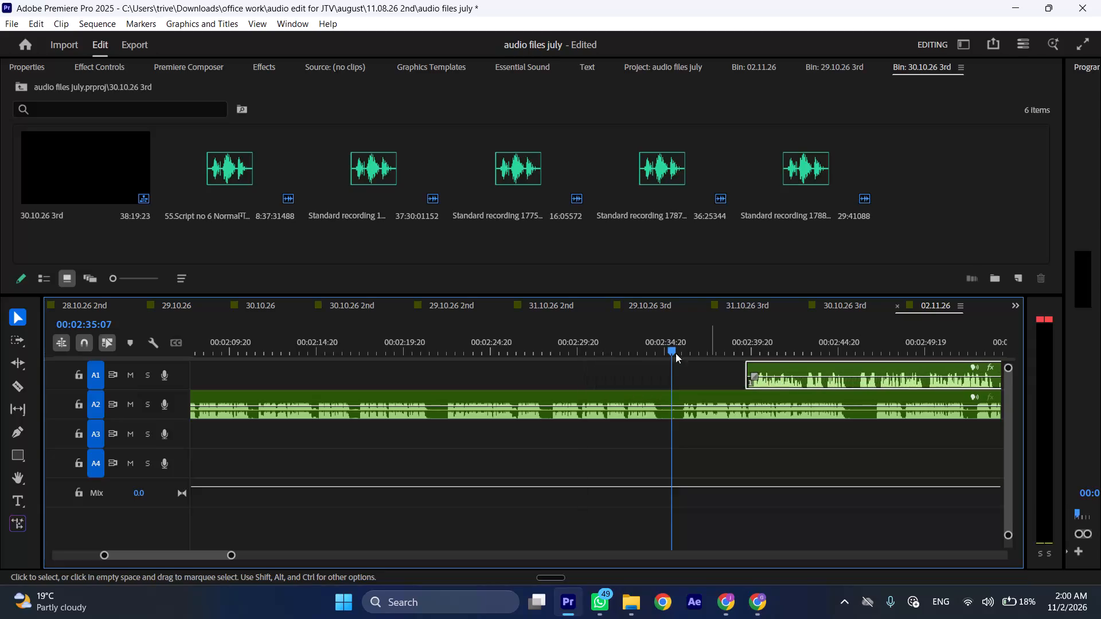
Play from 00:02:33:09, cut the A2 recording at 00:02:34:15, and move the A1 recording to start at that cut.
click(640, 340)
key(space)
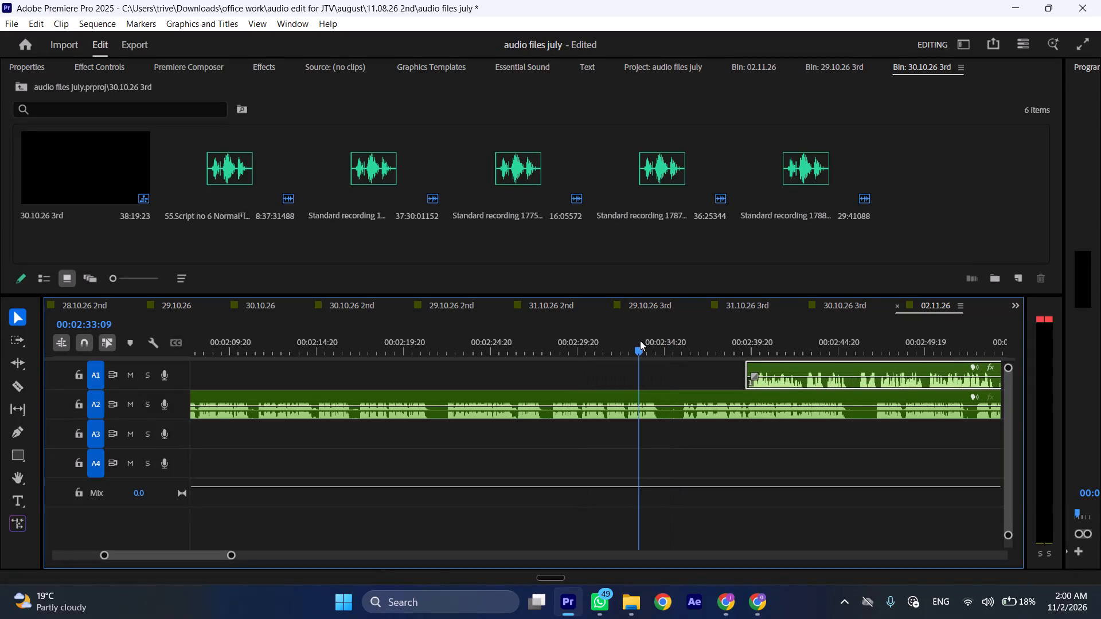
key(space)
text(C)
drag(782, 367, 704, 367)
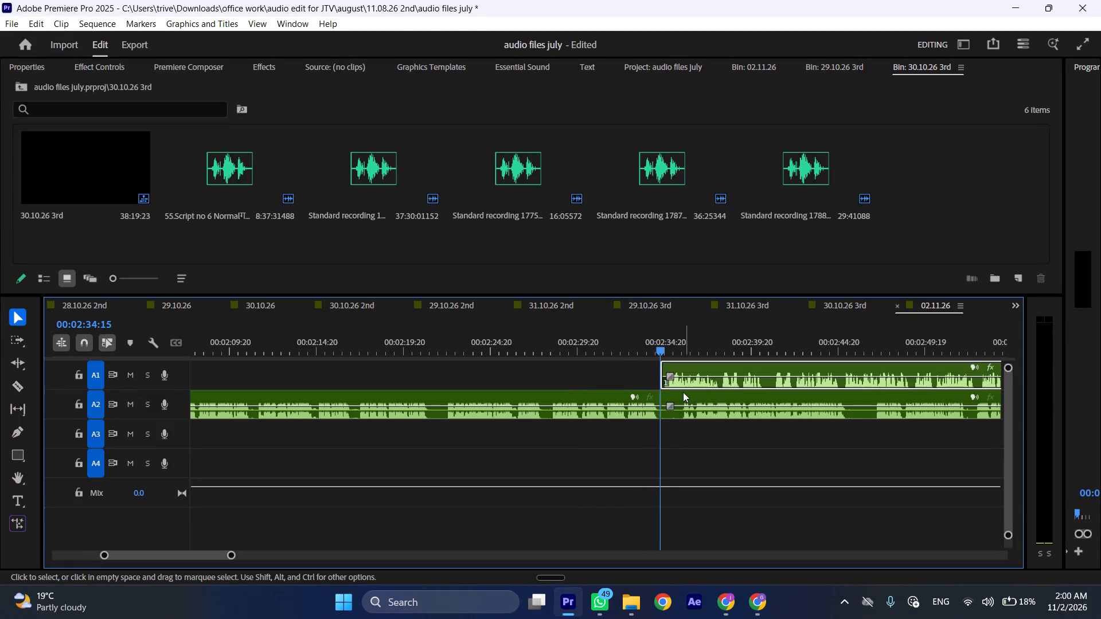
Move the rest of the A2 recording after the 00:02:34:15 cut along A2 to about 00:02:45.
drag(679, 398, 861, 398)
Cut out the short pause on A2 between 00:02:05:09 and 00:02:05:18 and ripple-delete it to close the gap.
scroll(452, 478, up, 9)
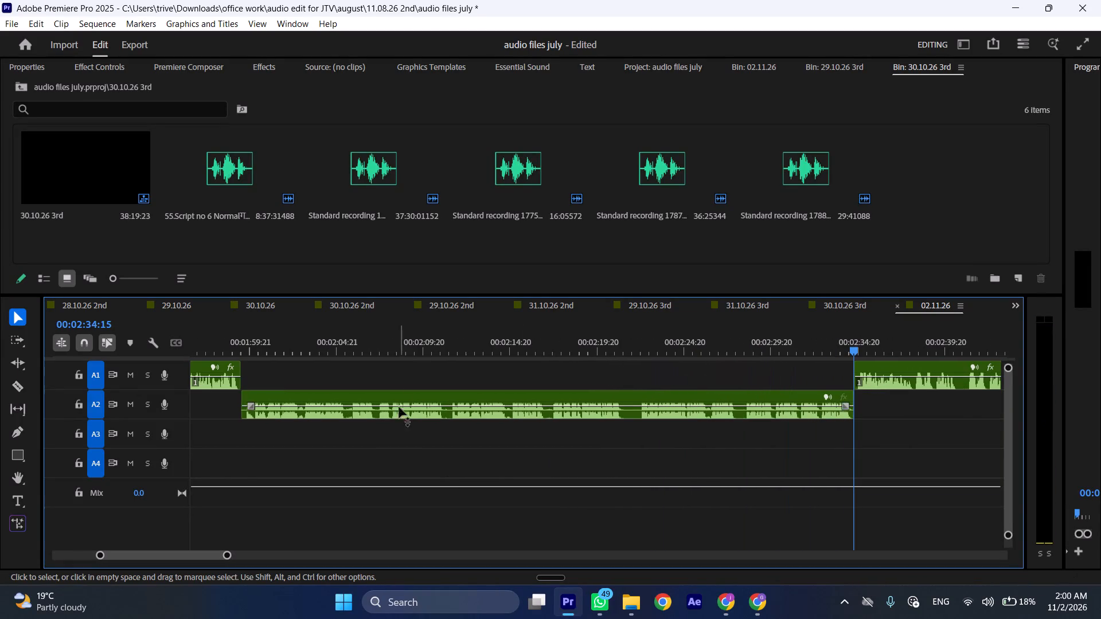
drag(346, 346, 348, 346)
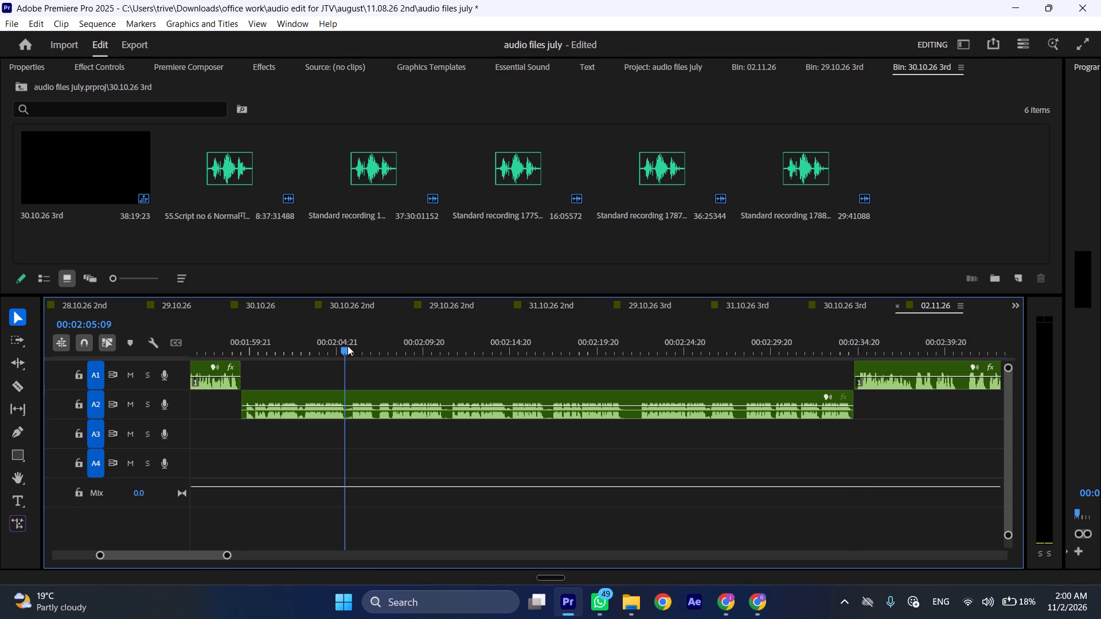
drag(348, 346, 354, 346)
key(shift+c)
click(379, 424)
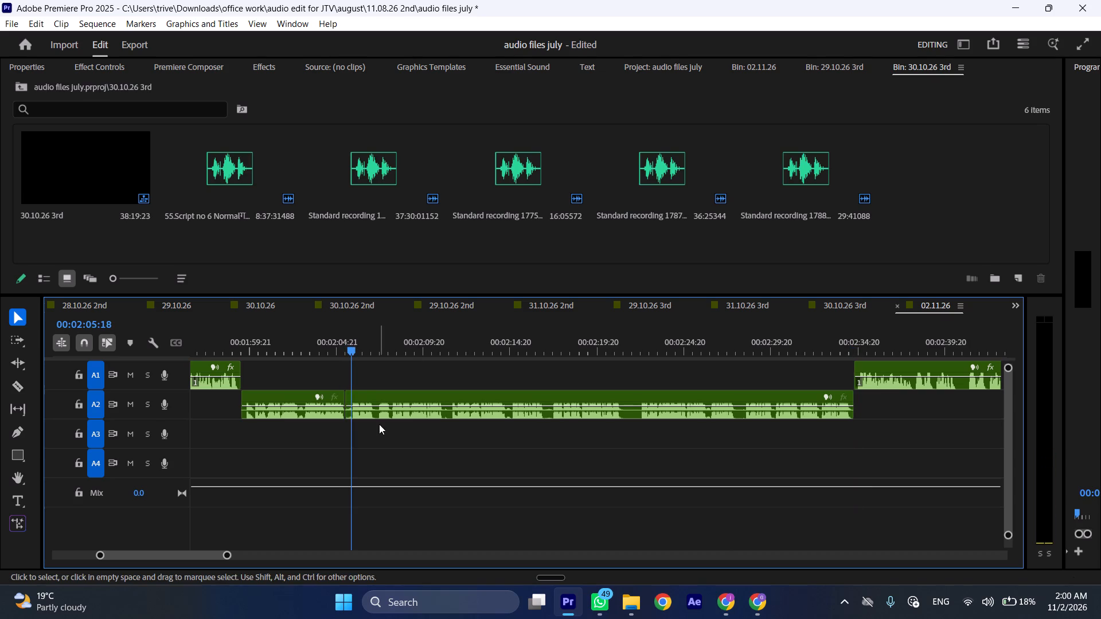
click(373, 406)
key(shift+c)
key(ctrl+shift+d)
Cut out the short pause on A2 starting at about 00:02:10:16 and ripple-delete it.
drag(381, 342, 439, 343)
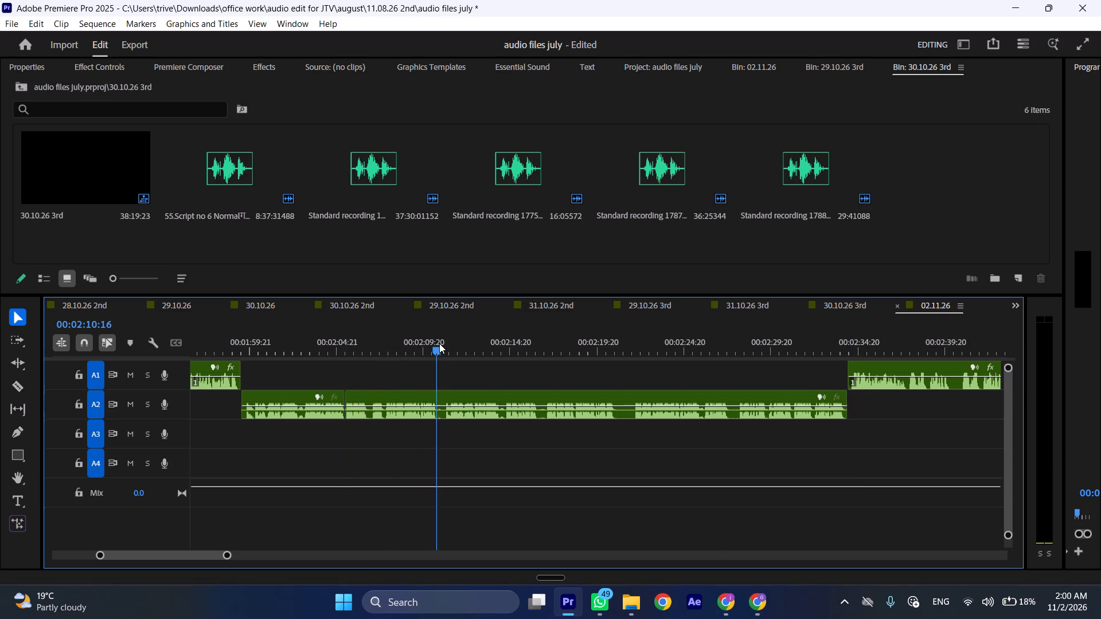
drag(439, 343, 444, 343)
key(shift+c)
click(457, 404)
key(shift+c)
key(ctrl+shift+d)
Cut out the short pause on A2 that ends at 00:02:16:14 and ripple-delete it.
drag(596, 332, 614, 334)
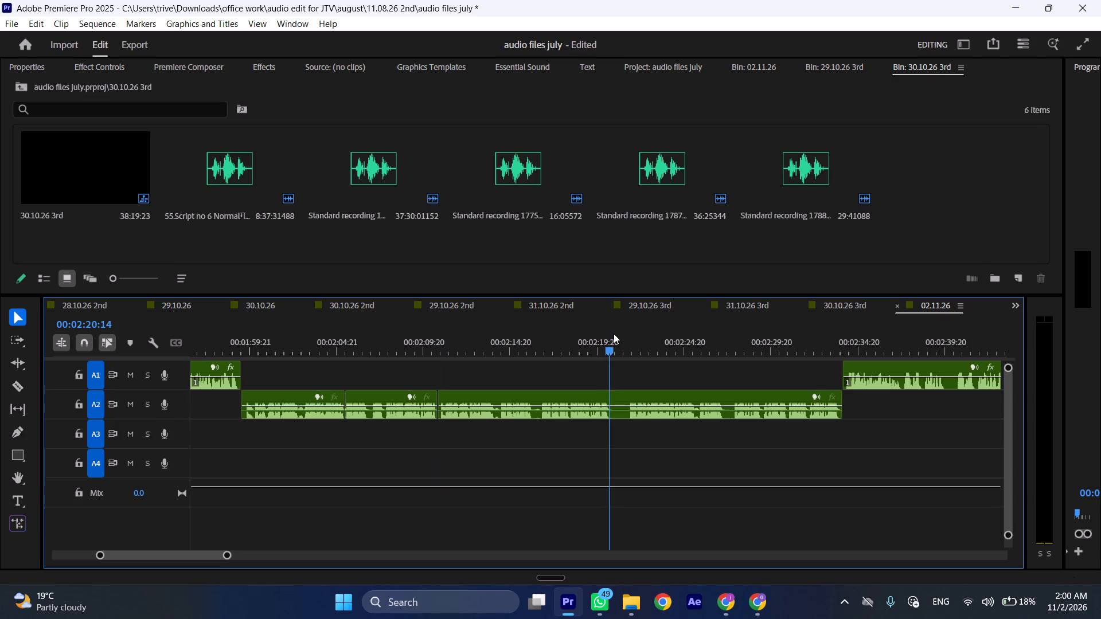
drag(614, 334, 542, 335)
key(shift+c)
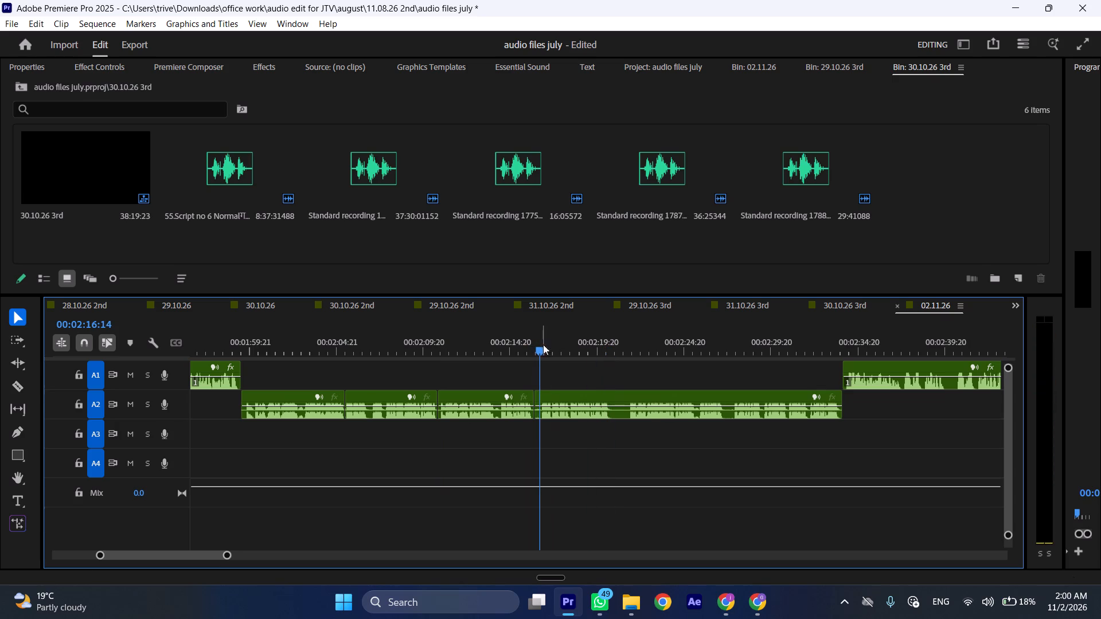
click(544, 389)
click(545, 393)
key(shift+c)
key(ctrl+shift+d)
Cut out the pause on A2 from about 00:02:20 to 00:02:21:08 and ripple-delete it.
drag(588, 343, 605, 344)
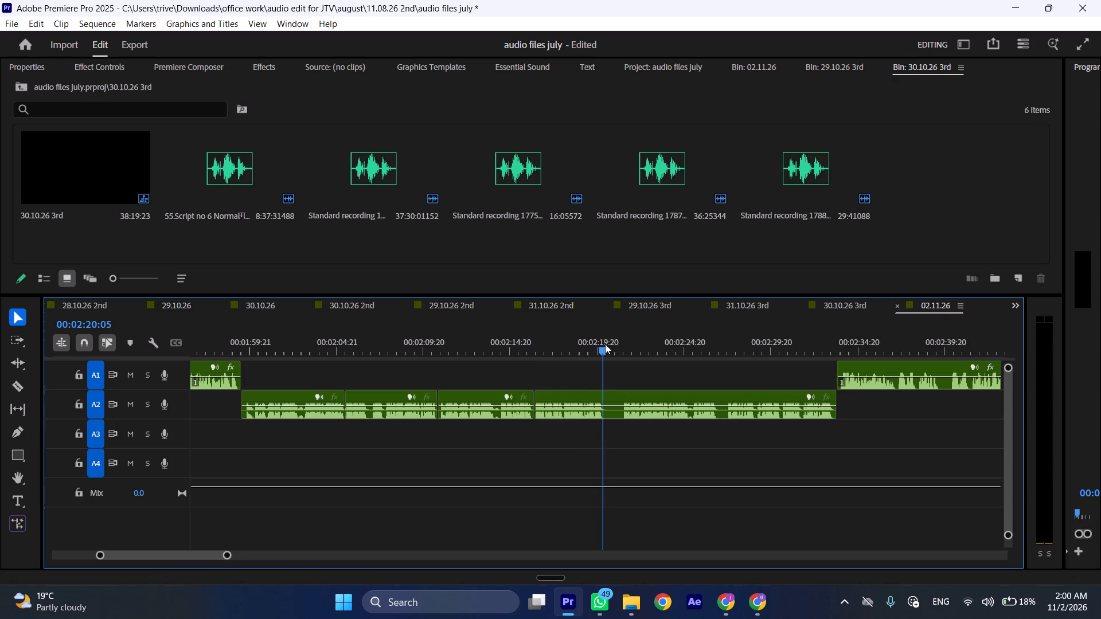
drag(605, 344, 624, 344)
key(shift+c)
click(633, 411)
key(shift+c)
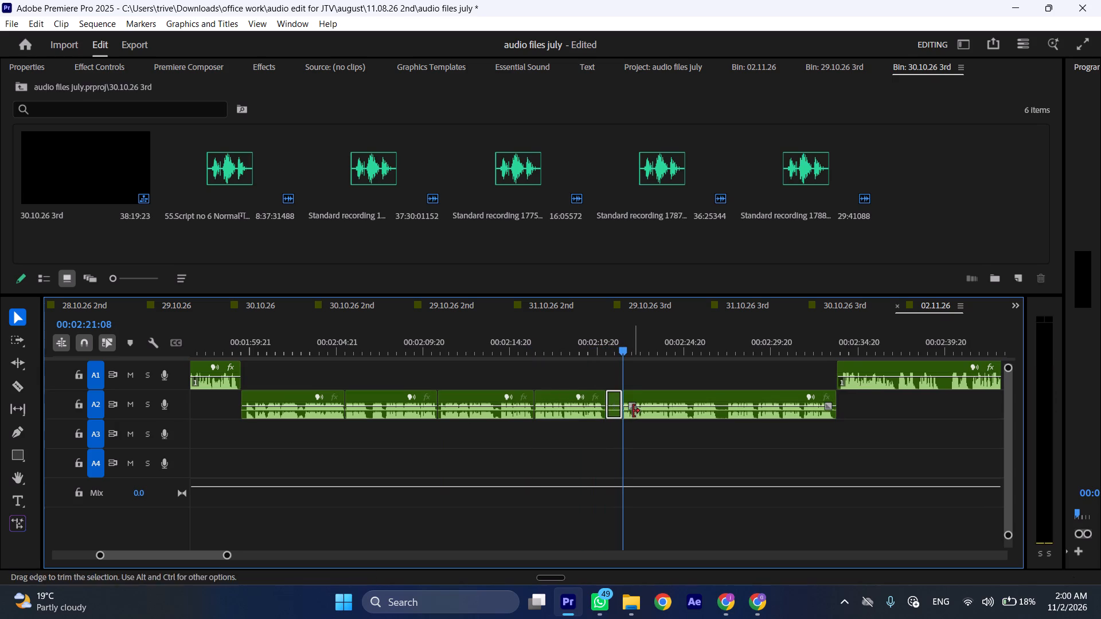
key(ctrl+shift+d)
Cut out the short pause on A2 that ends at 00:02:26:08 and ripple-delete it.
key(space)
drag(687, 338, 701, 339)
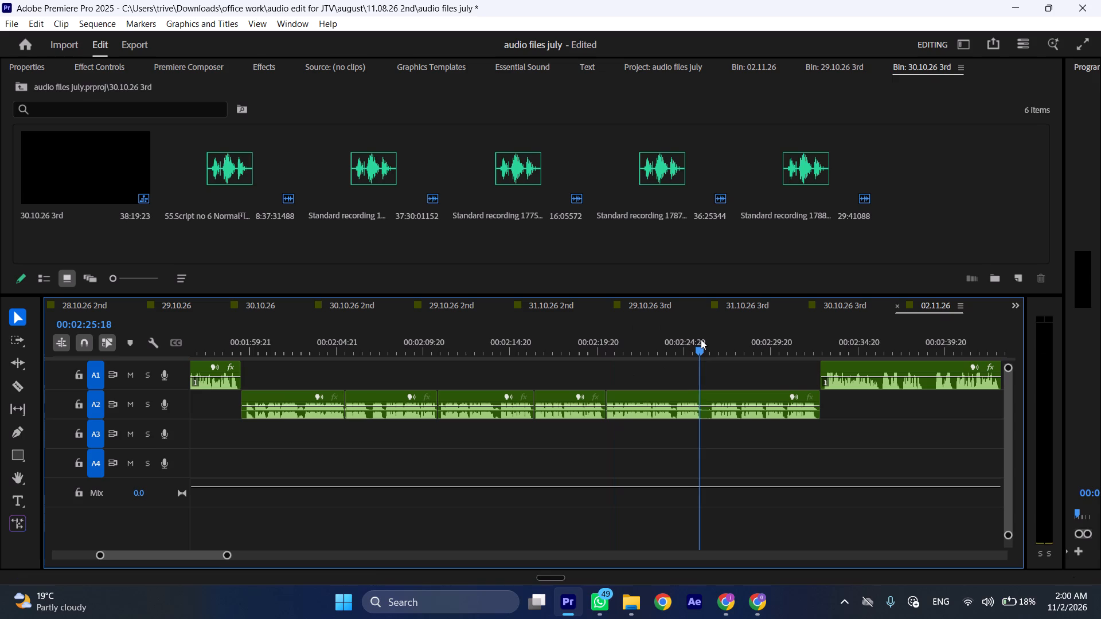
drag(701, 339, 711, 339)
key(shift+c)
click(714, 399)
key(shift+c)
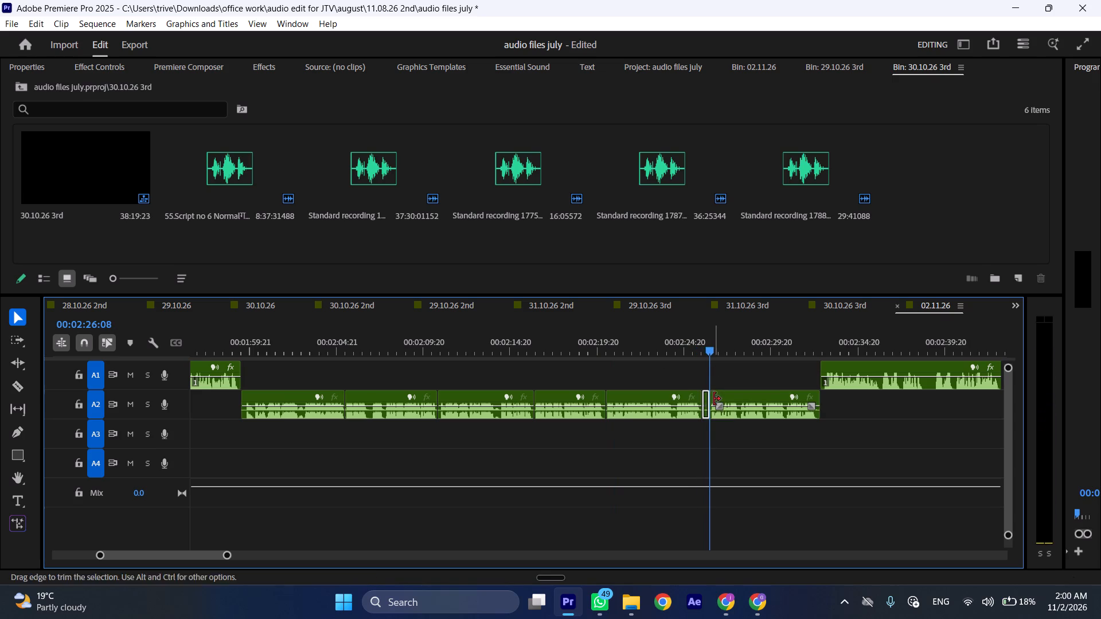
key(ctrl+shift+d)
Trim the silent start off the A2 recording near 00:02:43 and move it along A2 to about 00:02:59.
scroll(710, 412, down, 15)
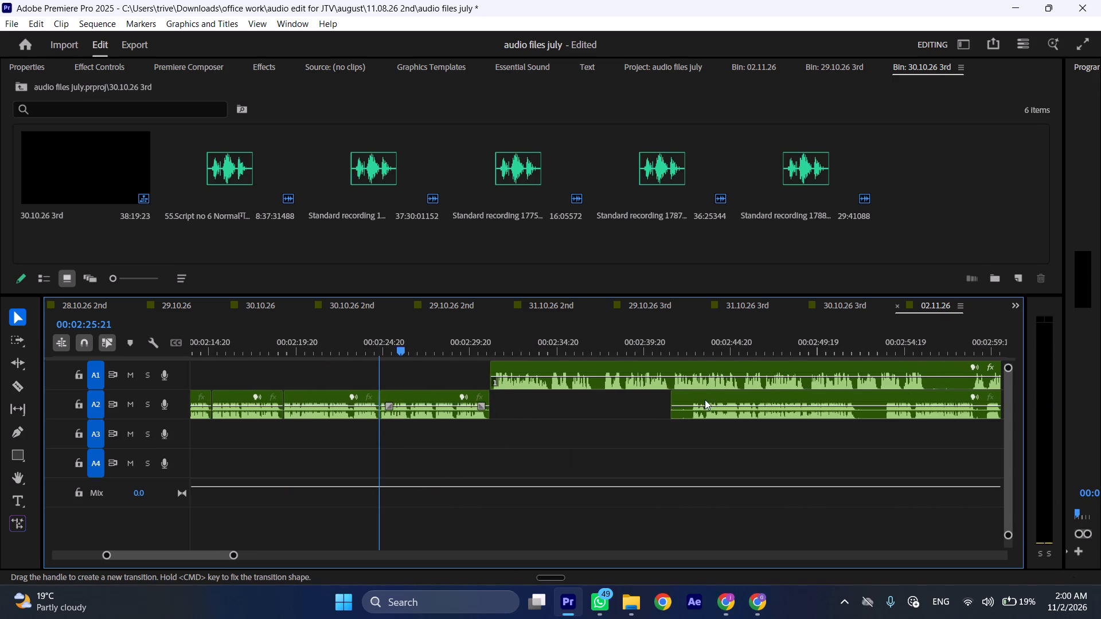
drag(675, 398, 694, 398)
drag(721, 393, 1016, 393)
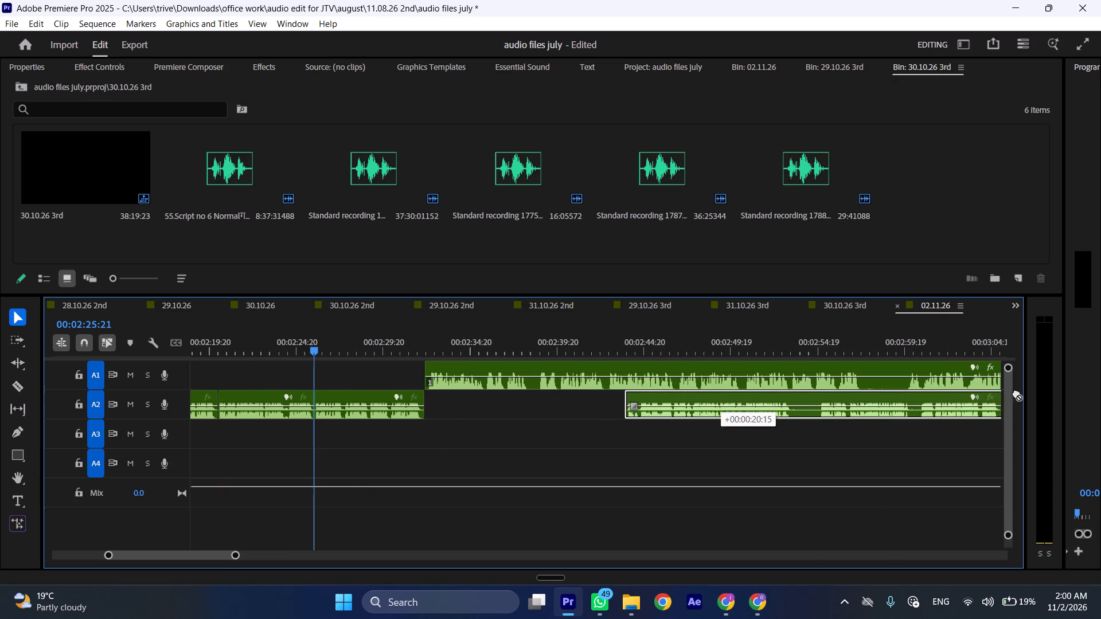
drag(1016, 393, 918, 407)
Play the sequence from about 00:02:32, where the A2 clips end and the A1 recording starts.
key(space)
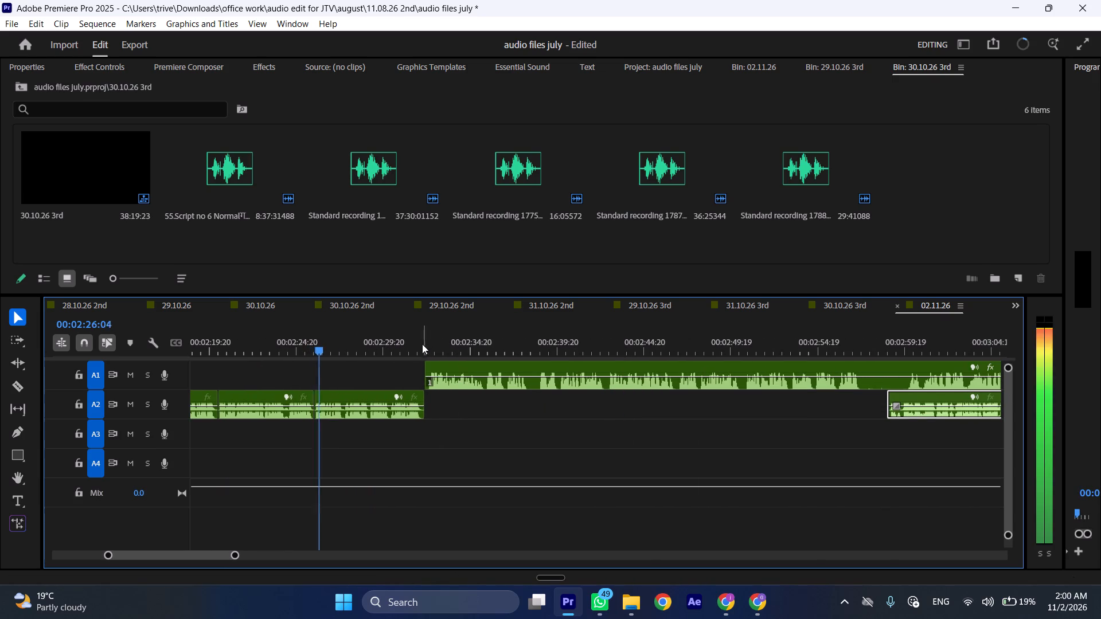
click(420, 343)
key(space)
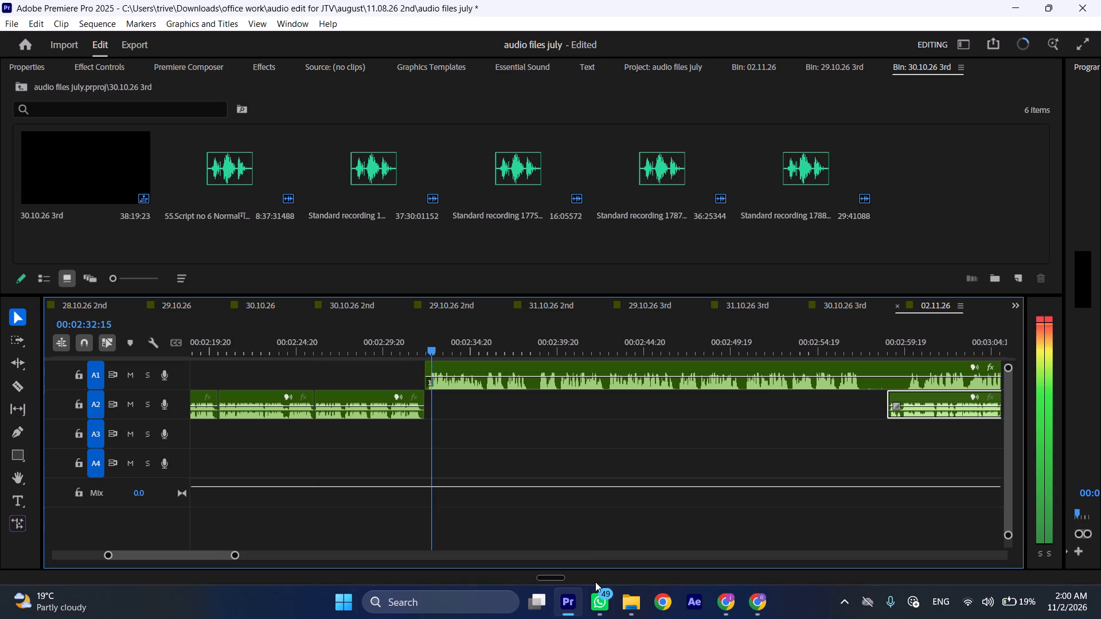
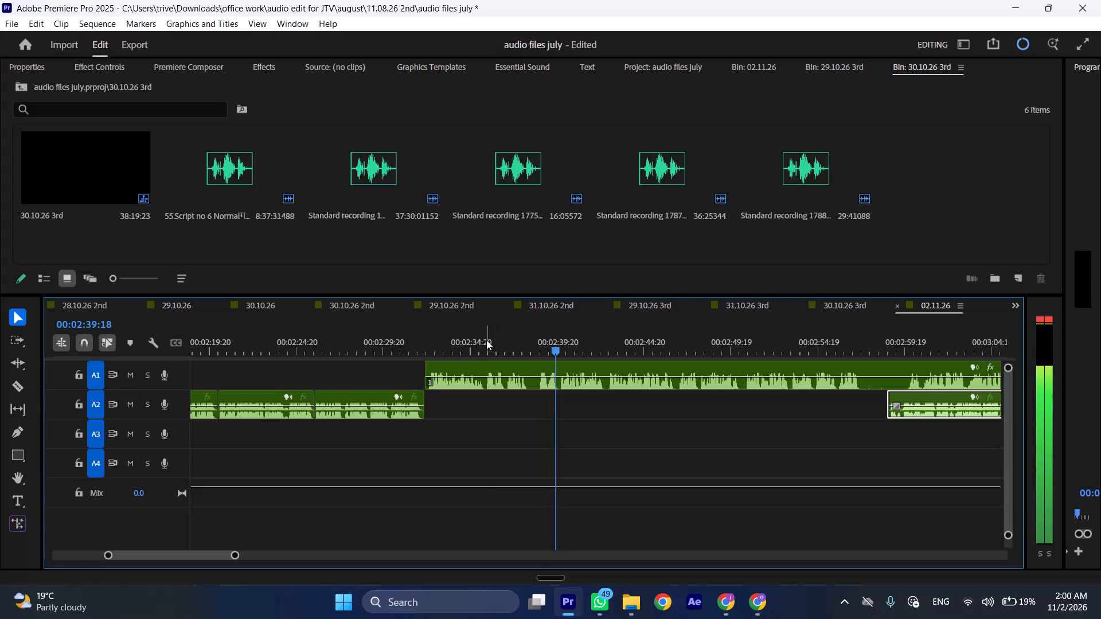
Cut out the A1 section from about 00:02:35:20 to 00:02:38:20 and ripple-delete it.
click(486, 340)
key(space)
drag(487, 338, 539, 338)
key(shift+c)
click(561, 372)
key(shift+c)
key(ctrl+shift+d)
Play on from the new edit point at faster speed and split the A1 recording at 00:02:54:10, where the spoken passage ends.
key(space)
text(l)
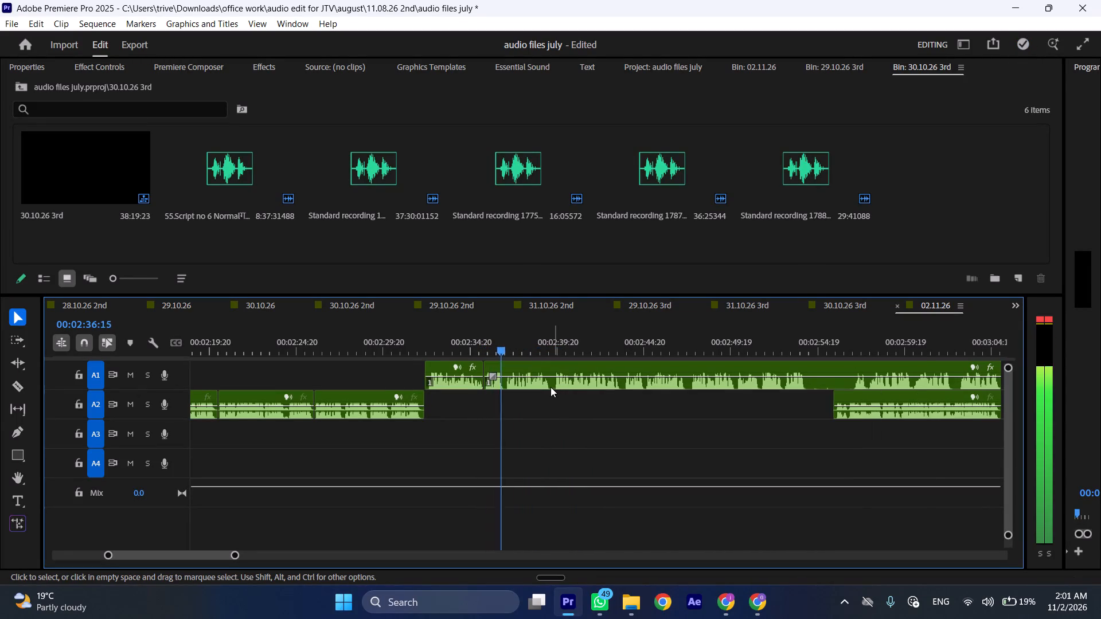
scroll(550, 387, down, 5)
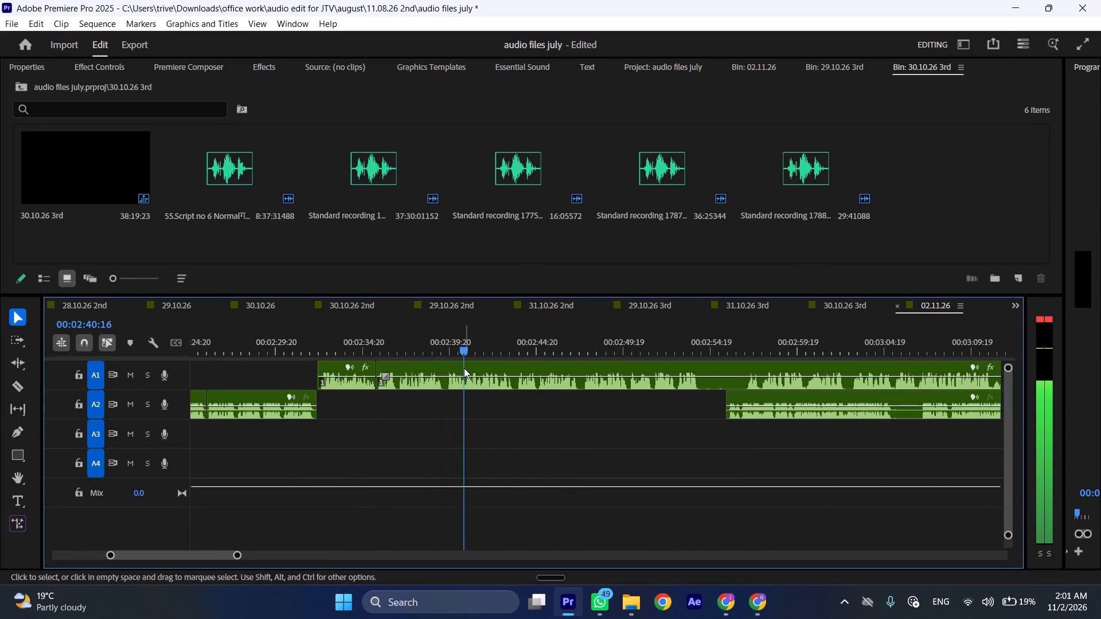
scroll(464, 368, down, 3)
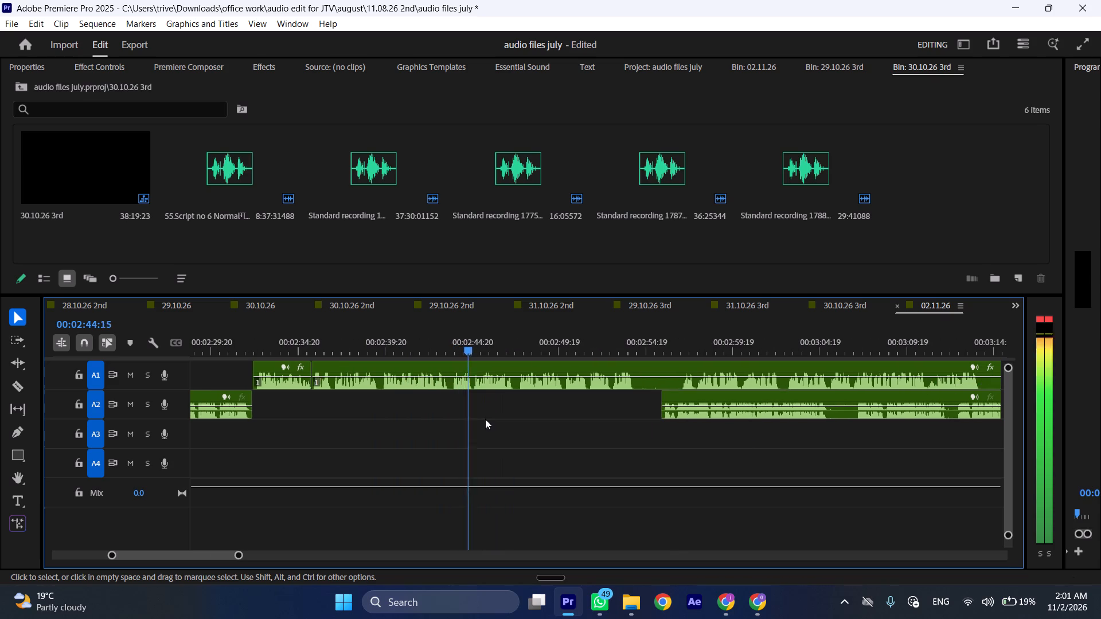
scroll(485, 419, down, 2)
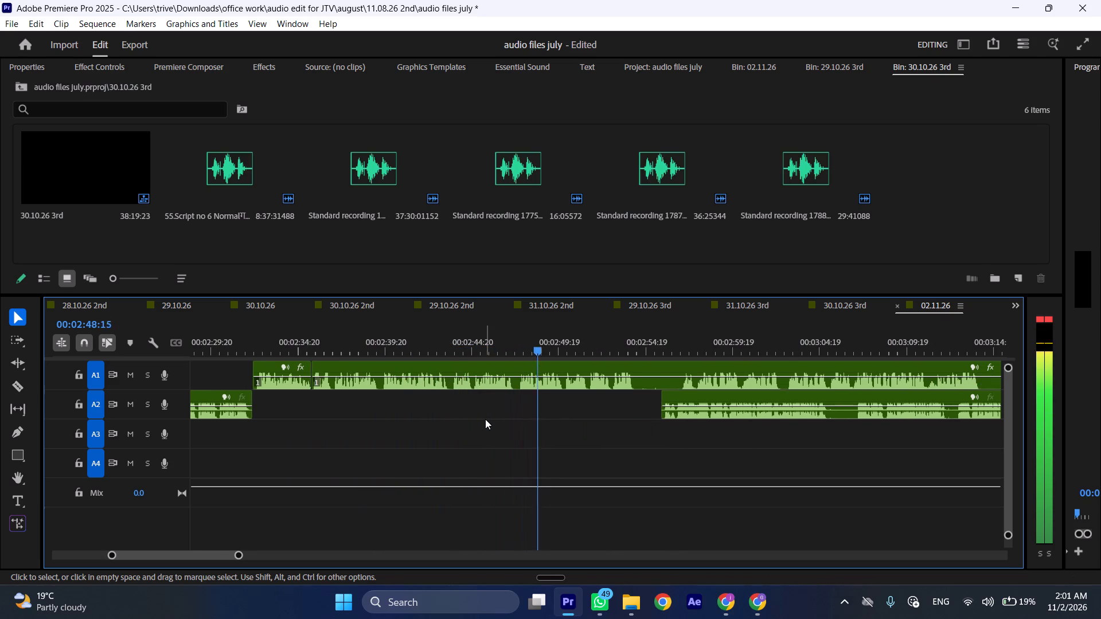
scroll(485, 419, down, 2)
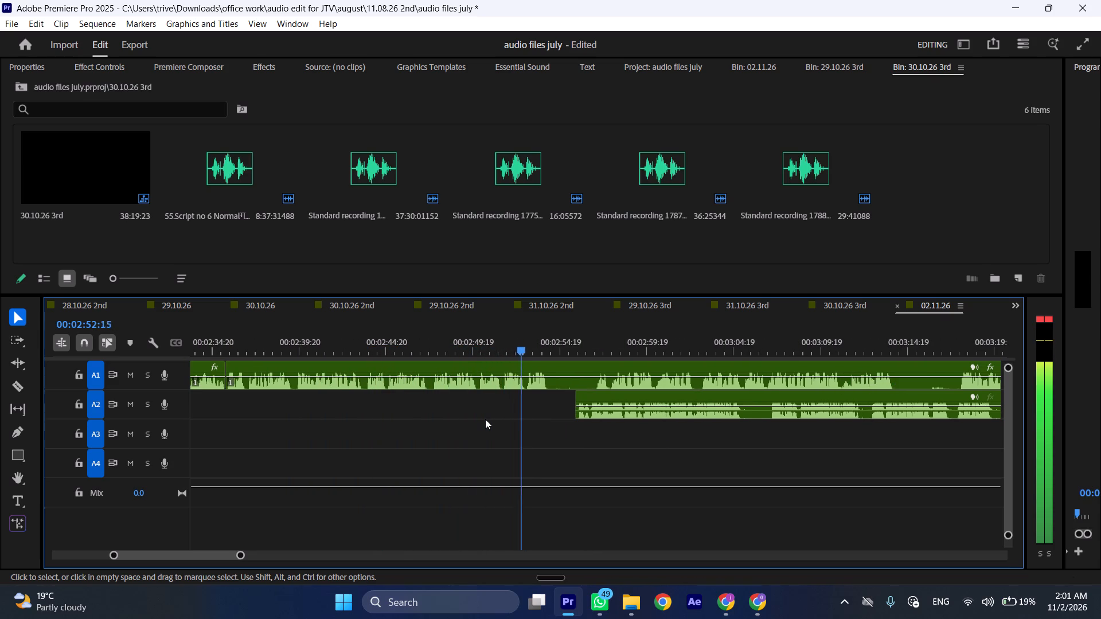
key(space)
text(C)
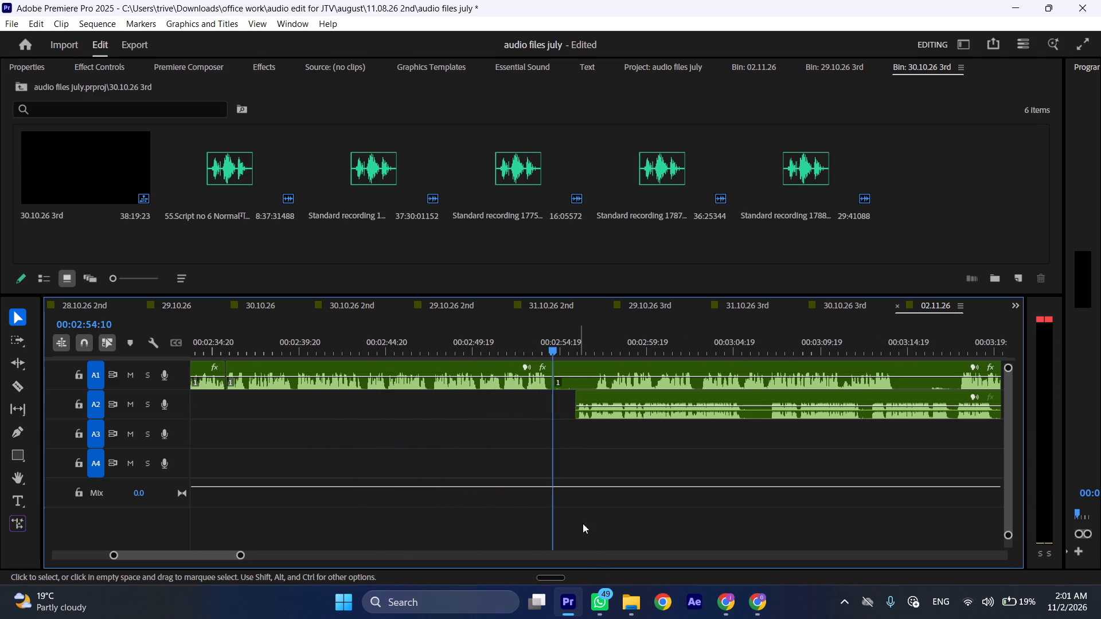
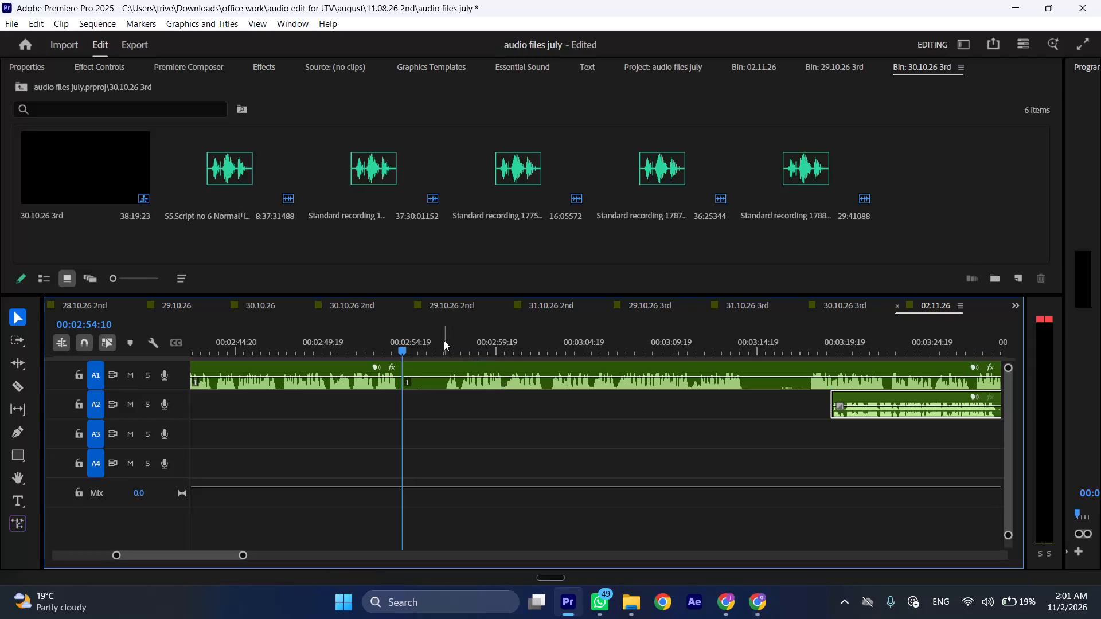
Cut out the A1 section from 00:02:54:10 to about 00:02:56:18 and ripple-delete it.
click(455, 363)
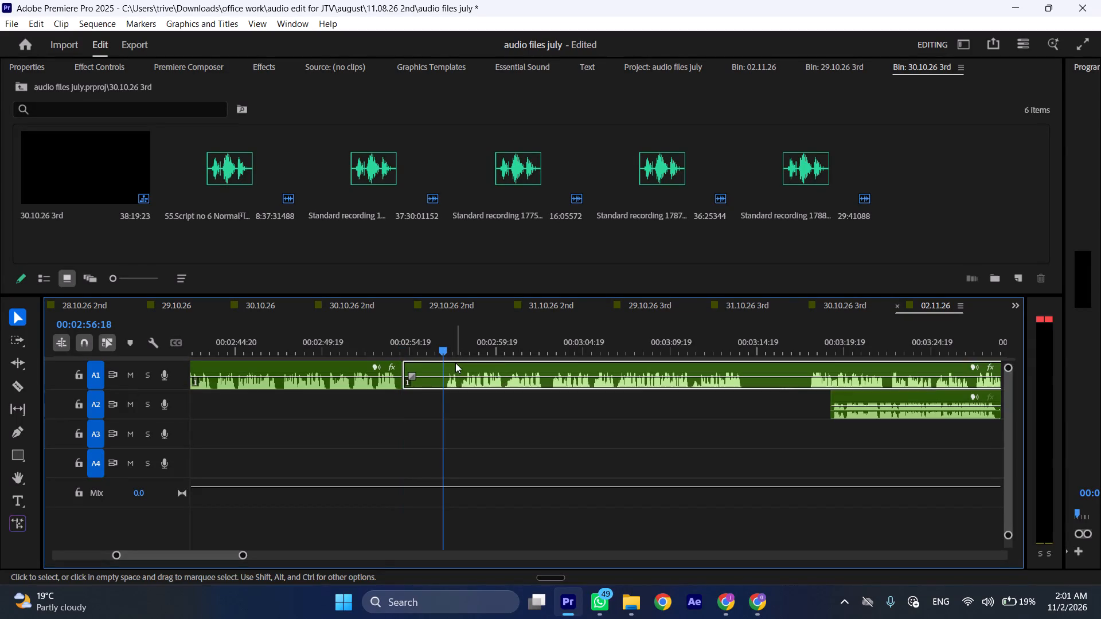
key(shift+c)
key(ctrl+shift+d)
Play on at faster speed, then cut out the A1 section from about 00:02:57:22 to 00:03:00:15 and ripple-delete it.
key(space)
text(l)
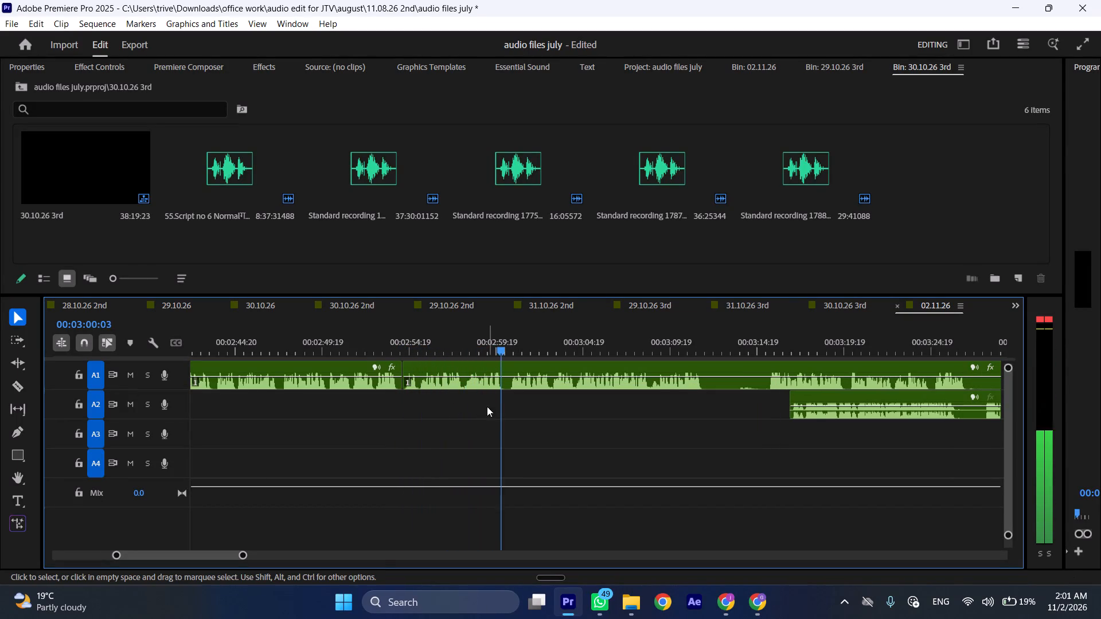
click(466, 344)
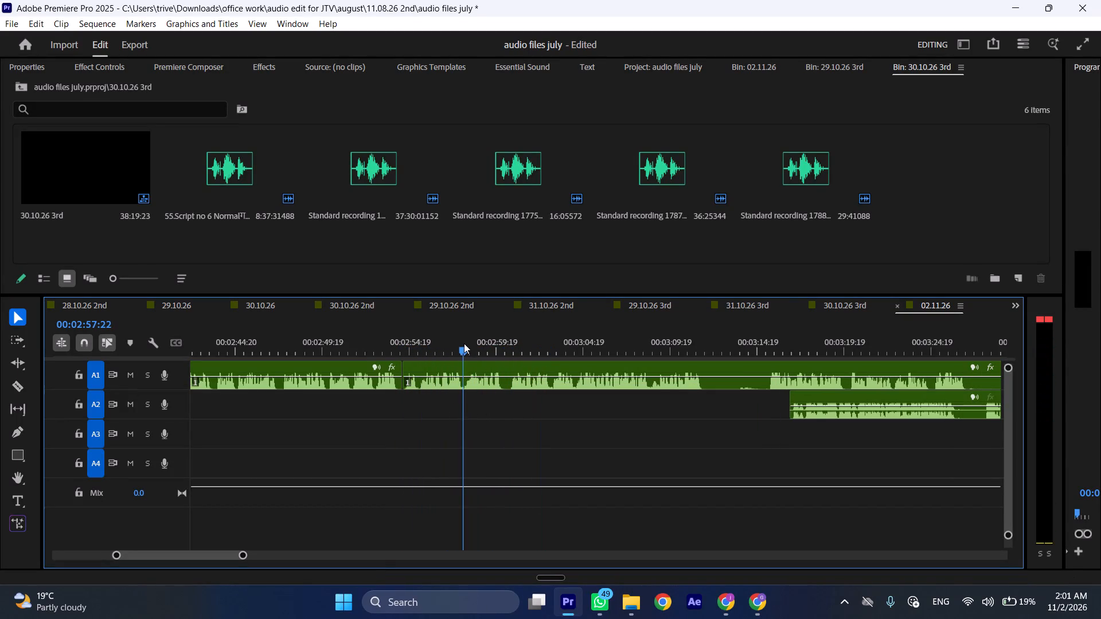
text(C)
key(space)
drag(500, 338, 514, 338)
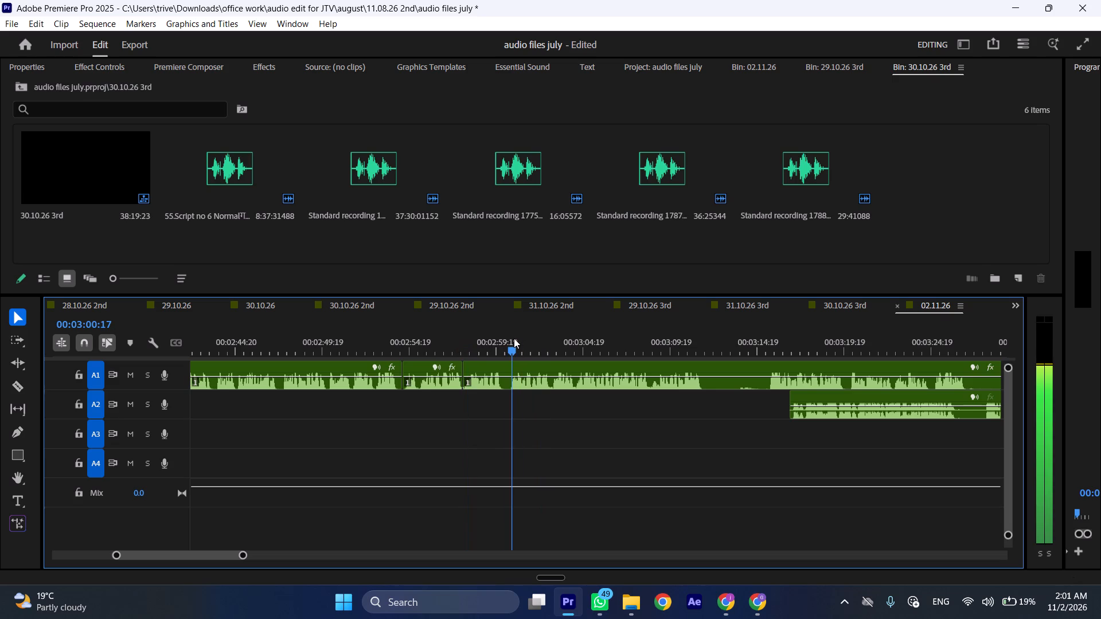
drag(514, 338, 510, 336)
click(523, 369)
key(shift+c)
key(ctrl+shift+d)
Play on from the new edit point at faster speed and split the A1 recording at 00:03:09:03, where the spoken passage ends.
key(space)
key(l)
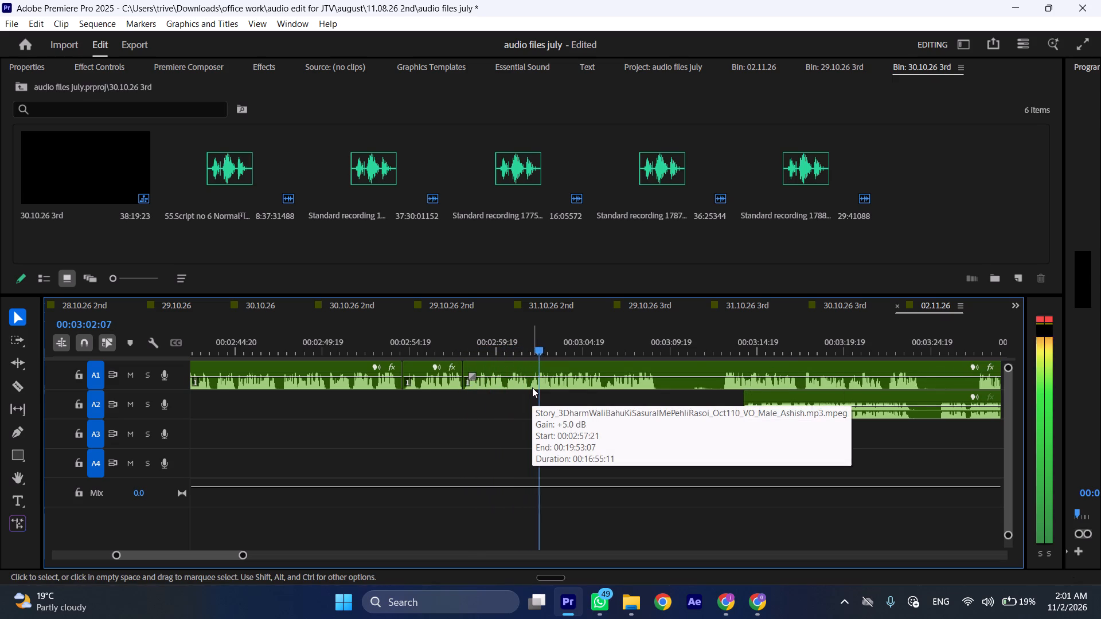
scroll(532, 387, down, 7)
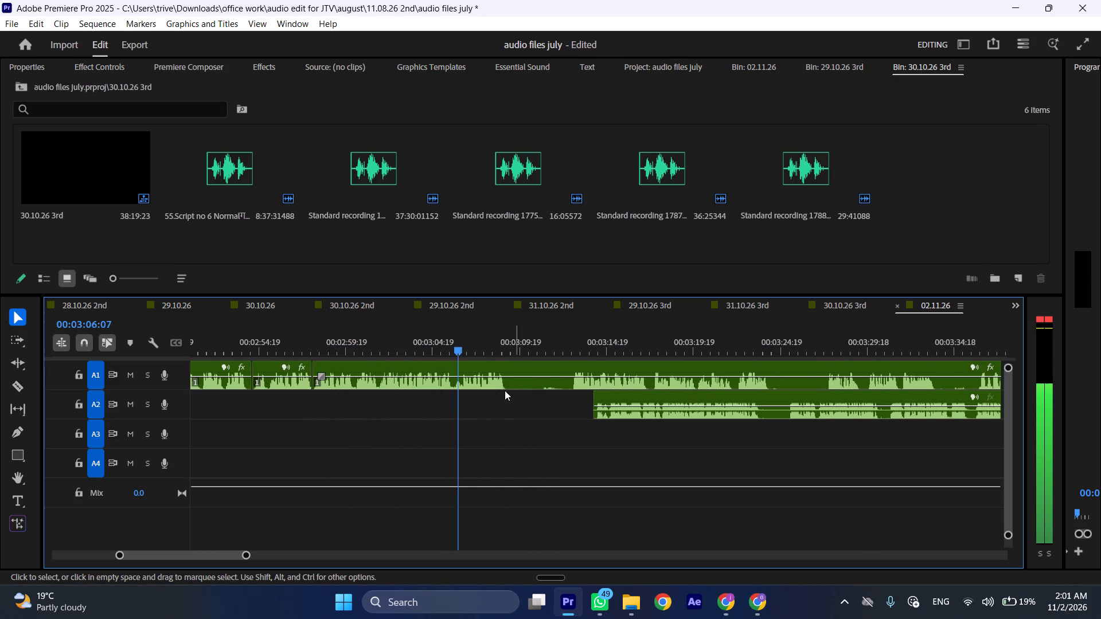
scroll(483, 408, down, 1)
key(space)
text(C)
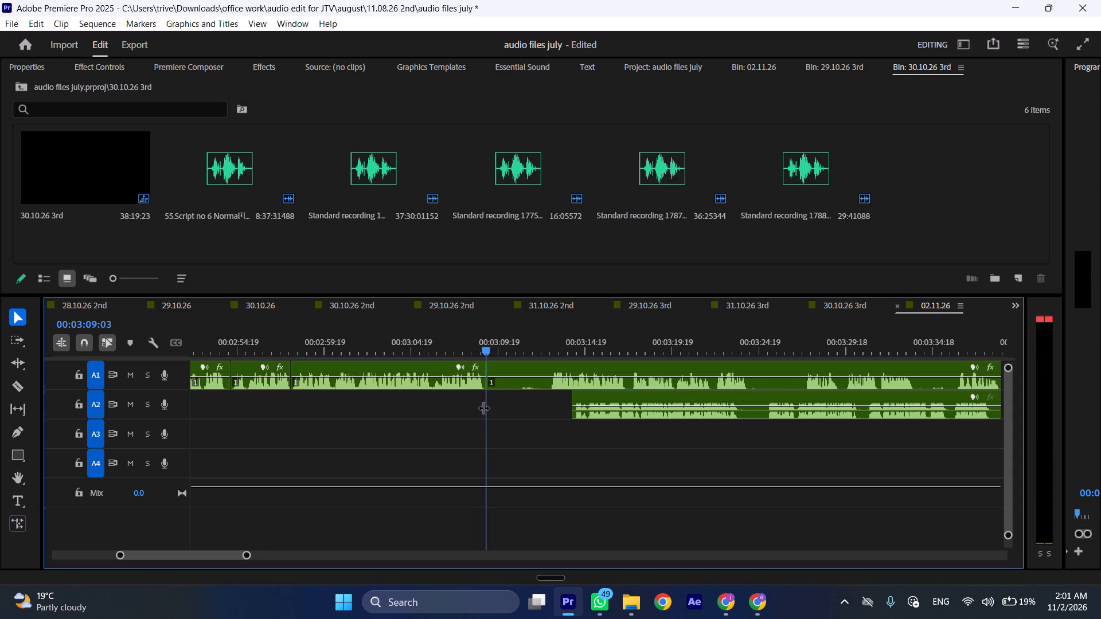
Move the A2 recording back to start at the 00:03:09:03 cut and shift the remaining A1 clip to about 00:03:28:18.
drag(596, 395, 519, 404)
drag(505, 370, 662, 373)
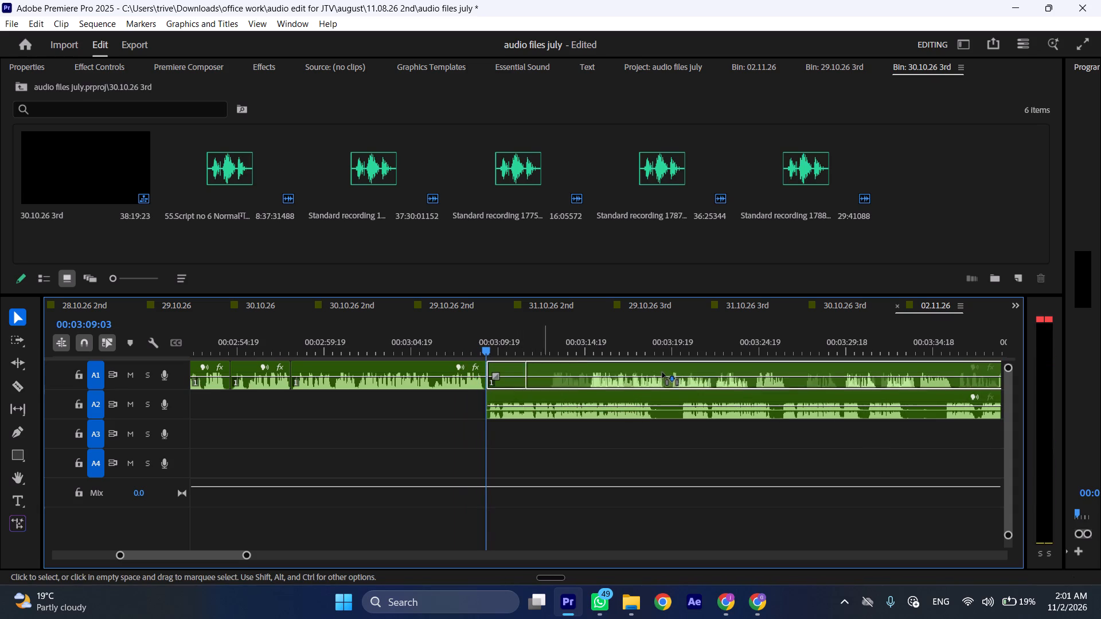
drag(662, 373, 845, 373)
Start faster playback from the A2 handover and trim the silent beginning off the shifted A1 clip, to about 00:03:32.
key(space)
key(l)
drag(823, 361, 828, 361)
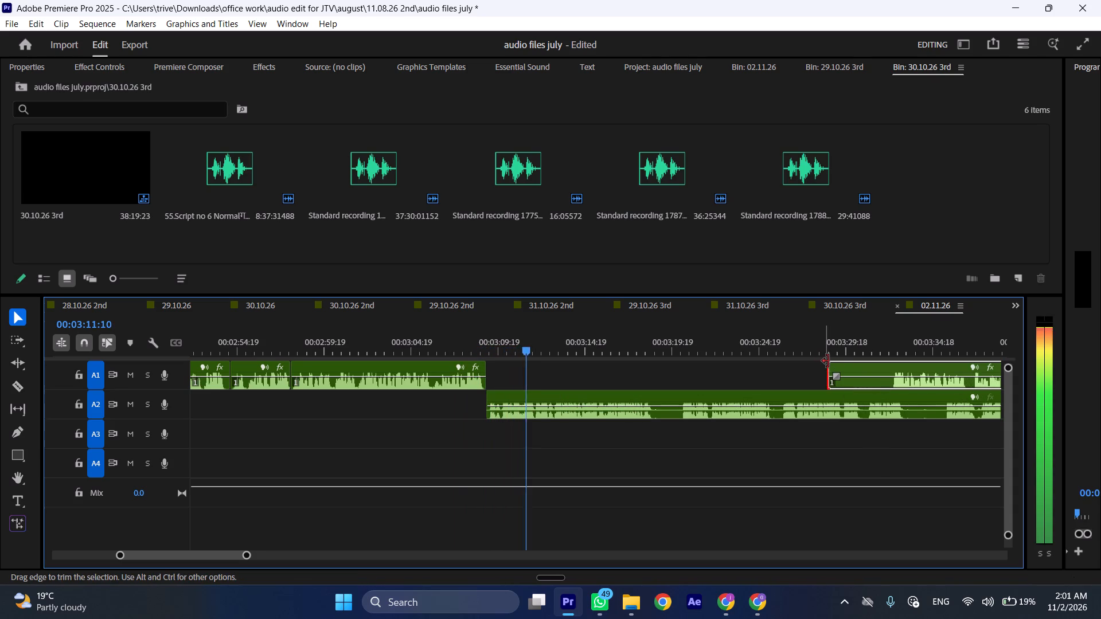
drag(828, 361, 880, 363)
Cut out the A2 pause from 00:03:18:21 to 00:03:20:07 and ripple-delete it.
scroll(598, 411, down, 6)
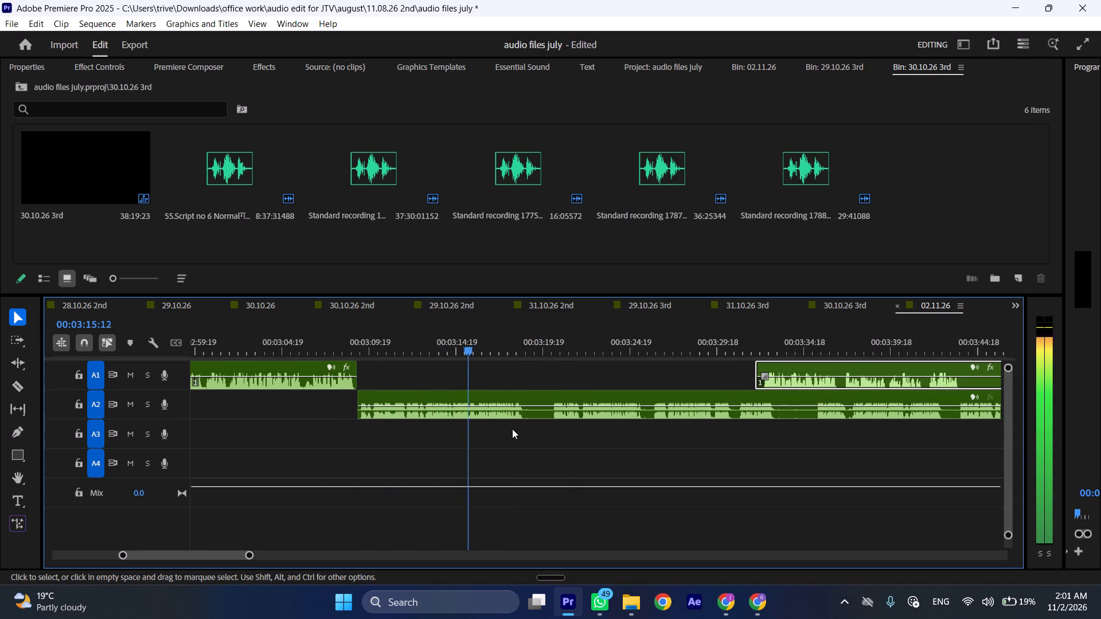
key(space)
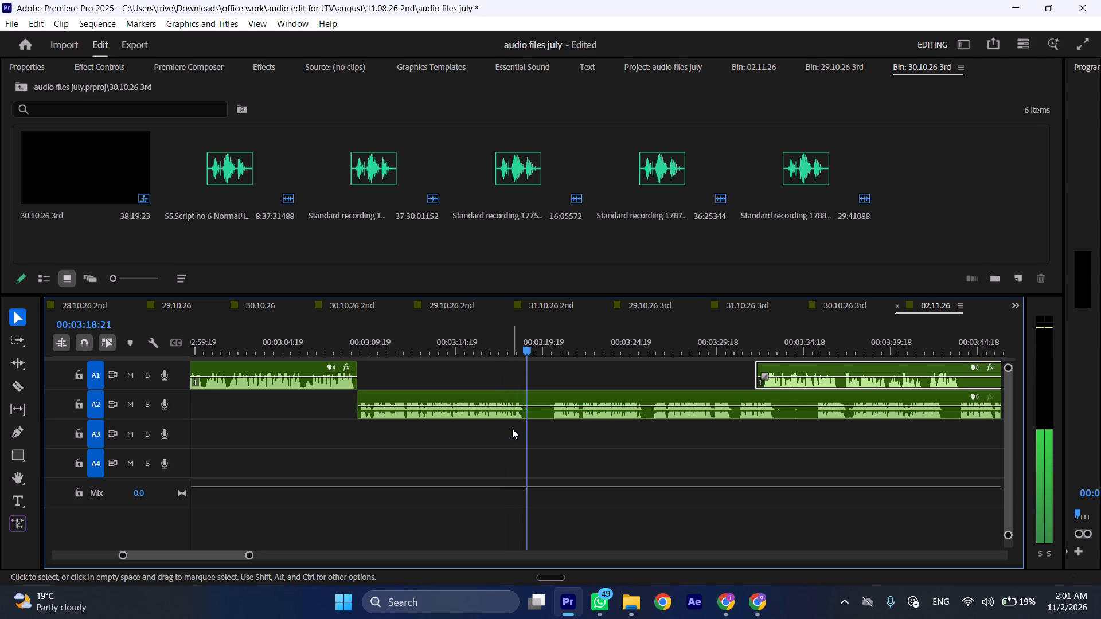
text(C)
drag(549, 350, 555, 350)
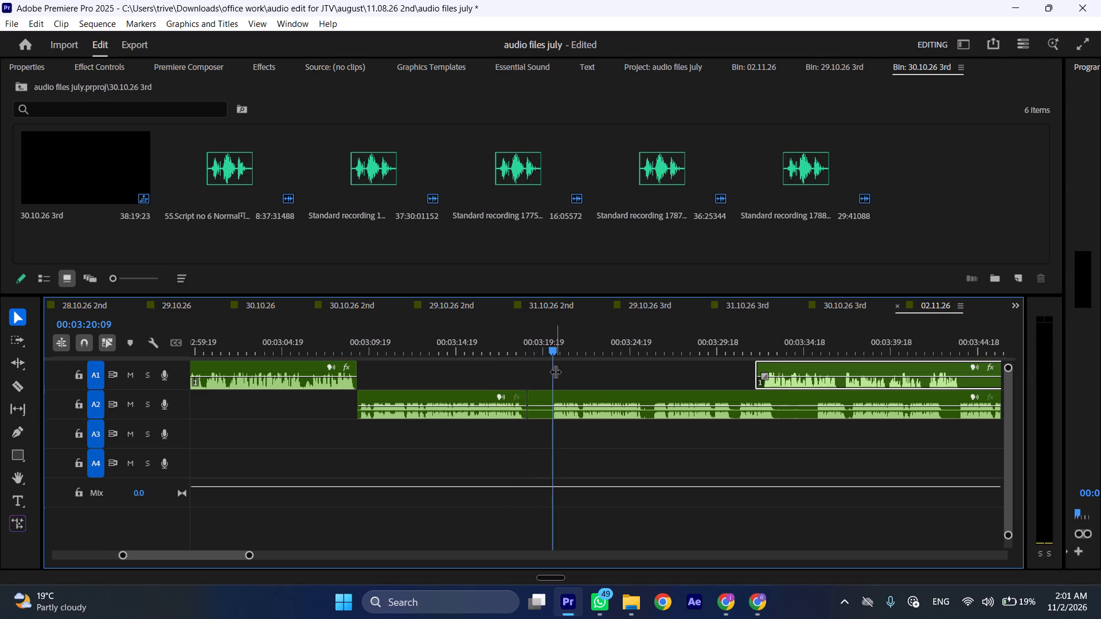
click(554, 355)
click(570, 406)
key(shift+c)
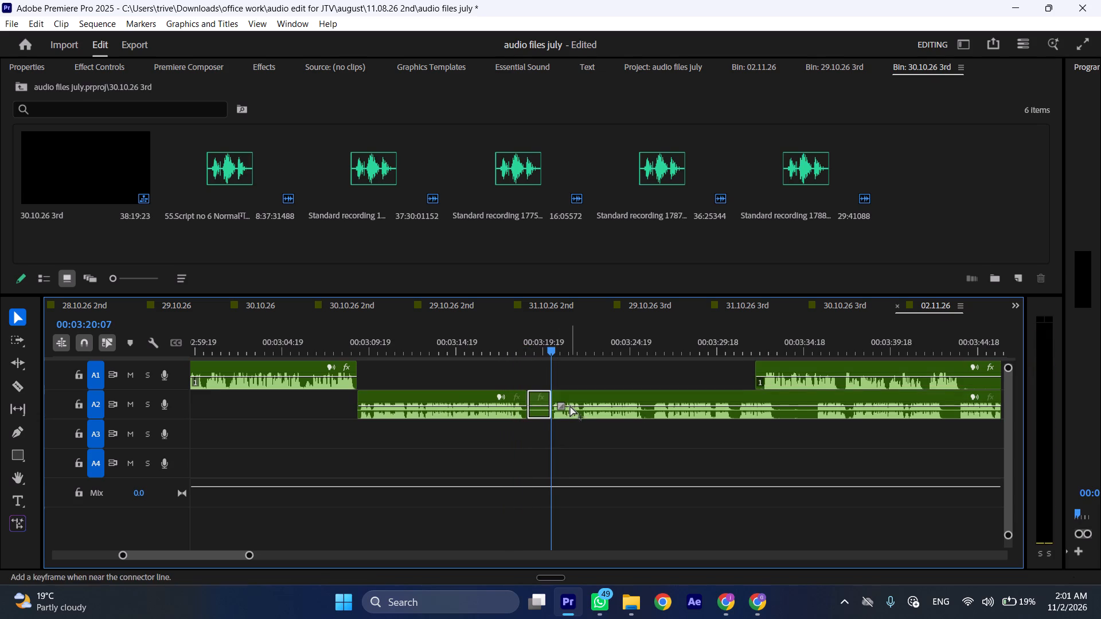
key(ctrl+shift+d)
Play back the A2 join at 00:03:18:21, the A1 passage from about 00:02:50, and the A1-to-A2 handover near 00:03:09 to check the edits.
key(space)
key(space)
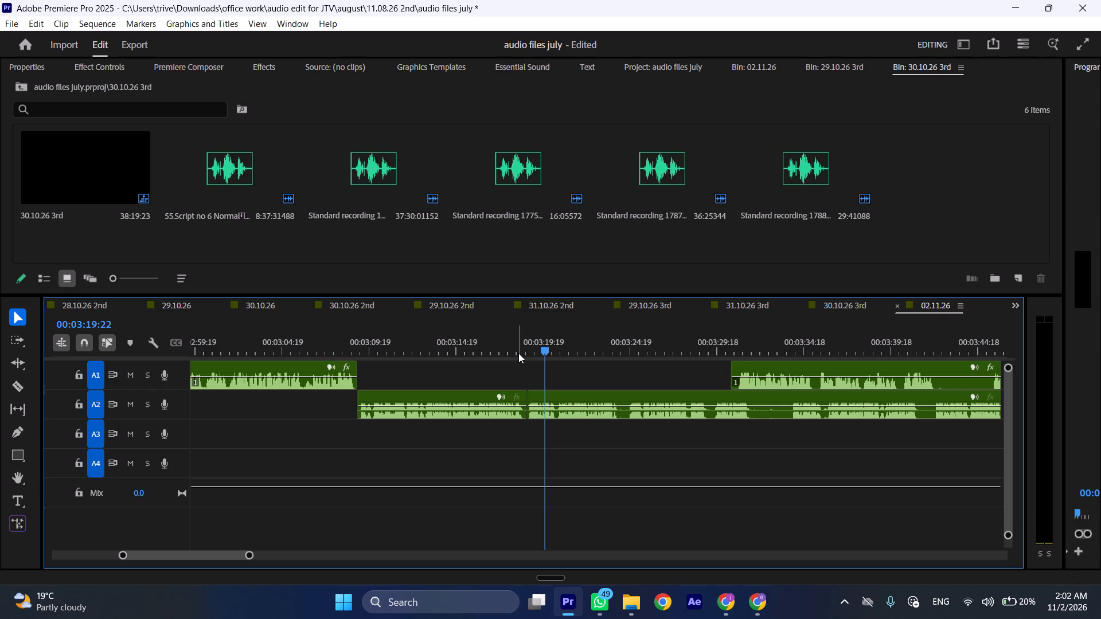
scroll(323, 427, up, 18)
click(409, 334)
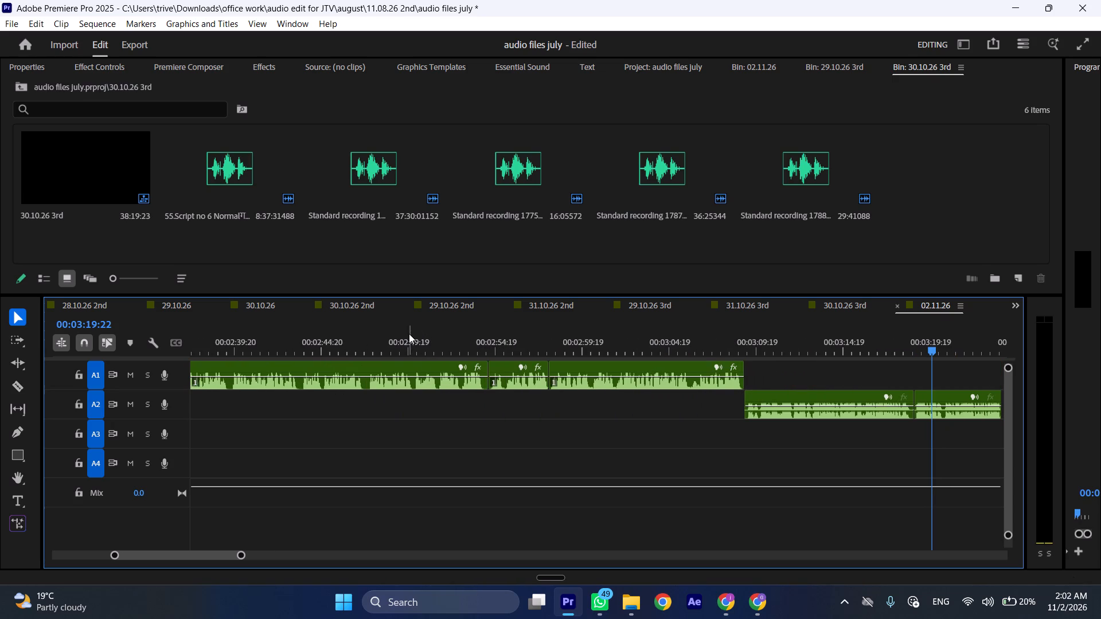
key(space)
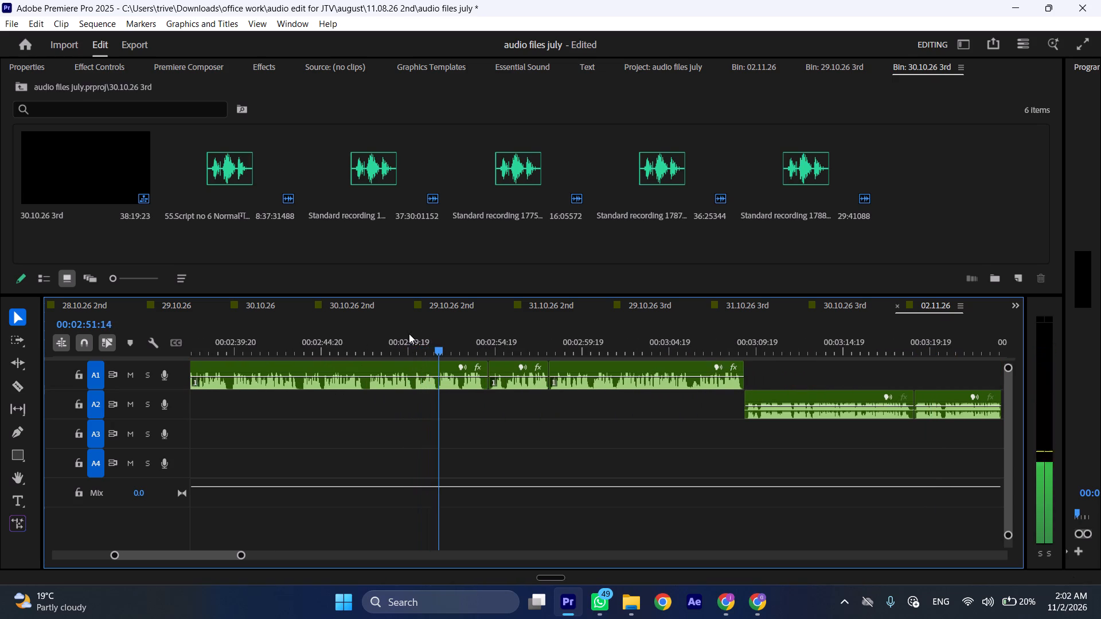
key(space)
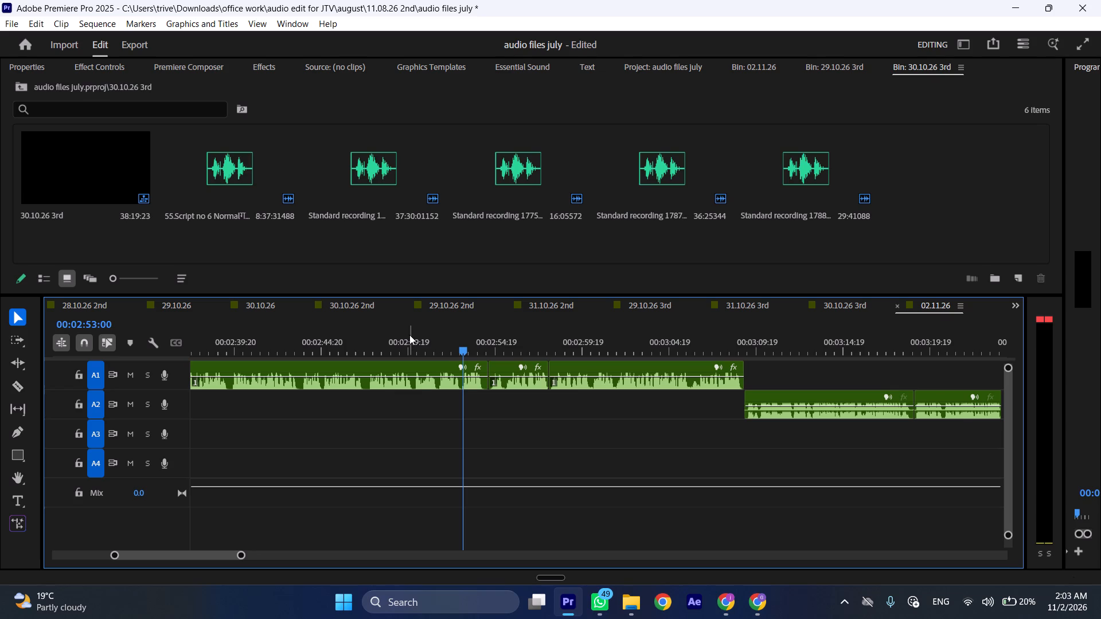
scroll(699, 348, down, 3)
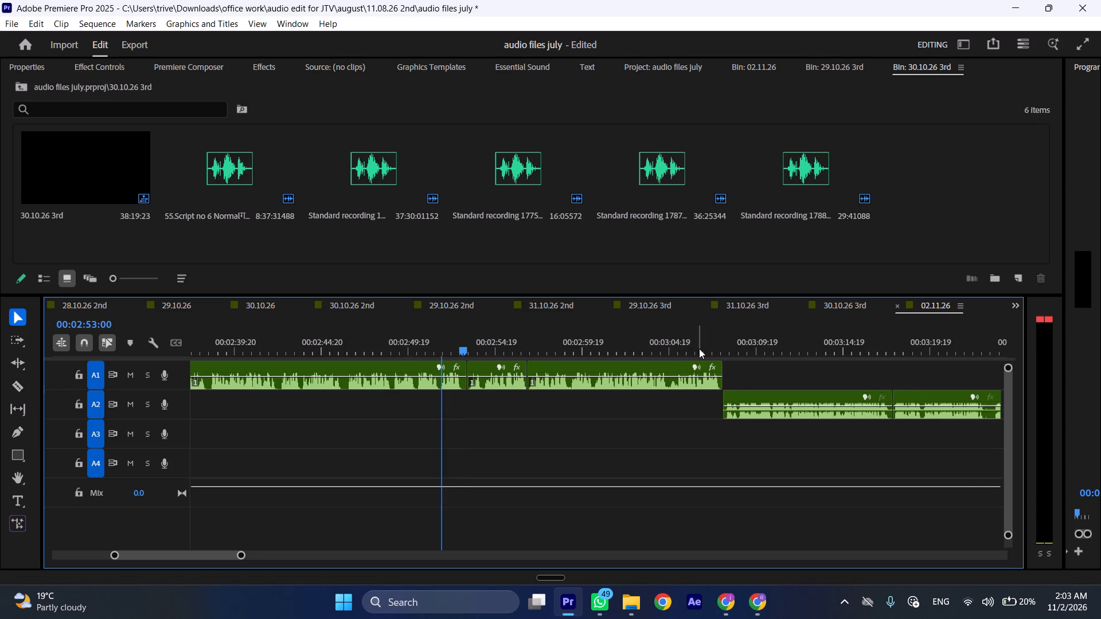
scroll(699, 348, down, 11)
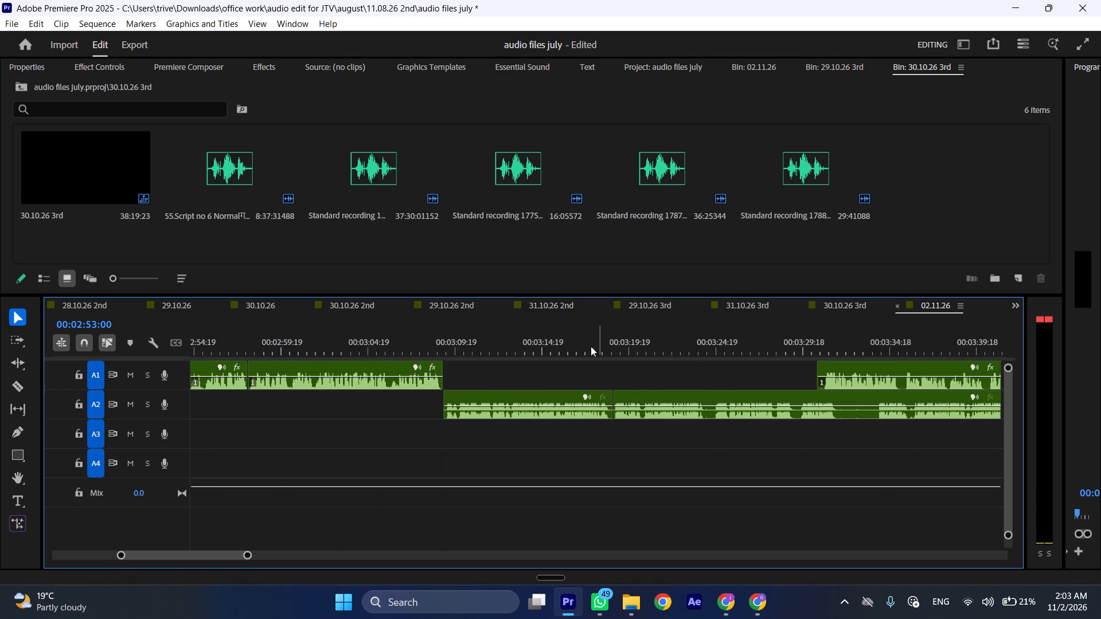
drag(436, 331, 422, 333)
key(space)
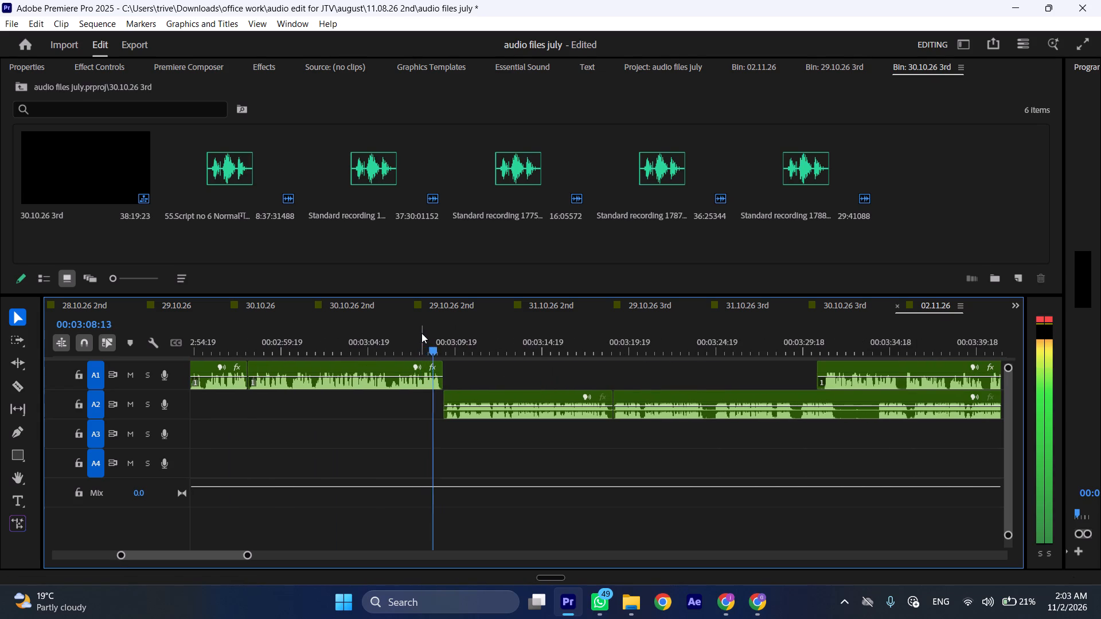
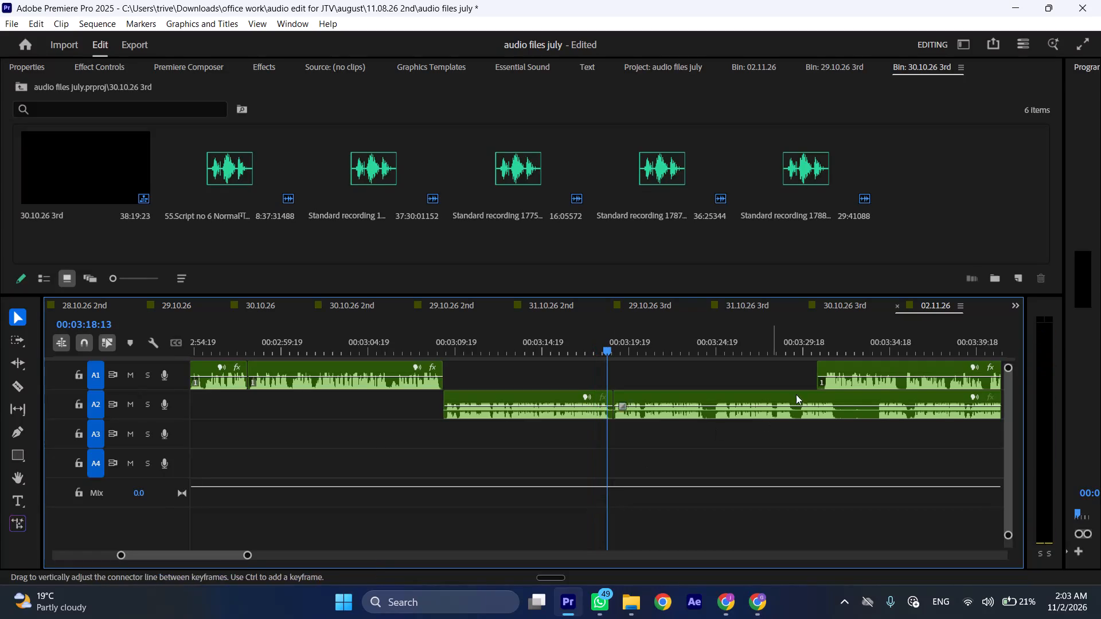
Move the A1 clip back to start at the 00:03:18:21 cut, shift the remaining A2 clip to about 00:03:32, and play the handover.
drag(839, 365, 634, 371)
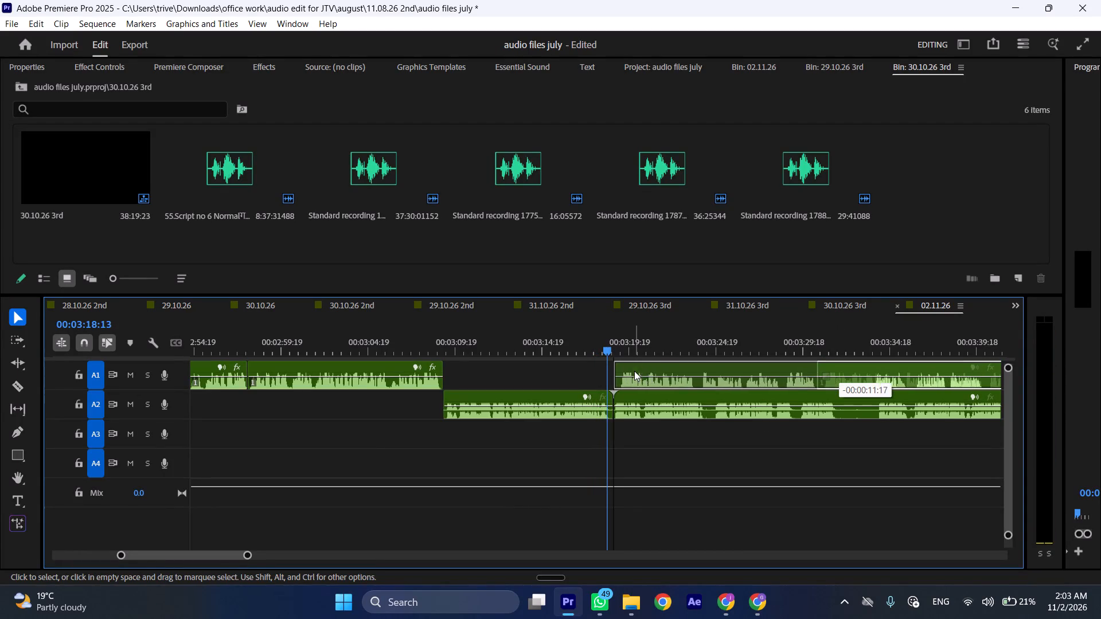
drag(634, 371, 634, 370)
drag(638, 393, 879, 398)
key(space)
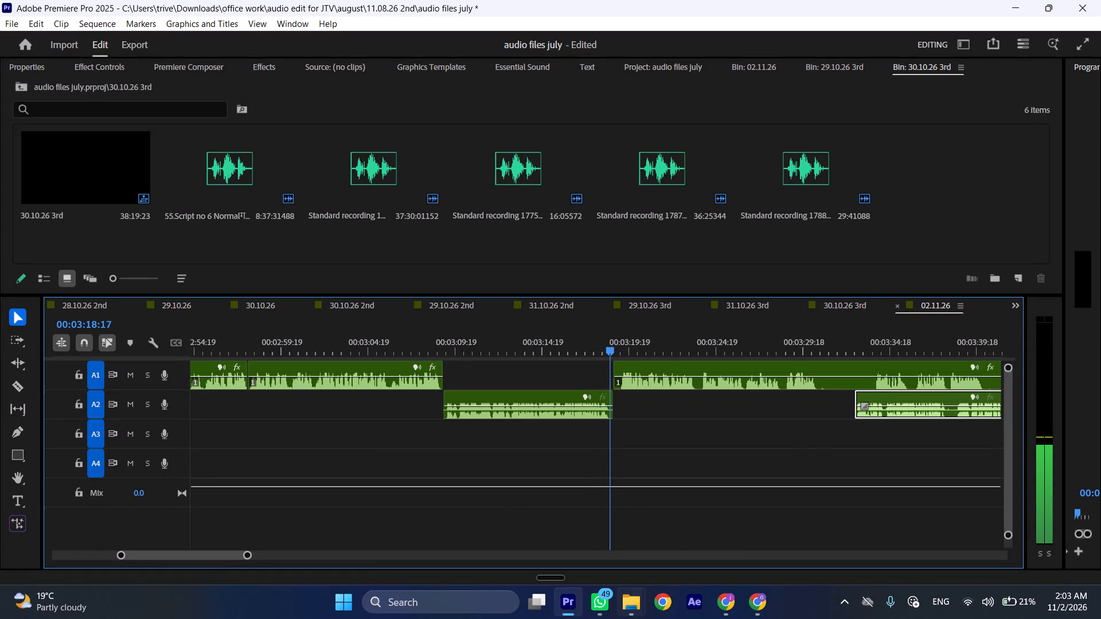
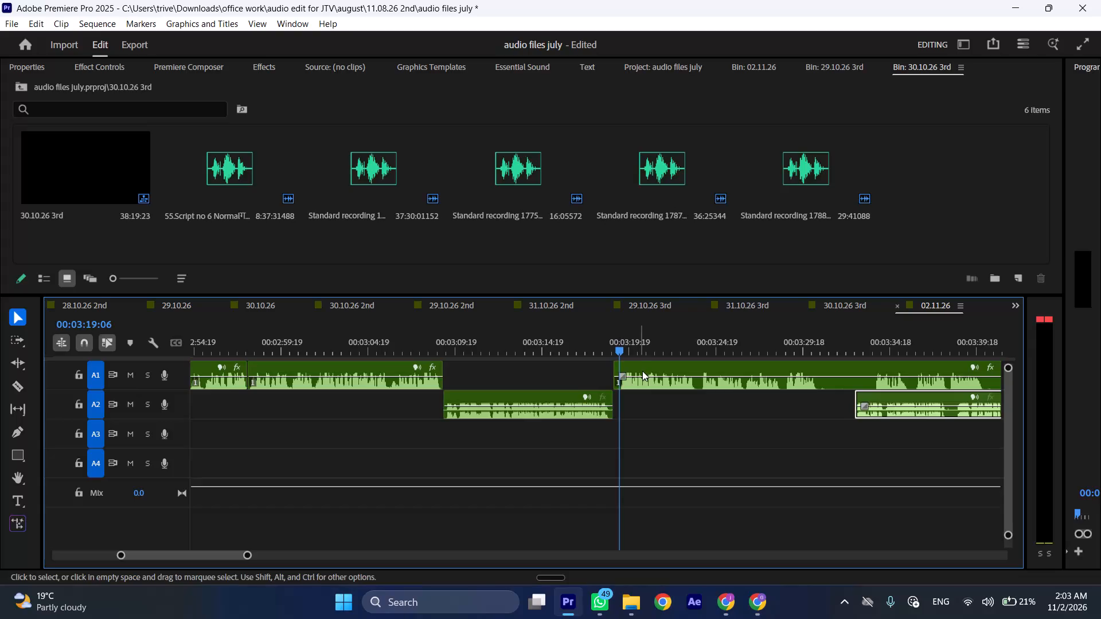
Ripple-delete the opening of the A1 clip from its 00:03:18:21 start up to 00:03:19:06, and play the result.
click(643, 371)
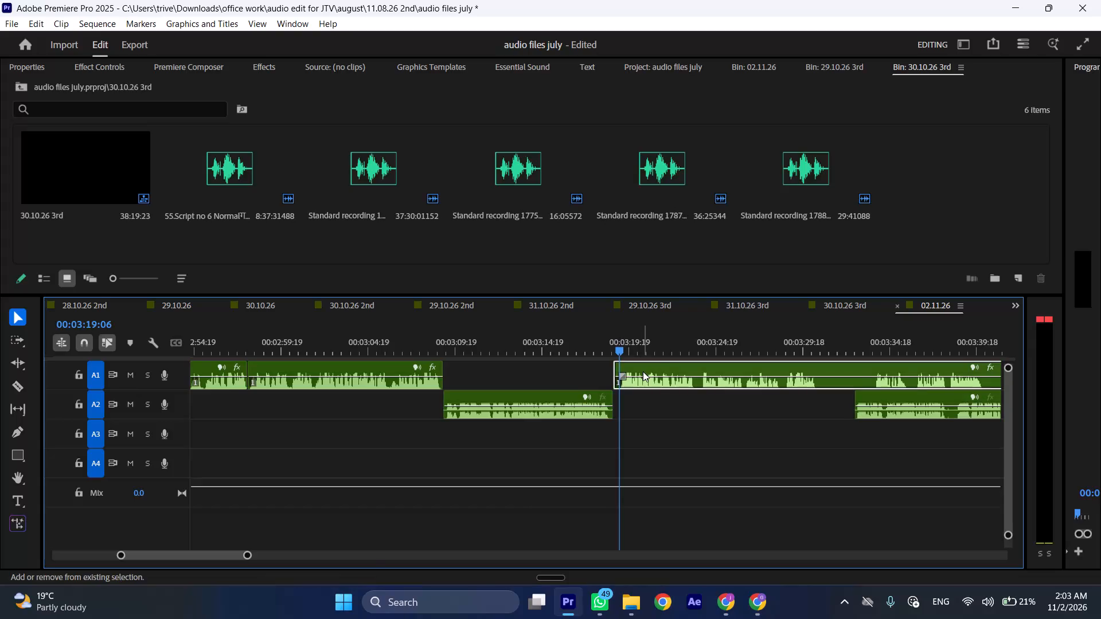
key(shift+c)
key(ctrl+shift+d)
key(space)
key(l)
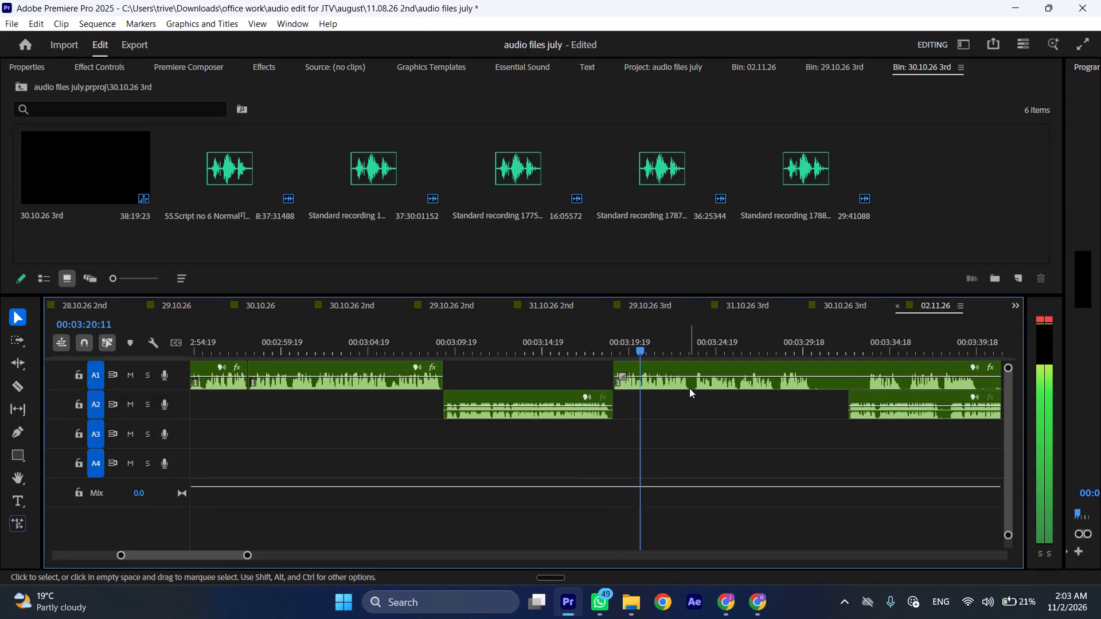
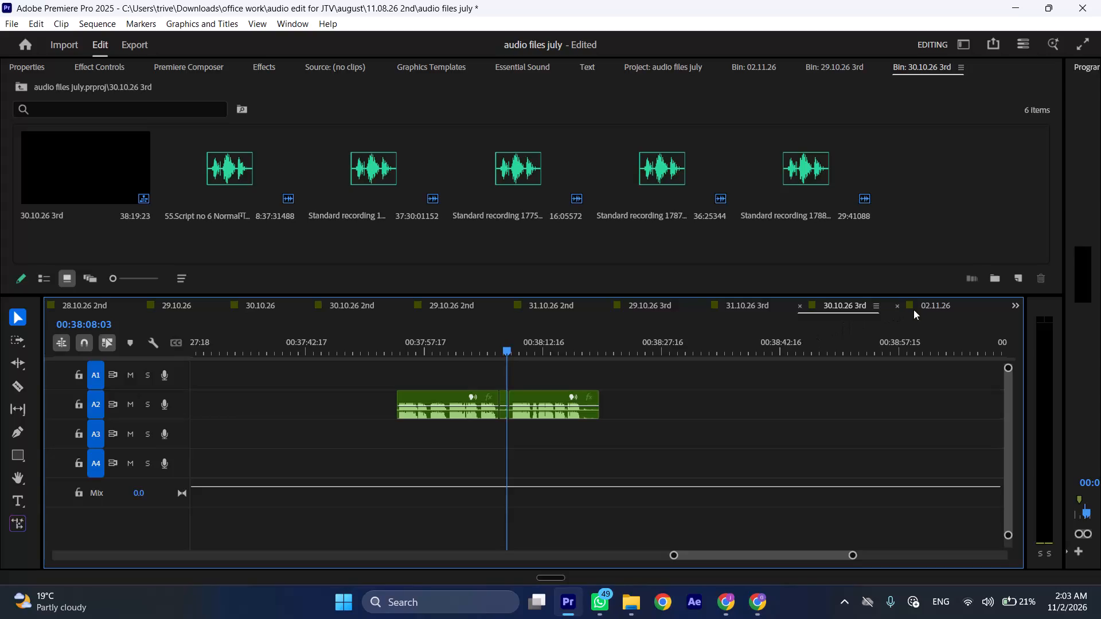
Return to the 02.11.26 sequence and split the A1 clip at 00:03:30:08.
click(929, 305)
click(809, 334)
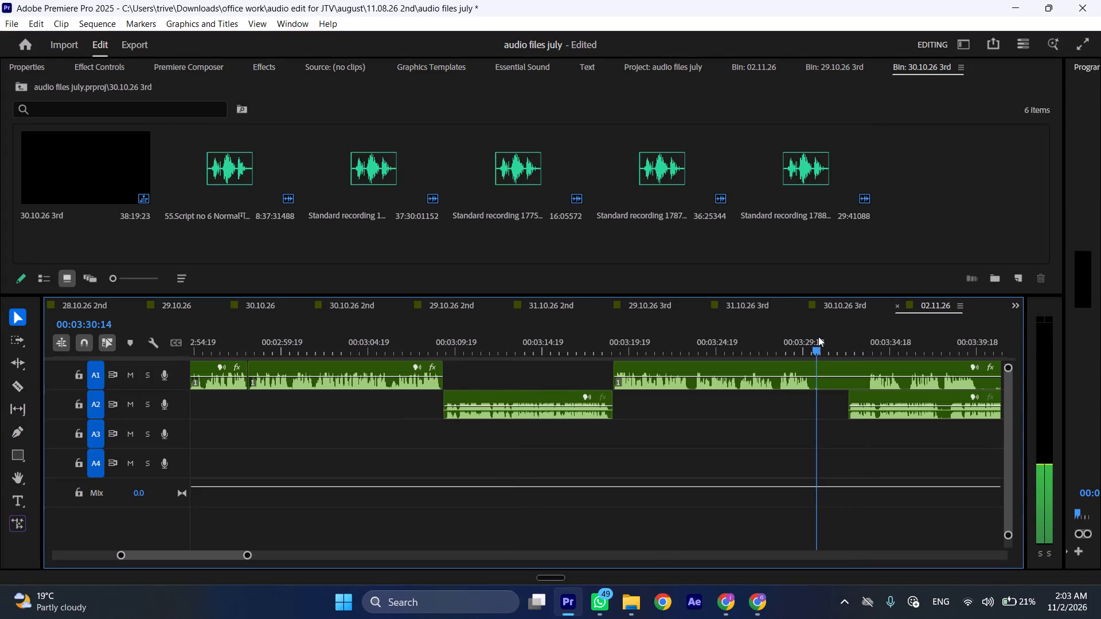
key(shift+c)
Move the following A2 clip earlier so it starts at the A1 cut at 00:03:30:08.
scroll(802, 375, down, 11)
drag(791, 395, 781, 398)
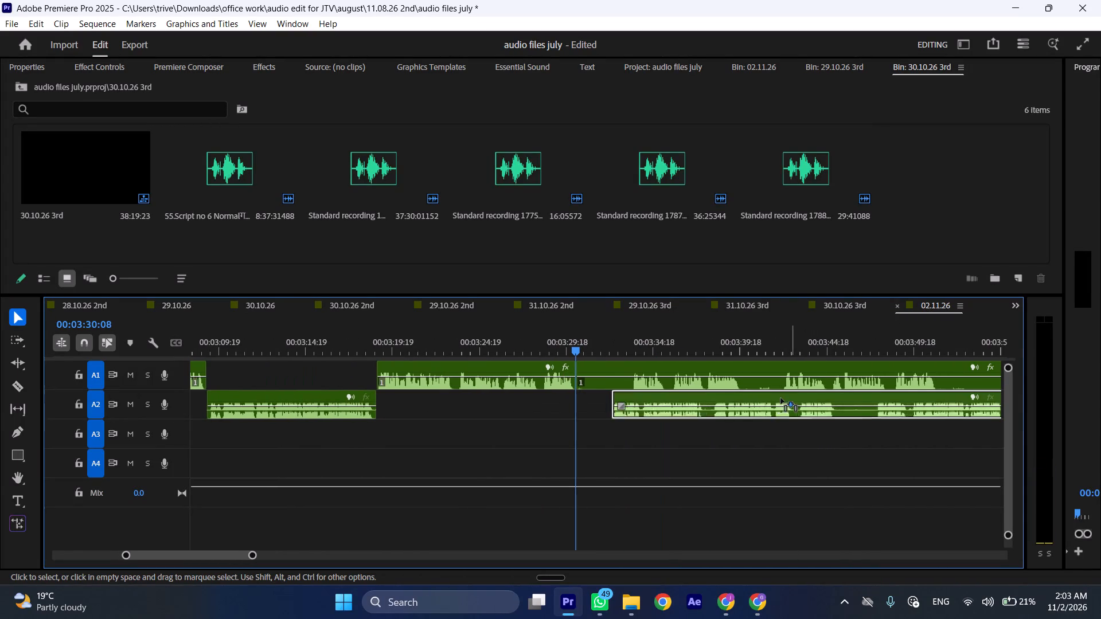
drag(781, 398, 762, 406)
scroll(733, 409, down, 17)
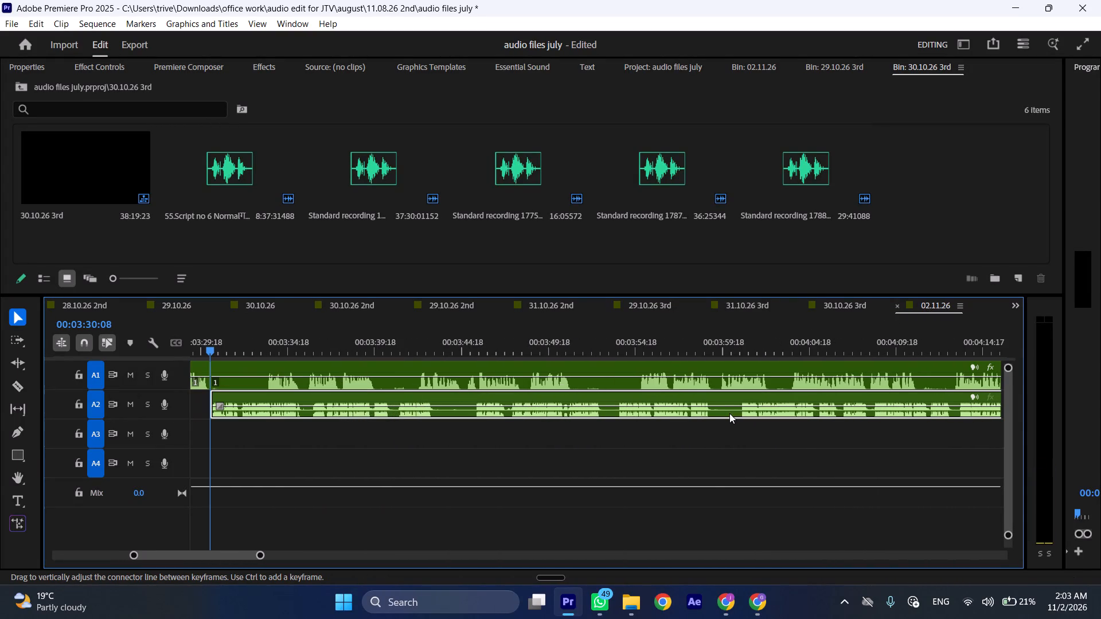
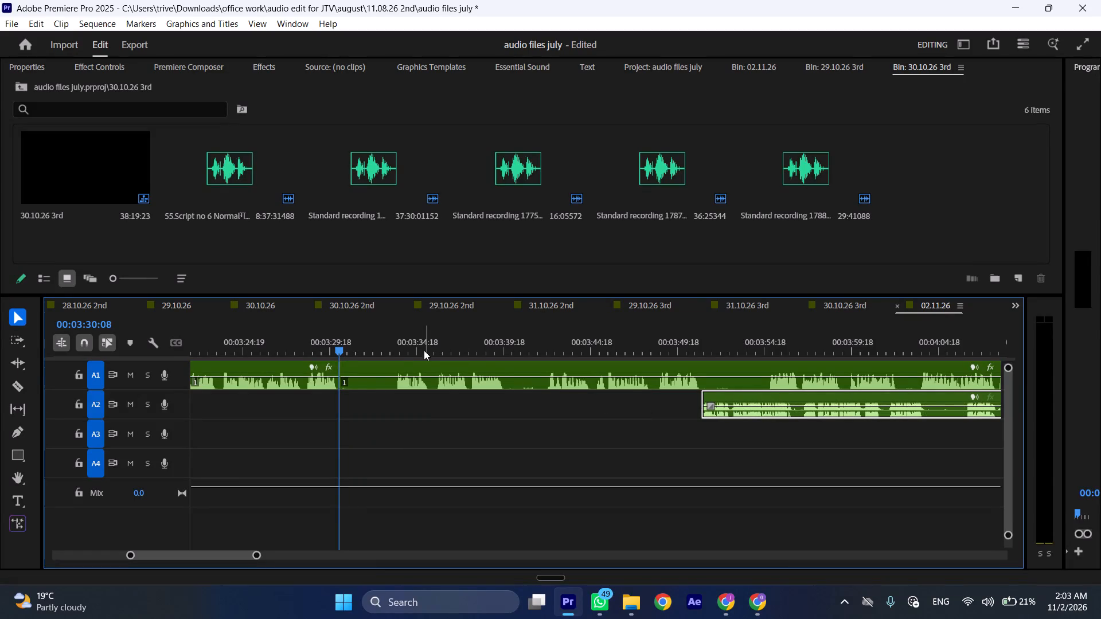
Split the A1 clip at 00:03:33:08 and ripple delete the pause between 00:03:30:08 and that cut.
drag(401, 341, 393, 342)
click(422, 378)
key(shift+c)
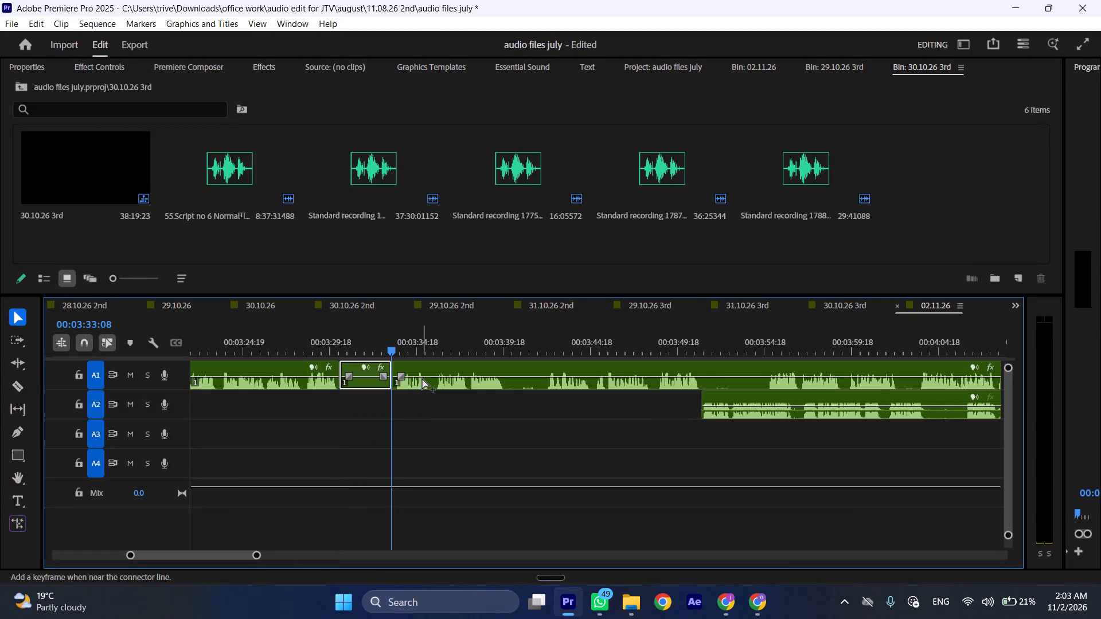
key(ctrl+shift+d)
Play the audio from the closed-up cut at about 00:03:30 and split the A1 clip at 00:03:37:03.
key(space)
key(l)
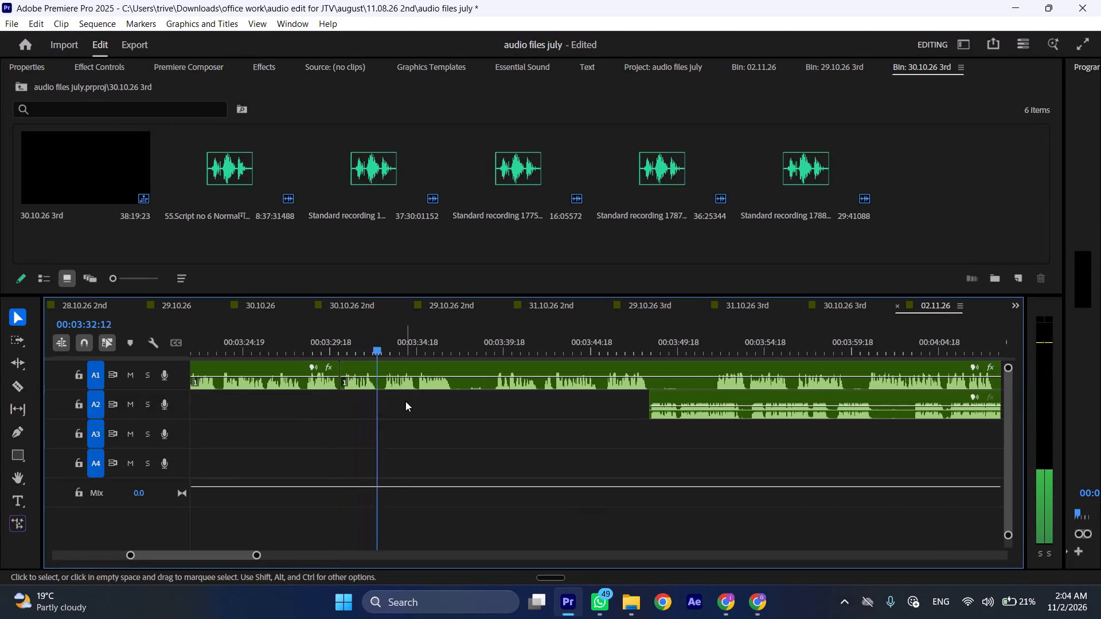
click(345, 336)
key(space)
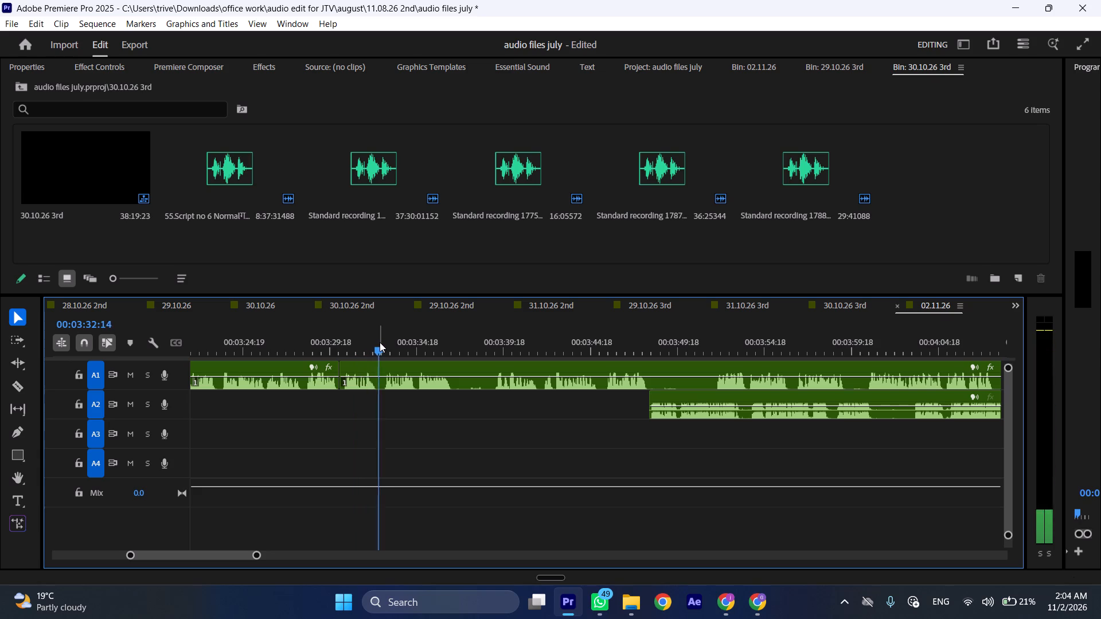
key(l)
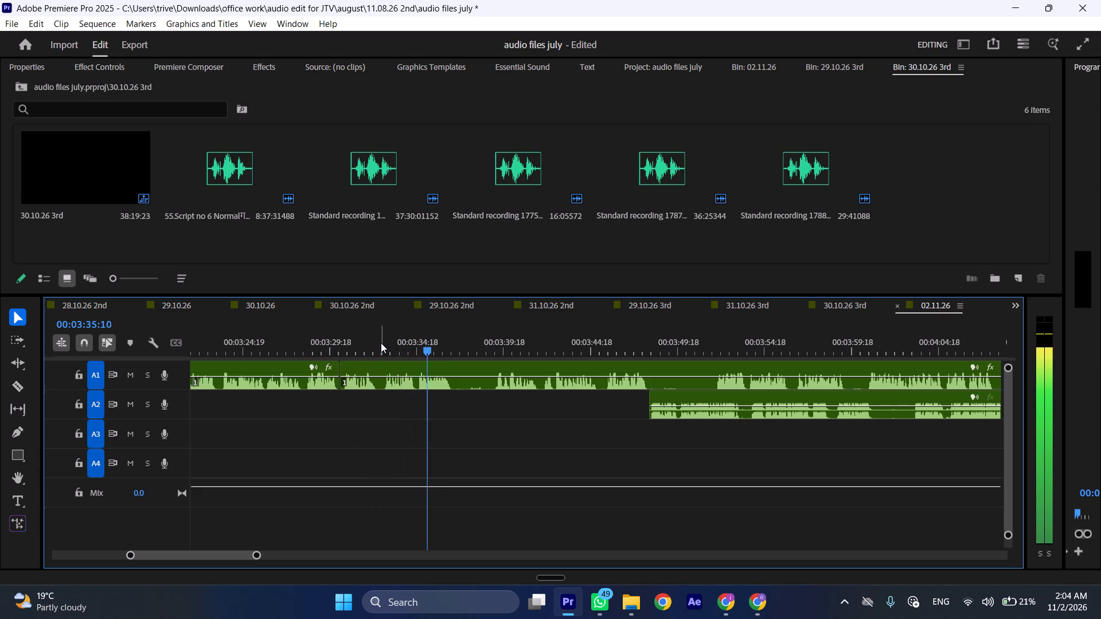
key(space)
text(C)
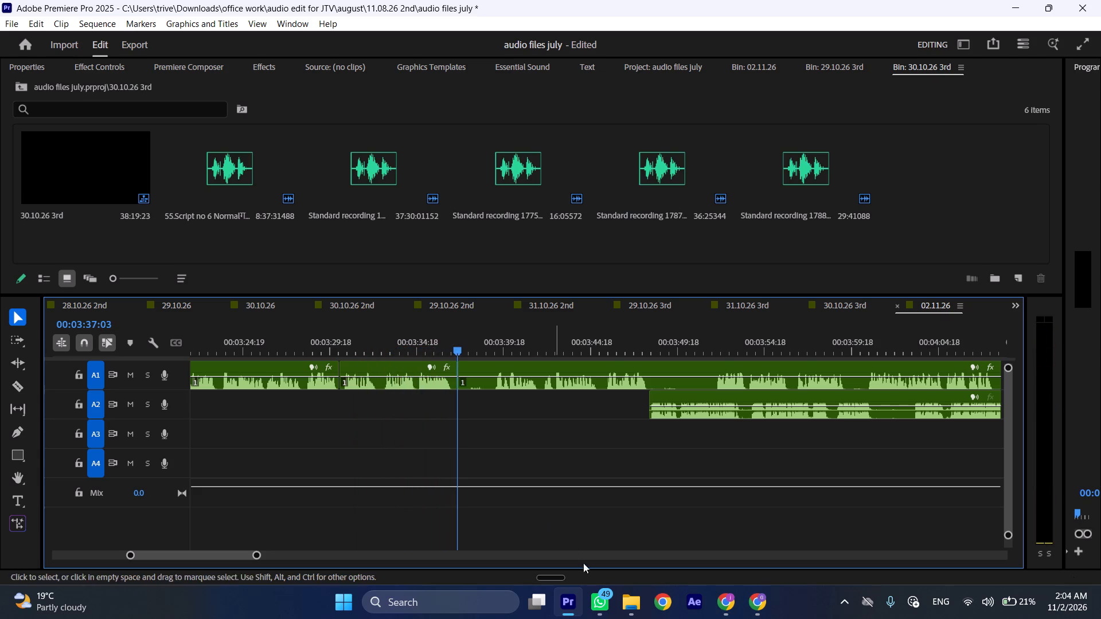
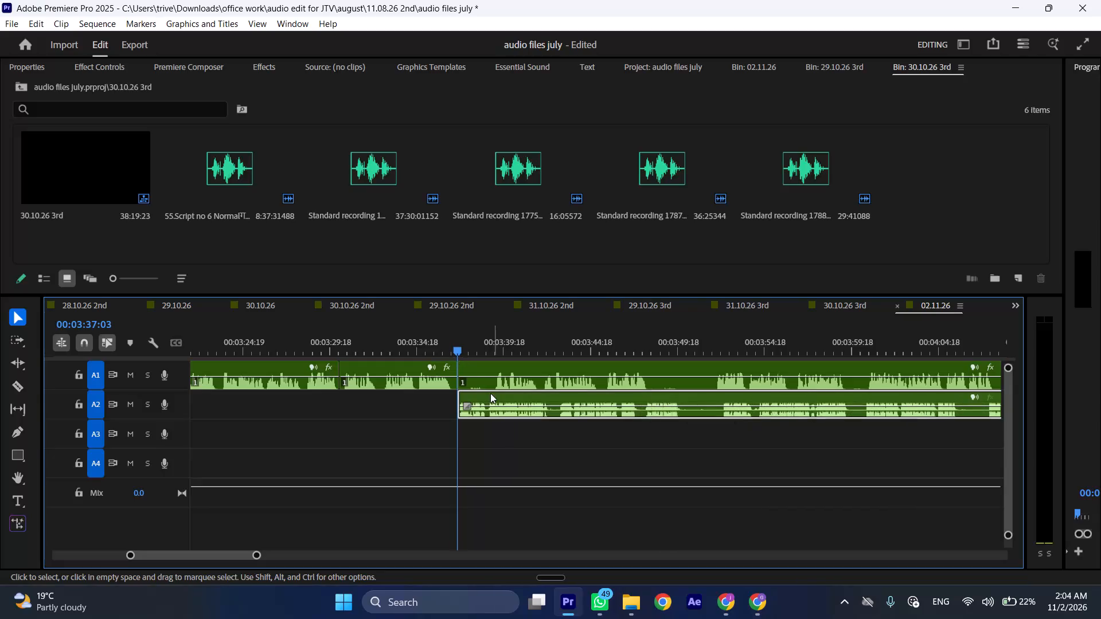
Move the A1 clip after the cut at 00:03:37:03 later so it starts at about 00:03:53.
drag(479, 368, 763, 368)
Play the A2 recording from 00:03:37:03, continuing from about 00:03:41, to check its audio.
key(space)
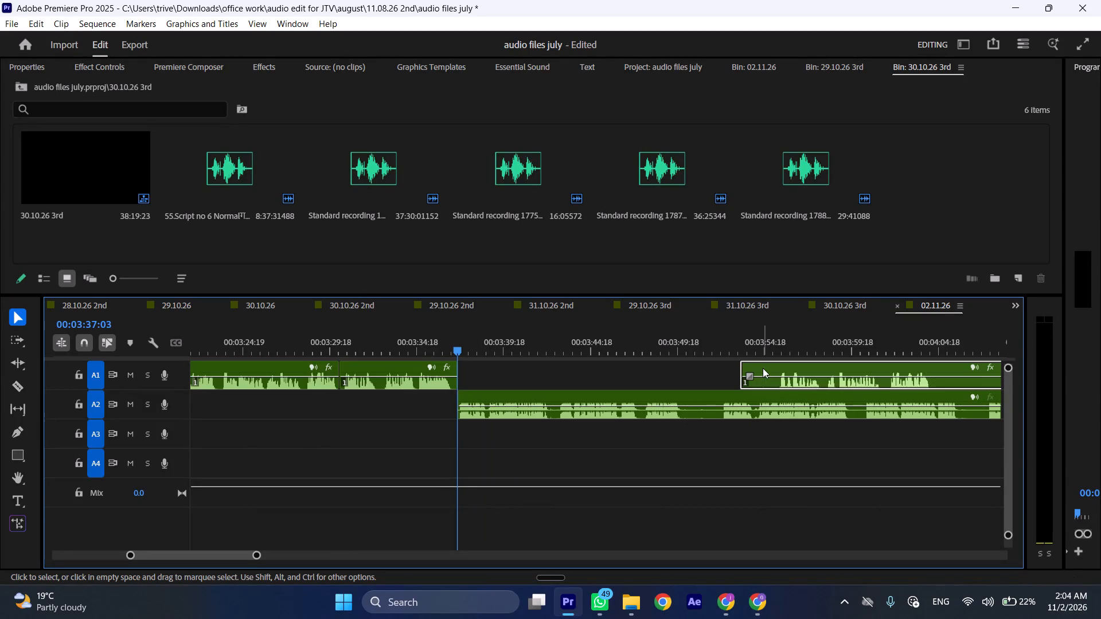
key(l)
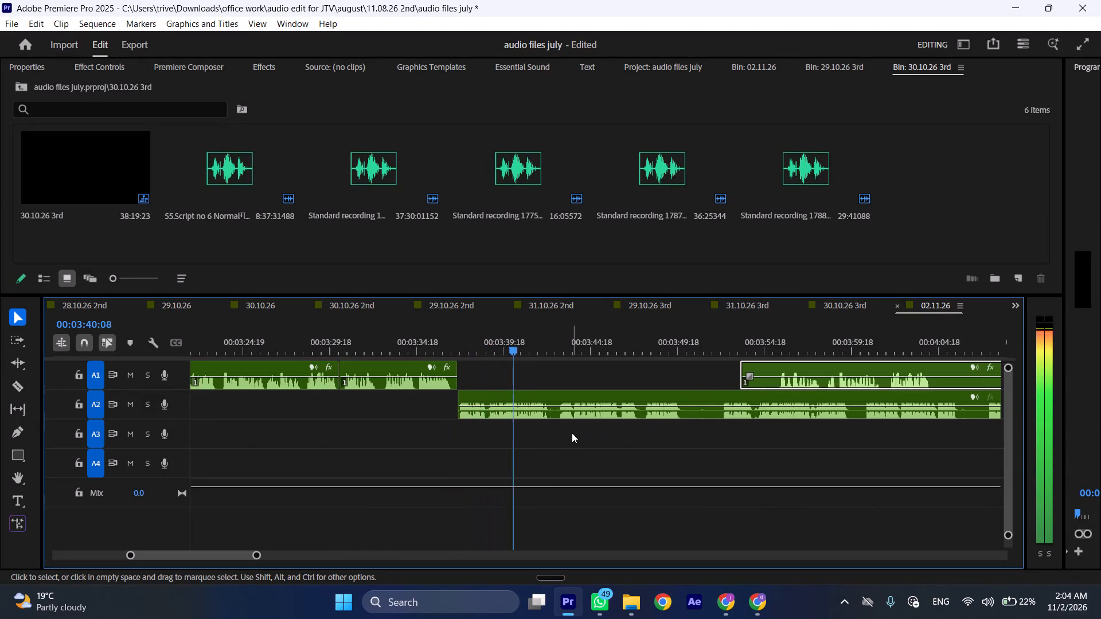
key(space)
click(528, 336)
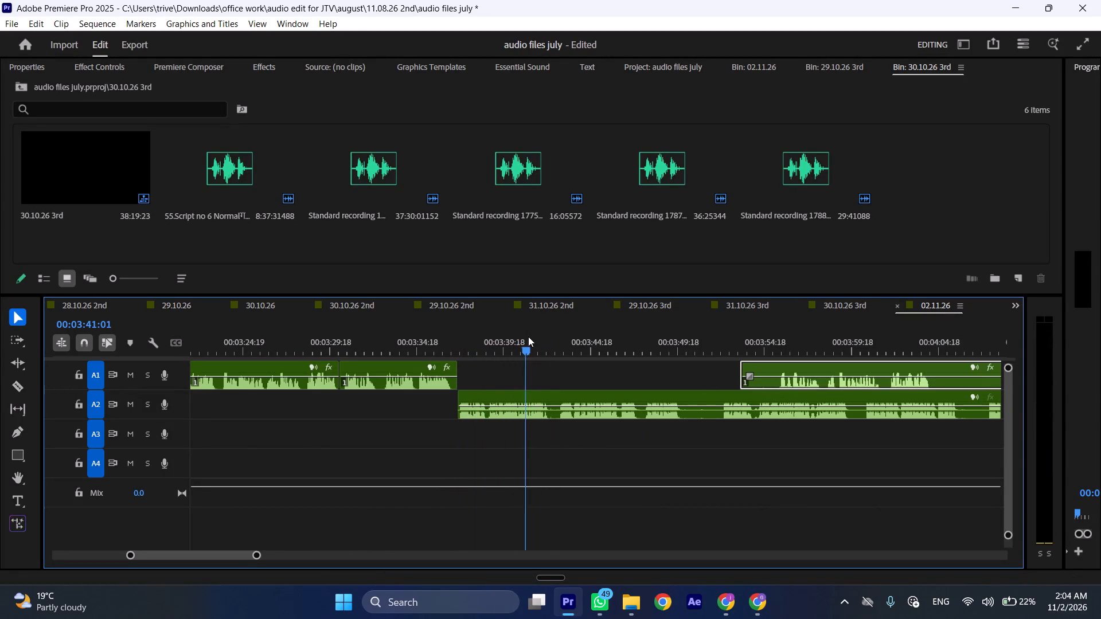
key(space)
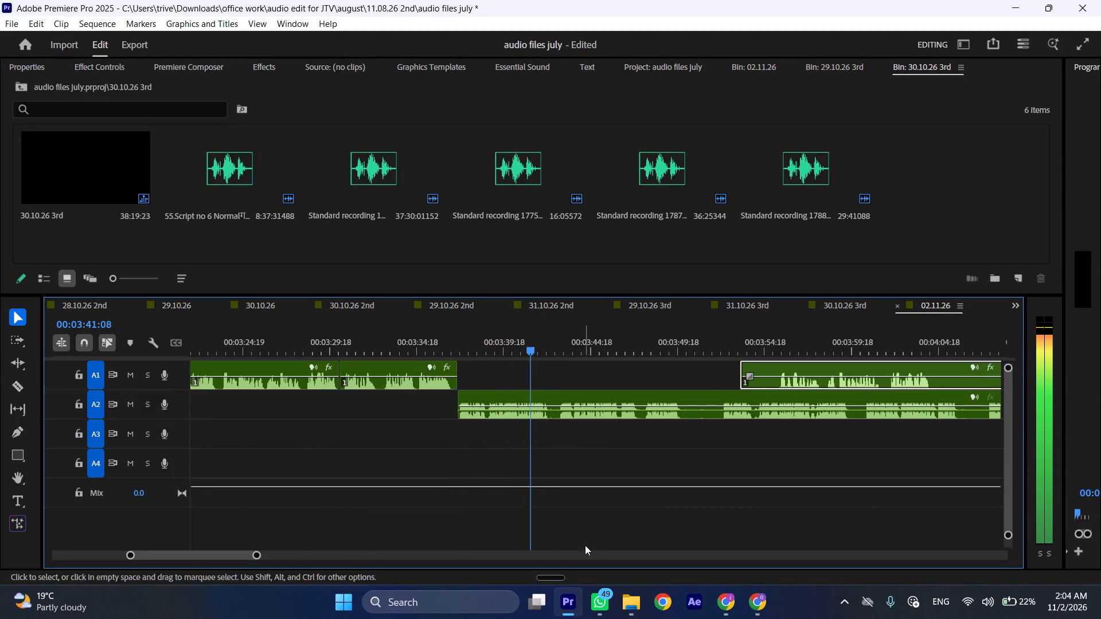
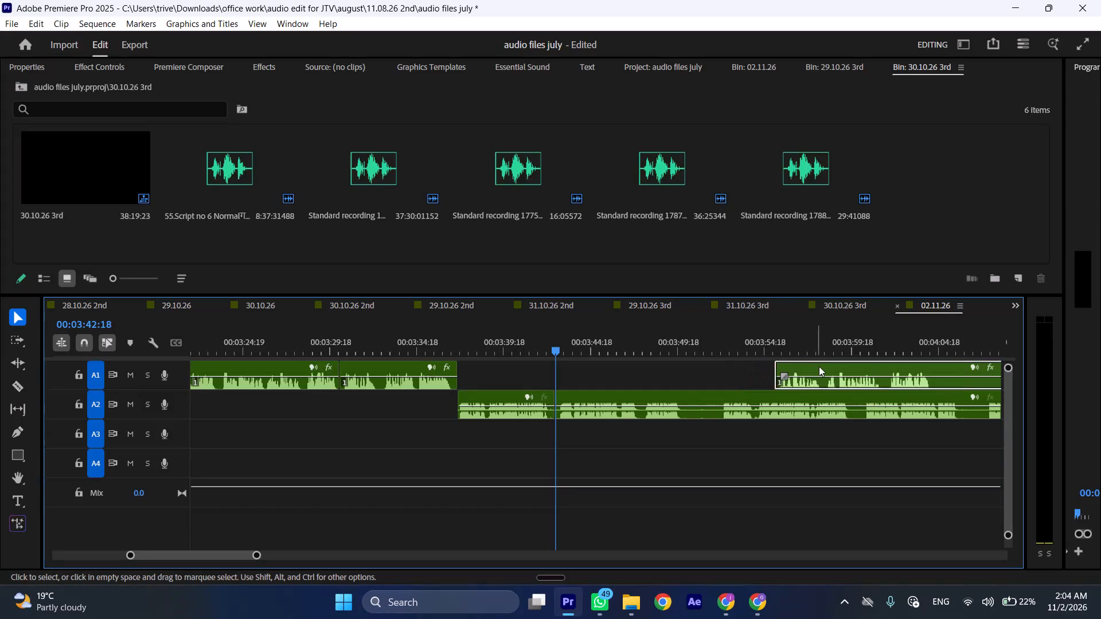
Move the next A1 clip earlier so it starts at the A2 cut at 00:03:42:18.
drag(814, 366, 599, 378)
Move the A2 clip that follows the 00:03:42:18 cut later by about 00:00:13:19, clearing the space under the A1 clip.
drag(597, 397, 837, 397)
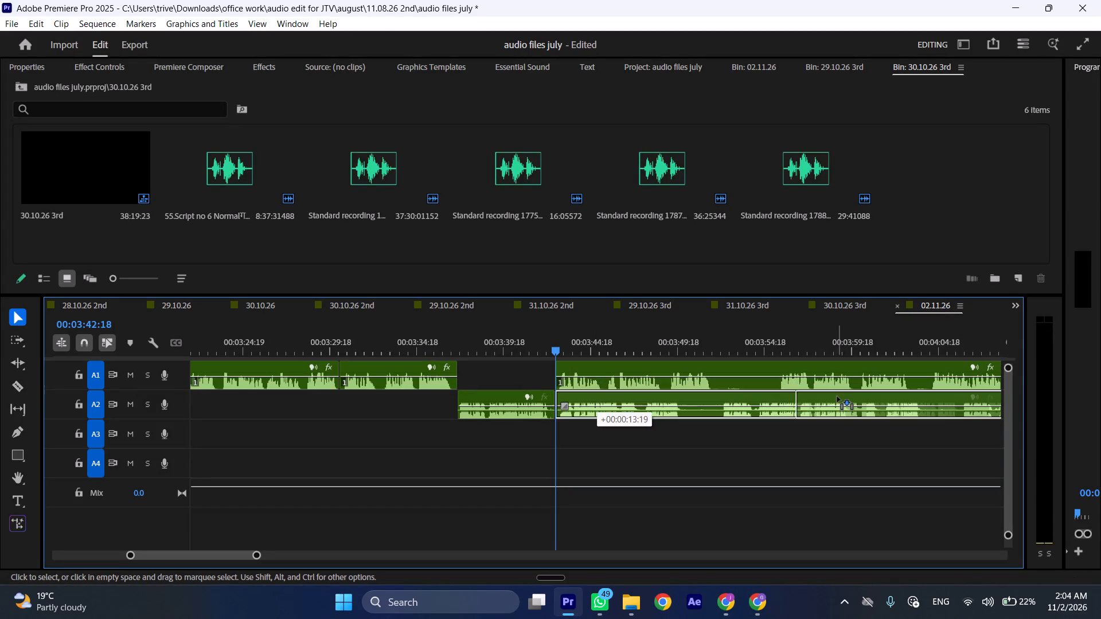
drag(837, 397, 838, 397)
Play the audio from the A1 clip's start at 00:03:42:18 to check the transition.
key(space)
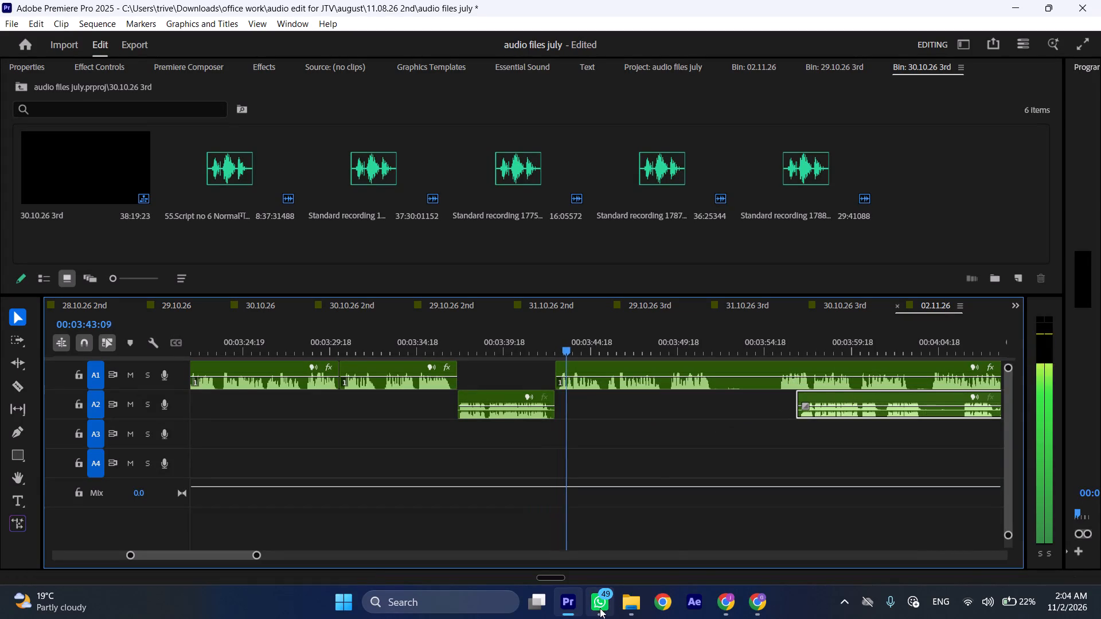
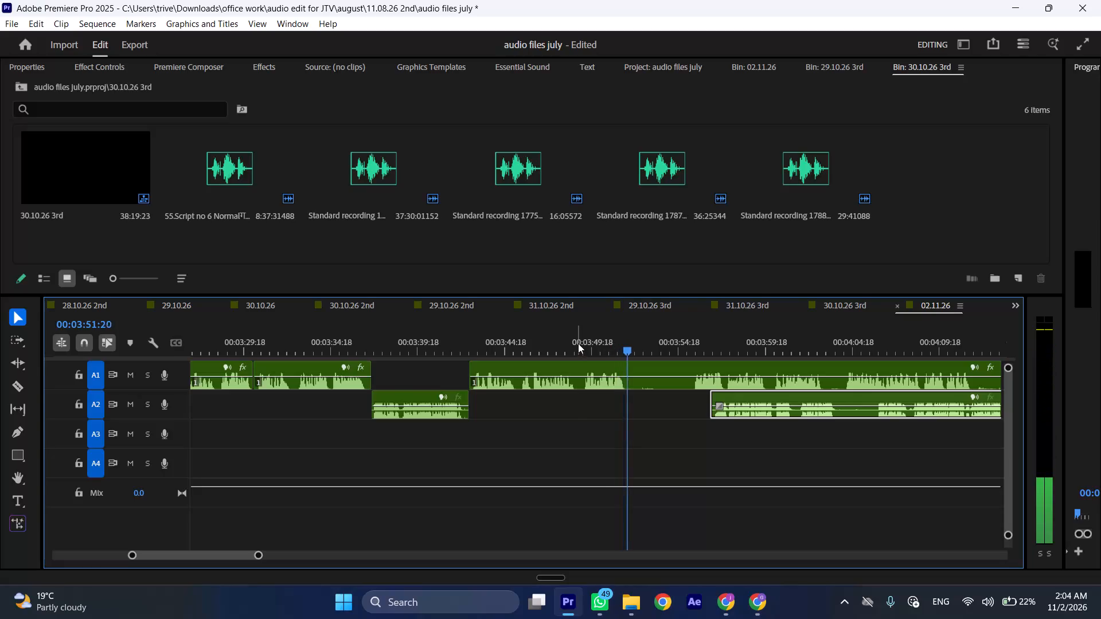
Split the A1 clip at about 00:03:49:00 and at 00:03:49:07, and ripple delete the short section between the two cuts.
drag(578, 343, 585, 343)
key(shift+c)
click(607, 376)
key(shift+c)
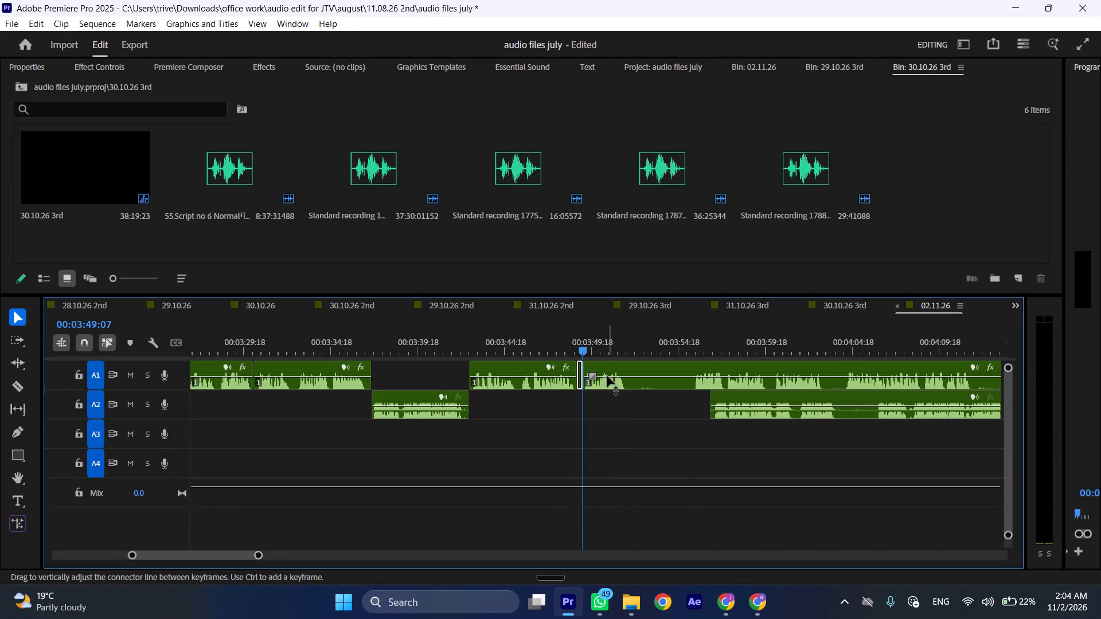
key(ctrl+shift+d)
Split the A1 clip at 00:03:51:12 and move the following A2 clip earlier so it starts at that cut.
drag(608, 338, 623, 339)
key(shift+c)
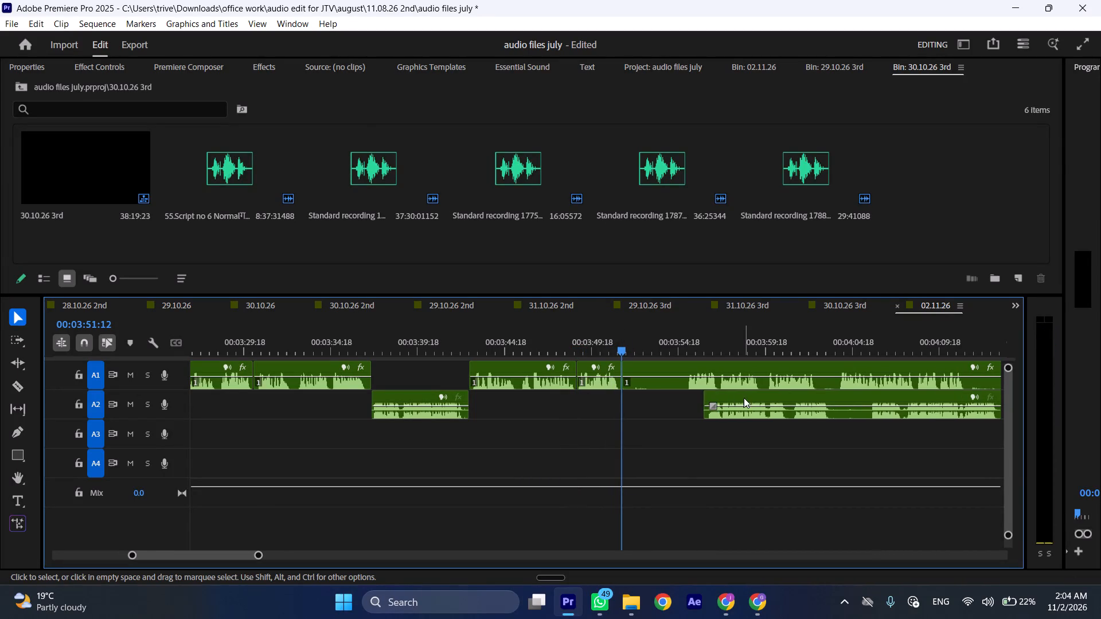
drag(741, 398, 665, 398)
Move the remaining A1 clip later, play the A2 audio, and trim the silence off the A1 clip so it starts at about 00:04:01.
scroll(674, 397, down, 6)
drag(545, 366, 662, 367)
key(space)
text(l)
drag(620, 362, 677, 365)
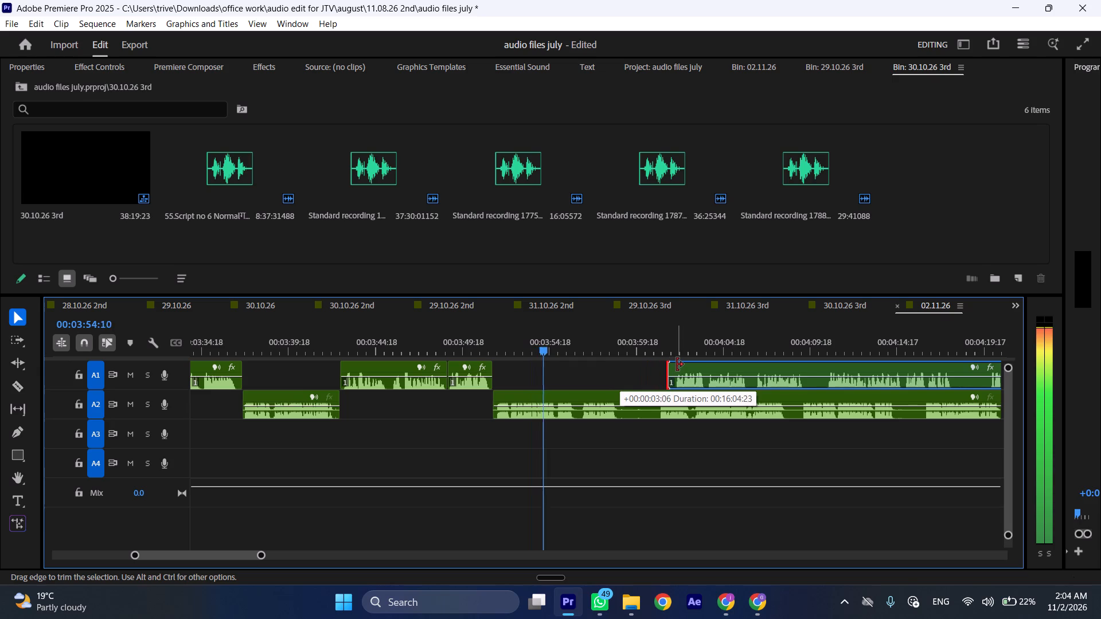
drag(677, 365, 681, 365)
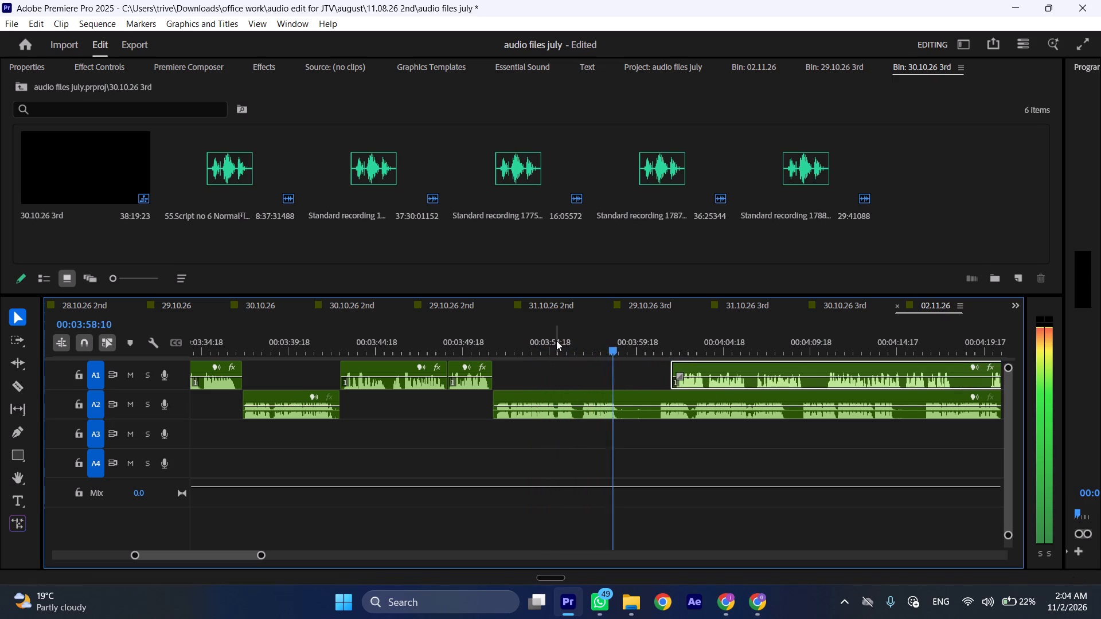
Split the A2 clip at about 00:03:55 and at 00:03:56:13, and ripple delete the section between the cuts.
click(556, 340)
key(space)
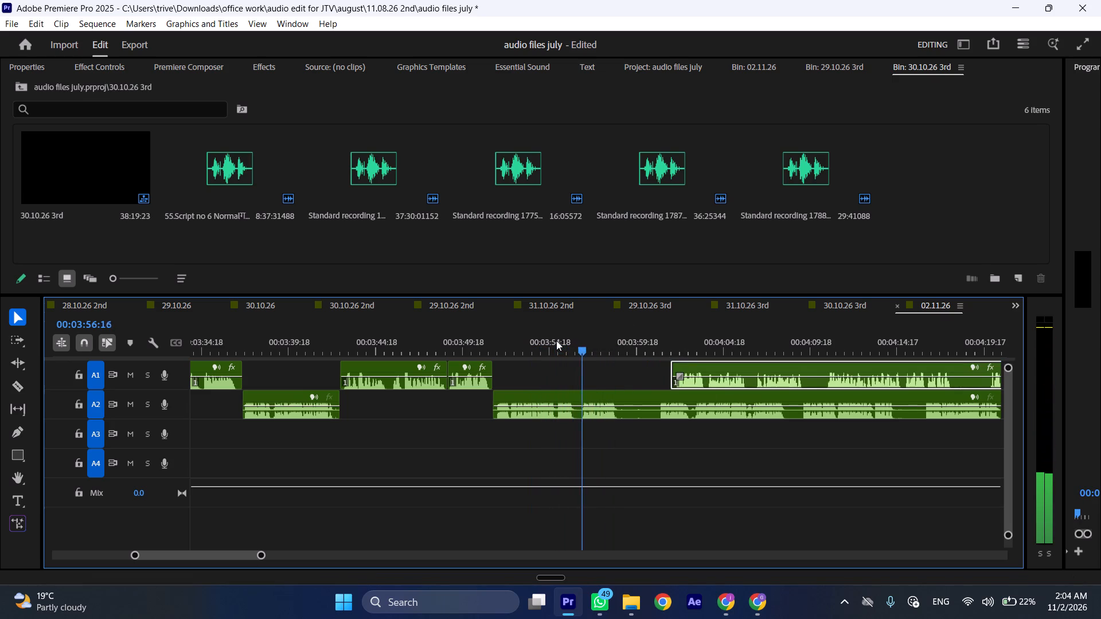
drag(556, 340, 581, 341)
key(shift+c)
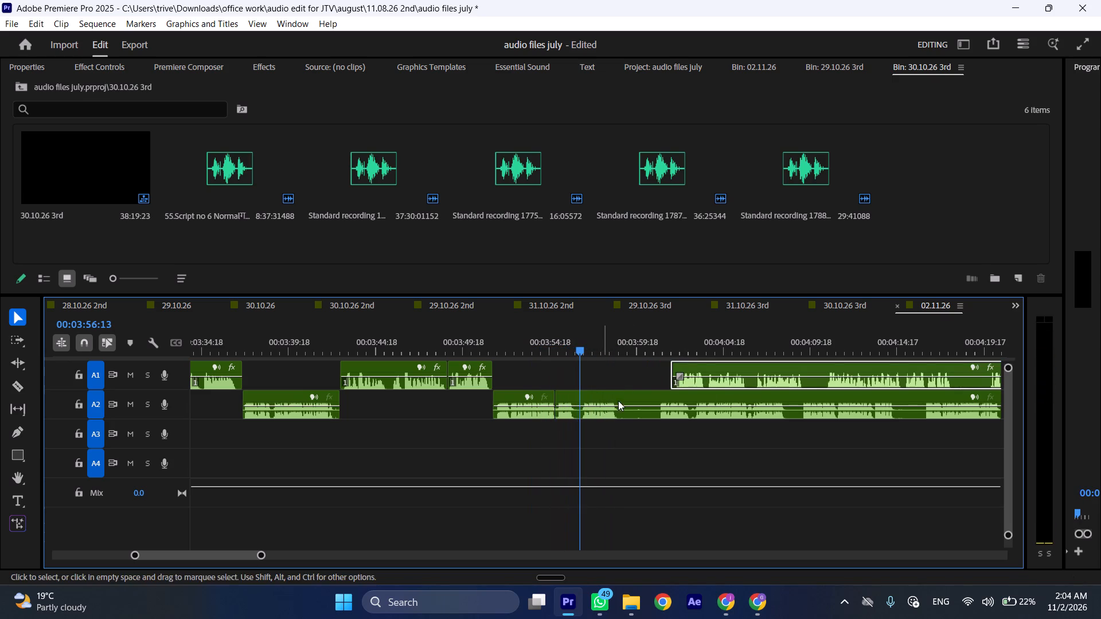
click(619, 404)
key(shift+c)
key(ctrl+shift+d)
Play the audio from the closed-up A2 cut at about 00:03:55.
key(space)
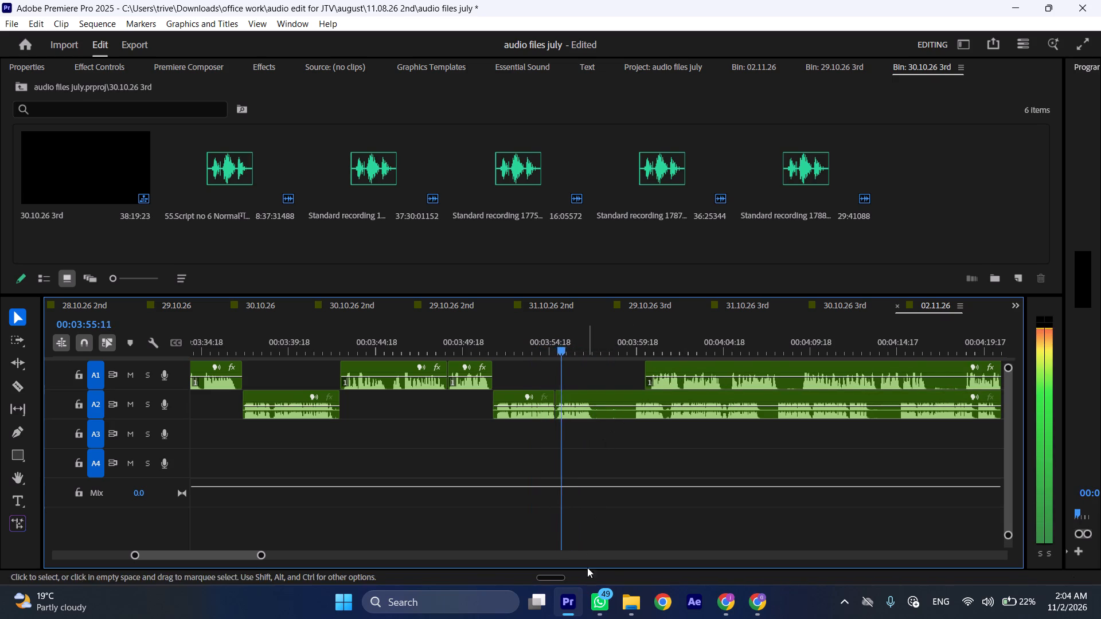
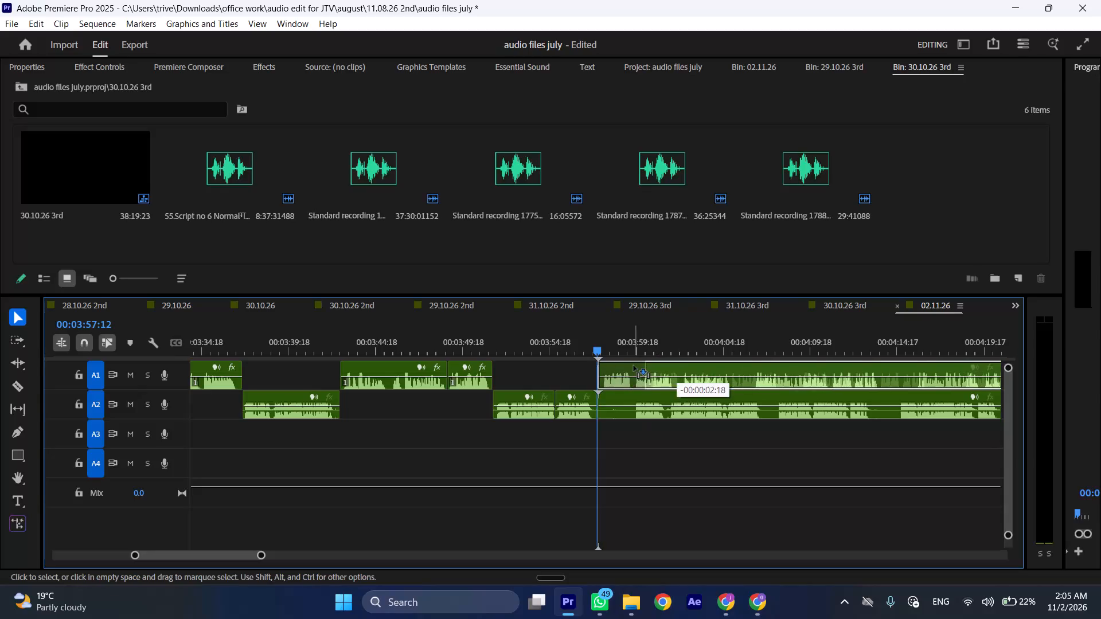
Trim the silent start off the long A2 clip and move it along A2 to start at about 00:04:26, clear of the A1 speech.
drag(621, 393, 851, 398)
key(space)
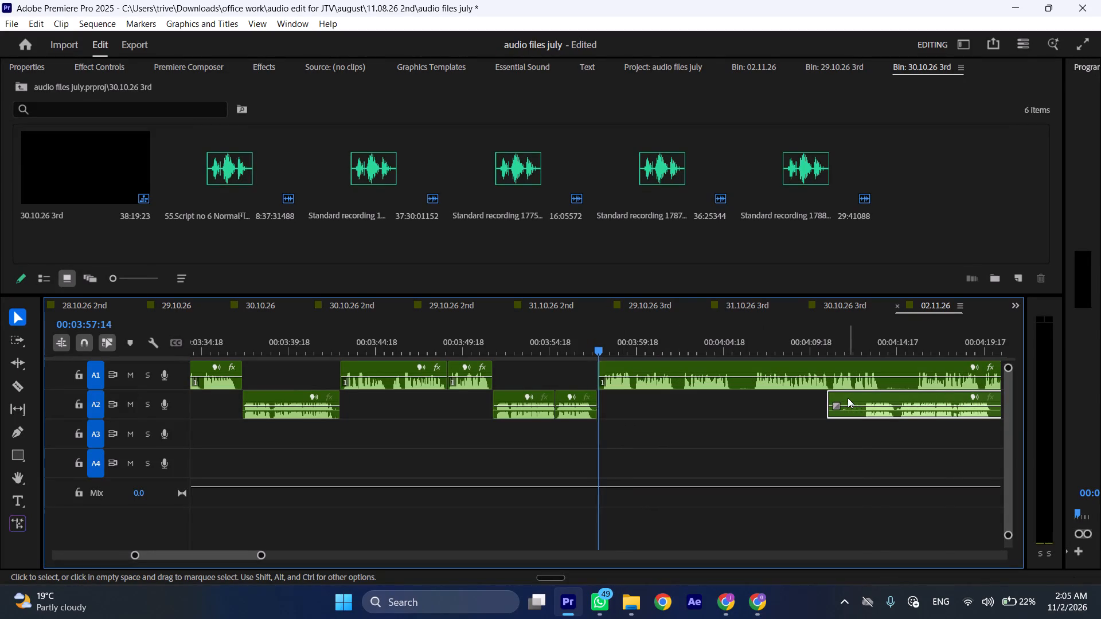
key(l)
scroll(697, 436, down, 12)
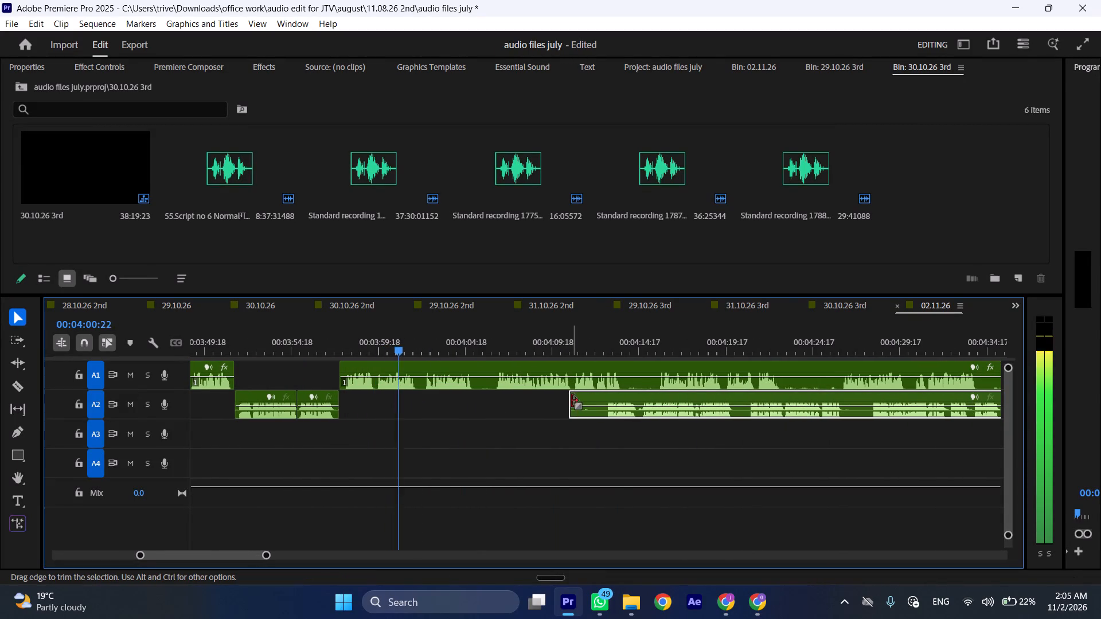
drag(573, 396, 608, 398)
drag(629, 397, 868, 399)
Split the A1 clip at 00:04:02:00 and ripple delete the short pause of about 0.4 s following that cut.
drag(418, 339, 419, 339)
key(shift+c)
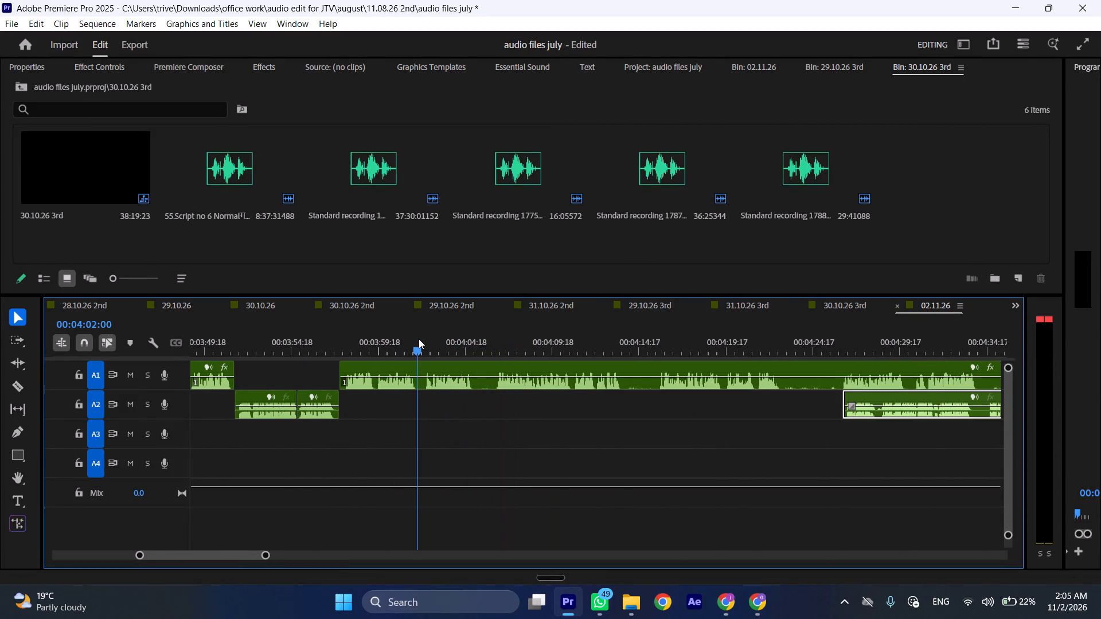
drag(419, 339, 425, 339)
click(439, 361)
key(shift+c)
key(ctrl+shift+d)
Split the A1 clip at about 00:04:05 and 00:04:06 and ripple delete the pause between the two cuts.
key(space)
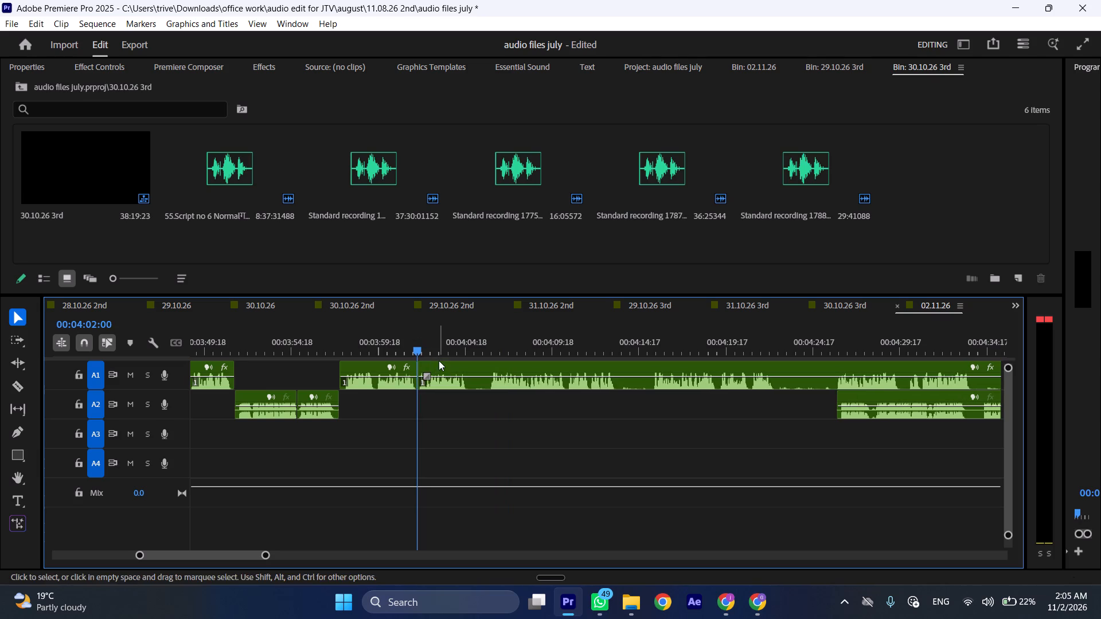
drag(458, 347, 490, 347)
key(shift+c)
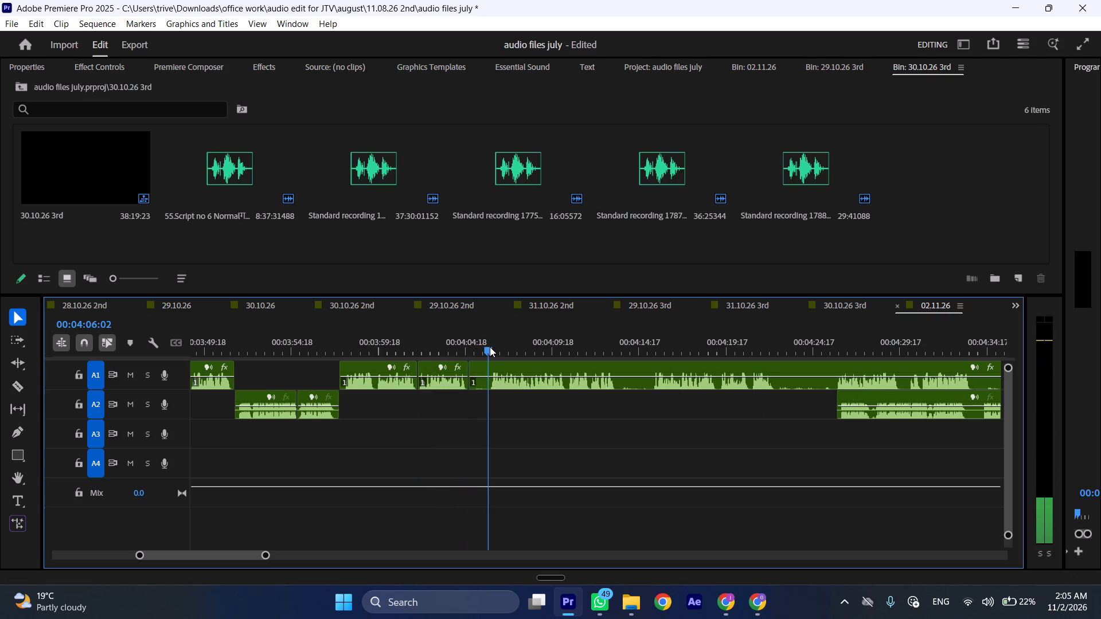
drag(490, 347, 490, 347)
click(518, 380)
key(shift+c)
key(ctrl+shift+d)
Play the audio from the closed-up cut at about 00:04:02 to review the shortened A1 pauses.
key(space)
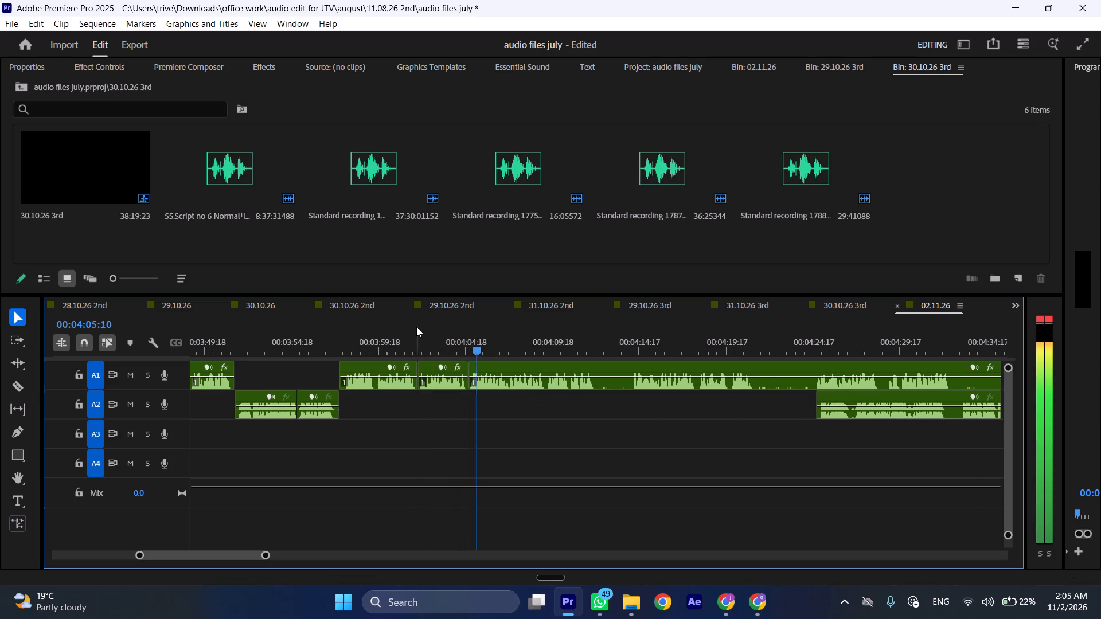
click(416, 327)
key(space)
key(l)
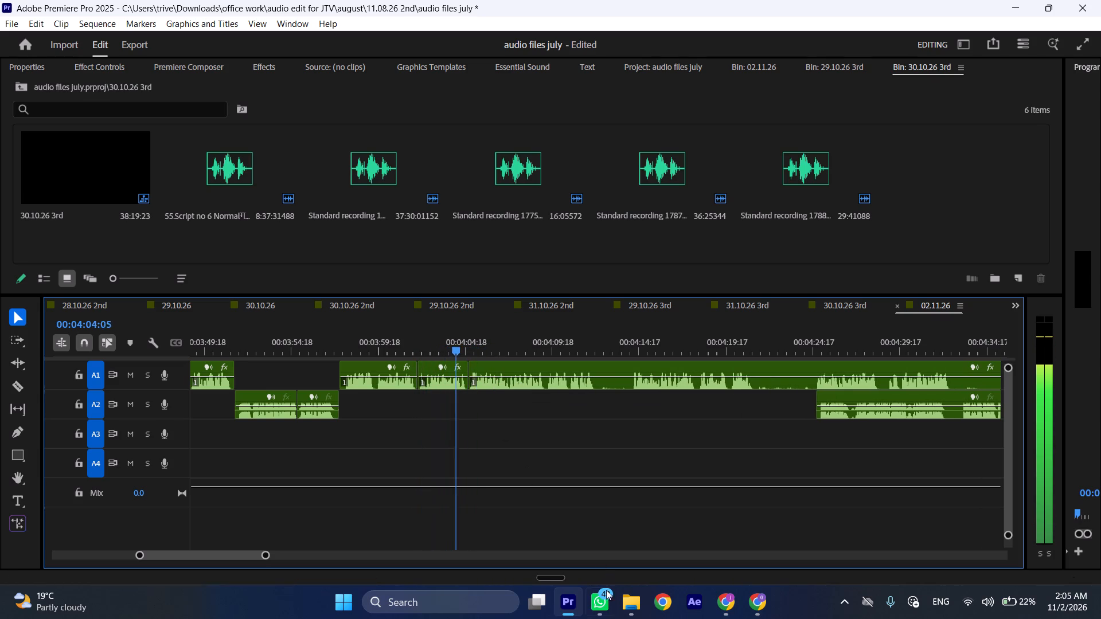
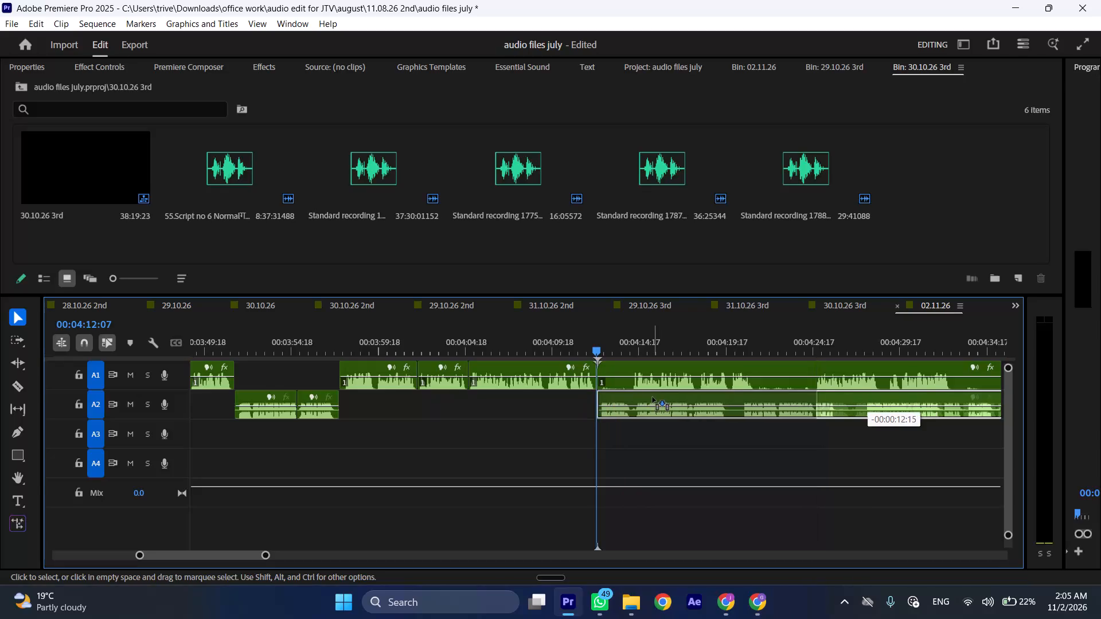
Move the A1 clip following the 00:04:12 cut further along A1 and trim its silent start so it begins at about 00:04:23.
drag(620, 369, 777, 374)
key(space)
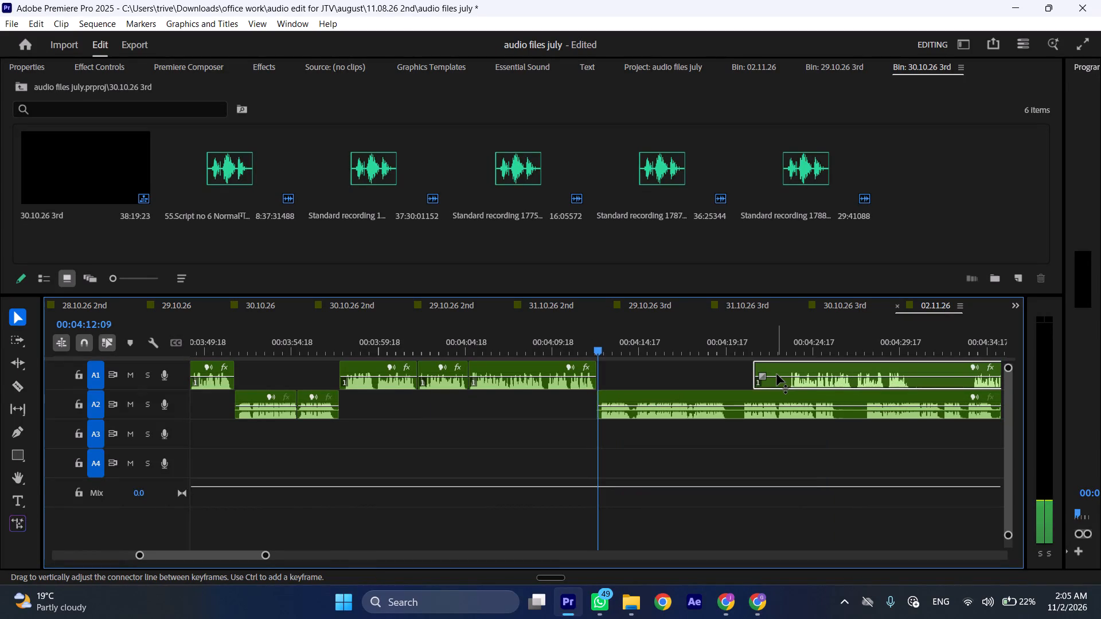
key(l)
drag(754, 366, 784, 367)
Play the A2 speech from about 00:04:12 and split the A2 clip at 00:04:19:22.
click(618, 340)
key(space)
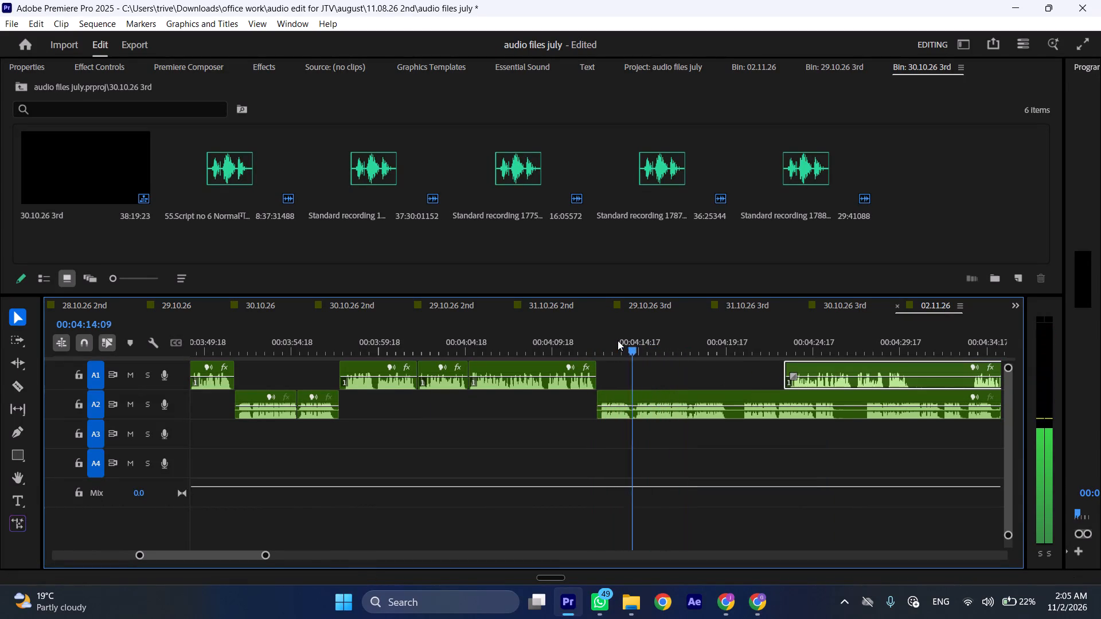
click(604, 341)
key(space)
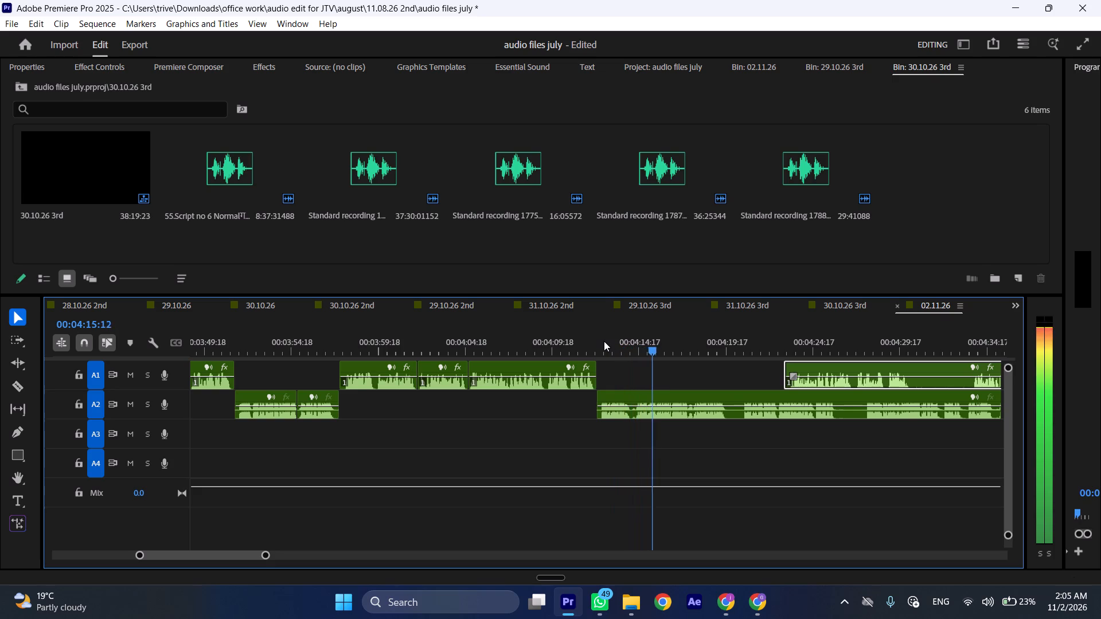
scroll(658, 379, down, 6)
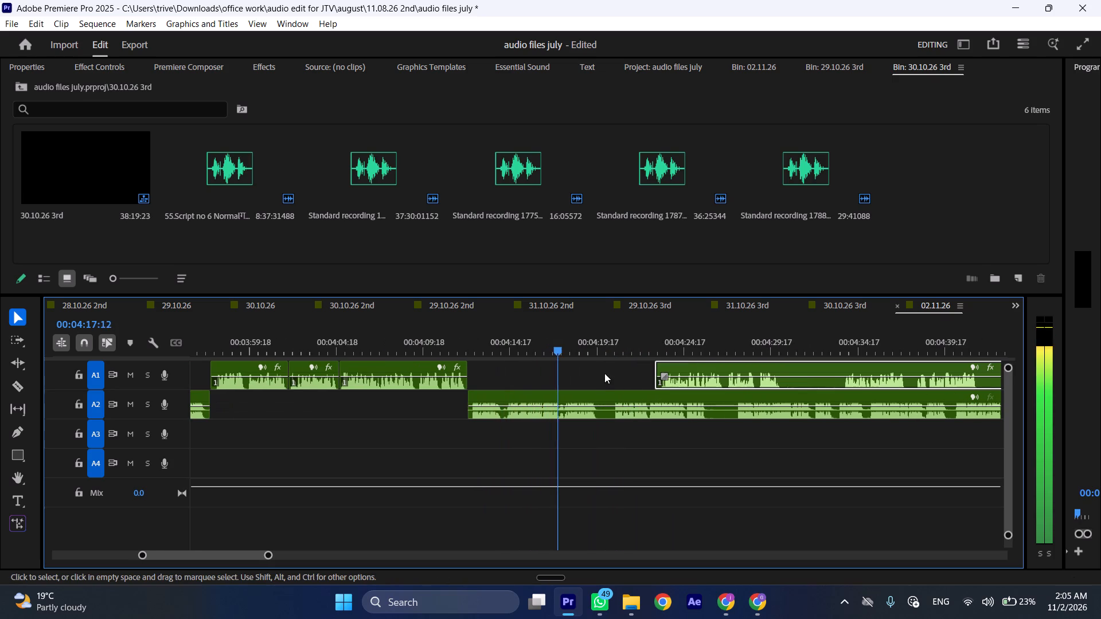
scroll(566, 411, down, 2)
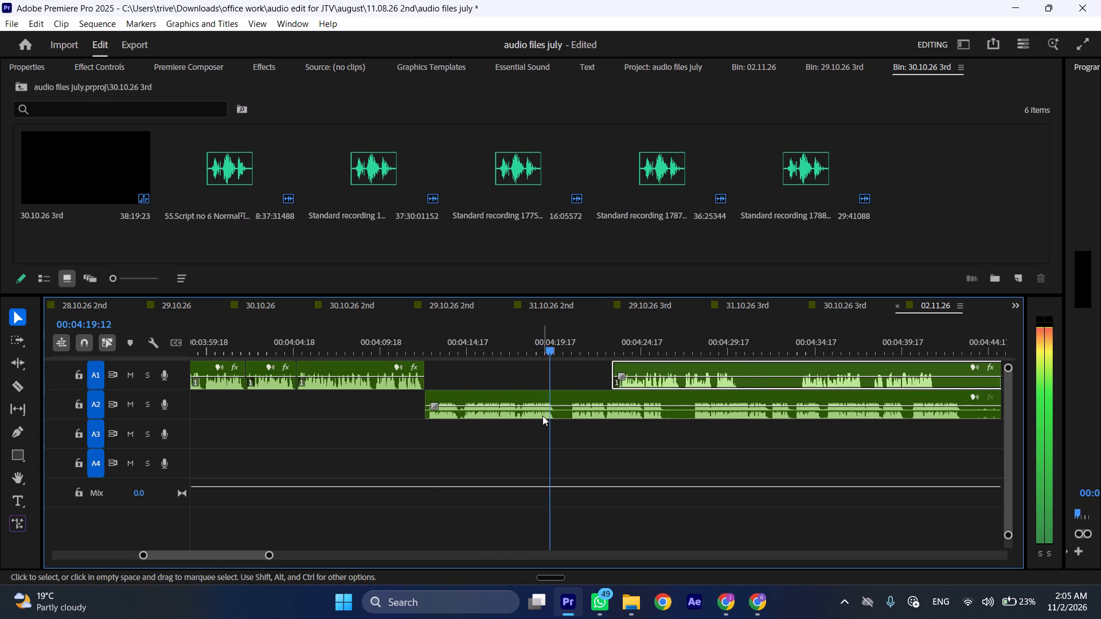
key(space)
text(C)
Move the remaining A1 clip back so it starts at the A2 cut at 00:04:19:22.
drag(661, 365, 623, 372)
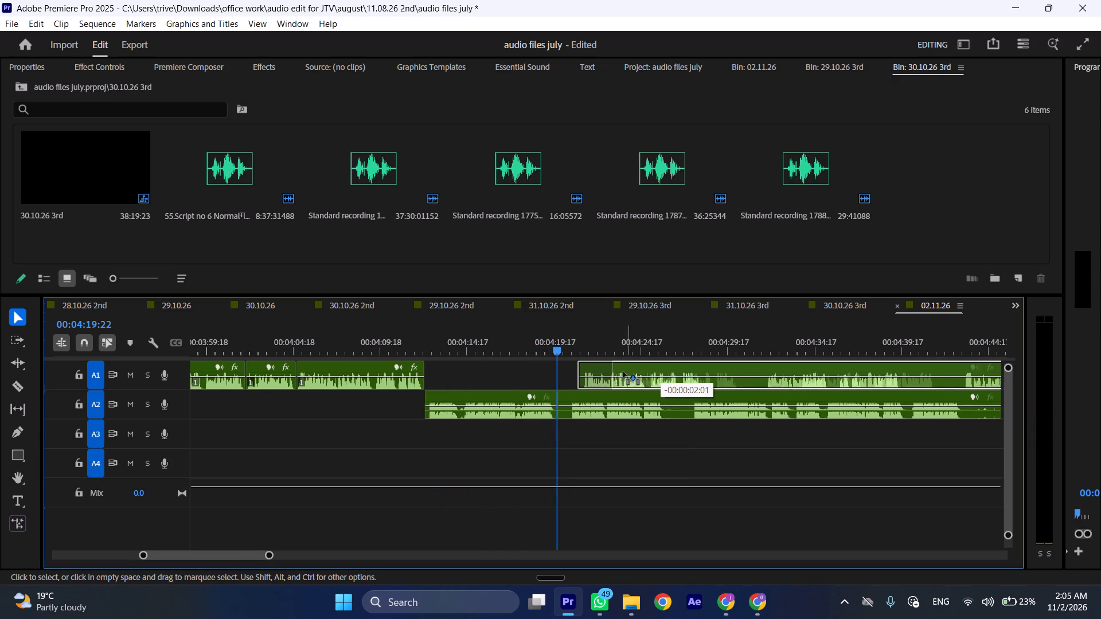
drag(623, 372, 615, 373)
Move the A2 remainder after the cut further along A2 and trim its silent start so it begins at about 00:04:32.
drag(582, 396, 787, 403)
key(space)
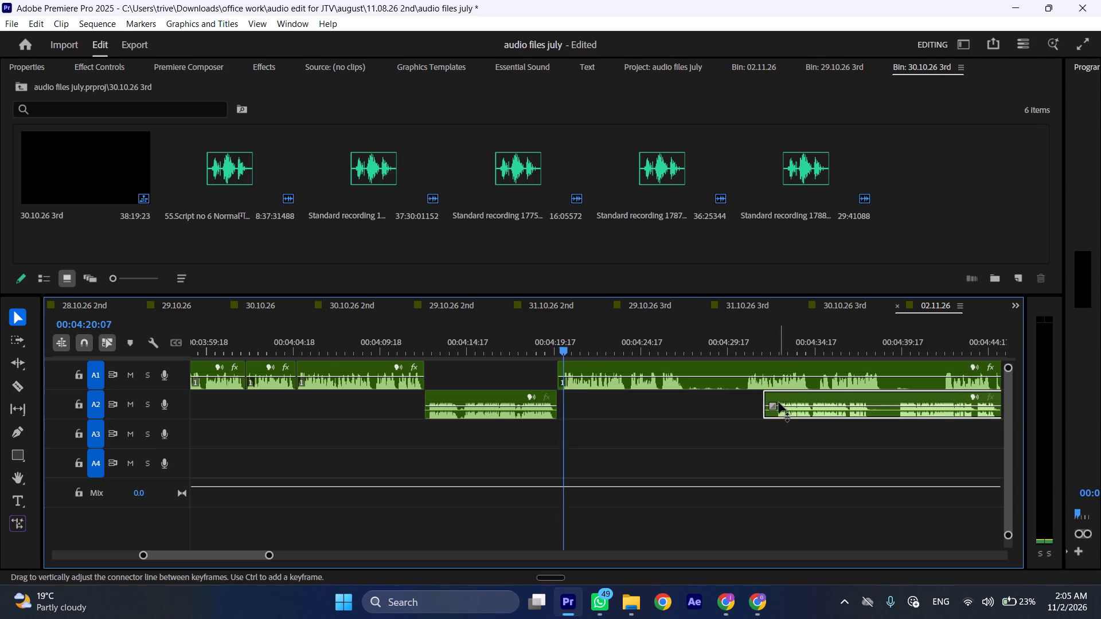
key(l)
drag(759, 399, 769, 399)
Play on through the A1 speech and split the A1 clip at 00:04:27:06, where the speech pauses.
scroll(661, 410, down, 4)
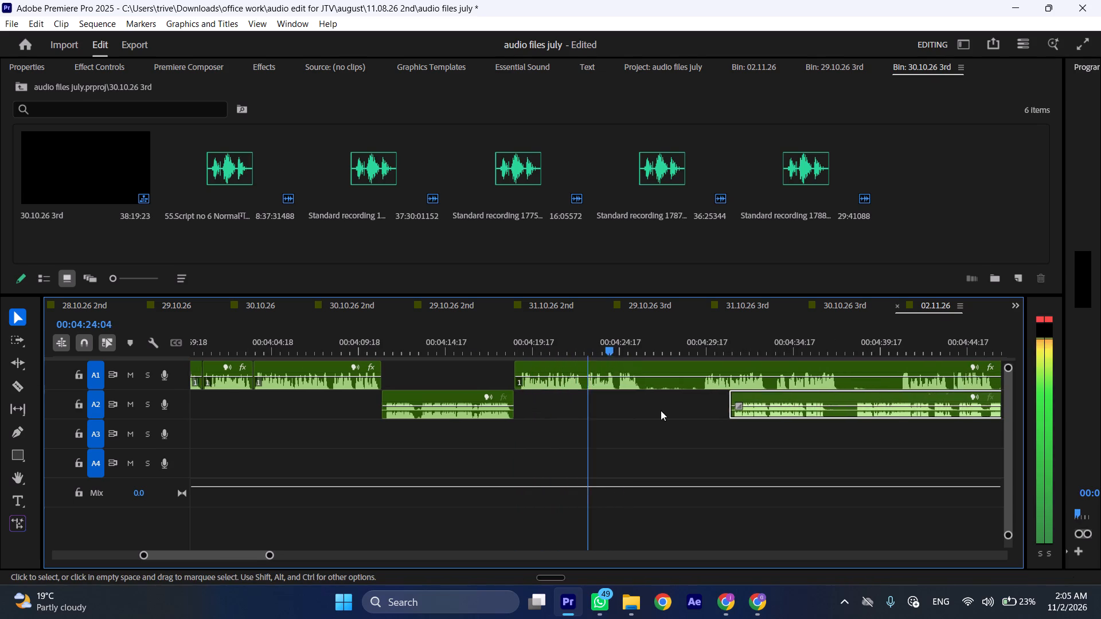
scroll(661, 410, down, 1)
key(space)
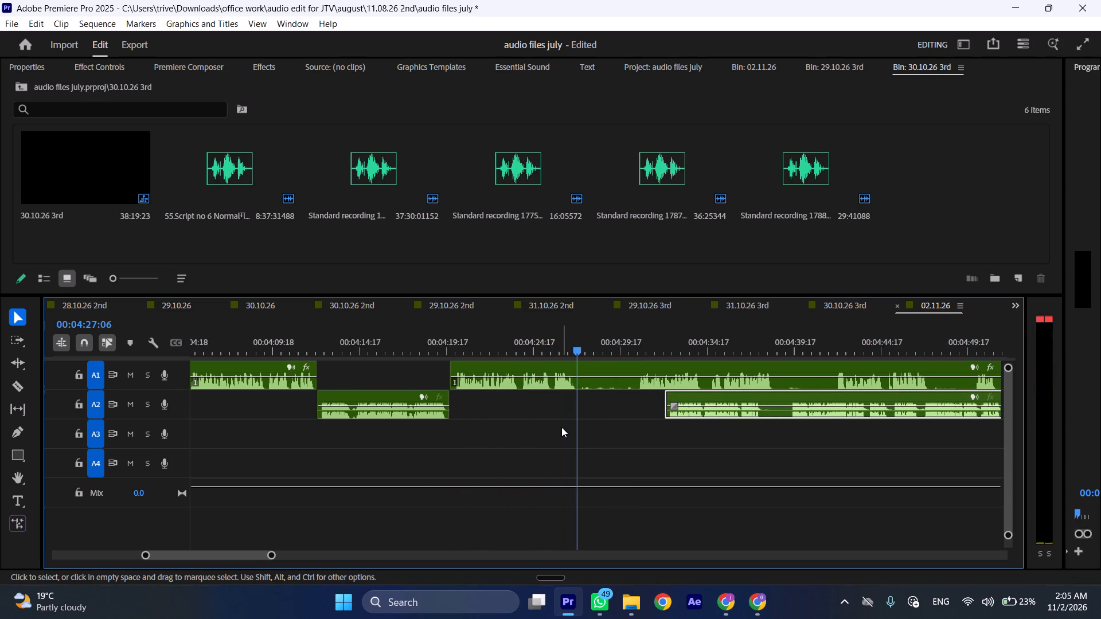
key(shift+c)
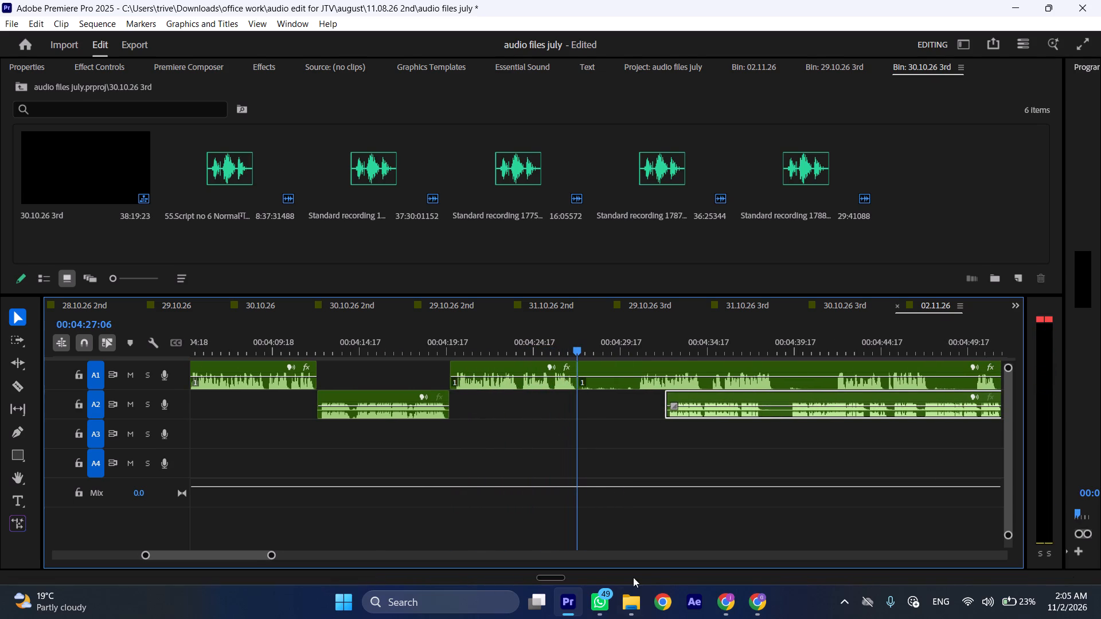
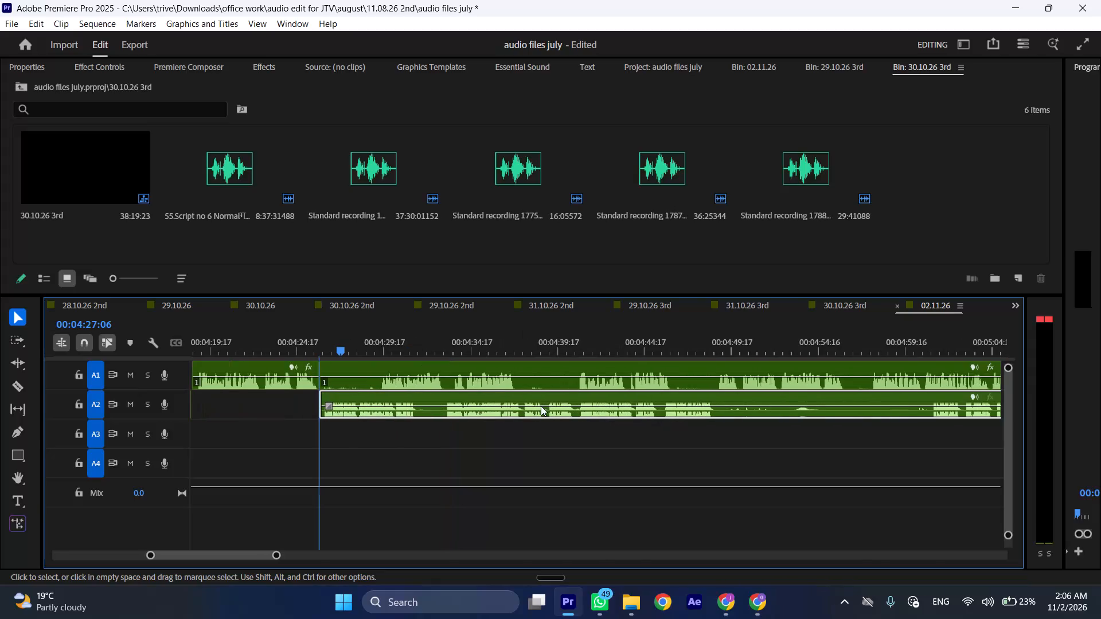
Trim the silent start of the remaining A1 clip and move it further along A1 to begin at about 00:04:52.
drag(327, 365, 359, 367)
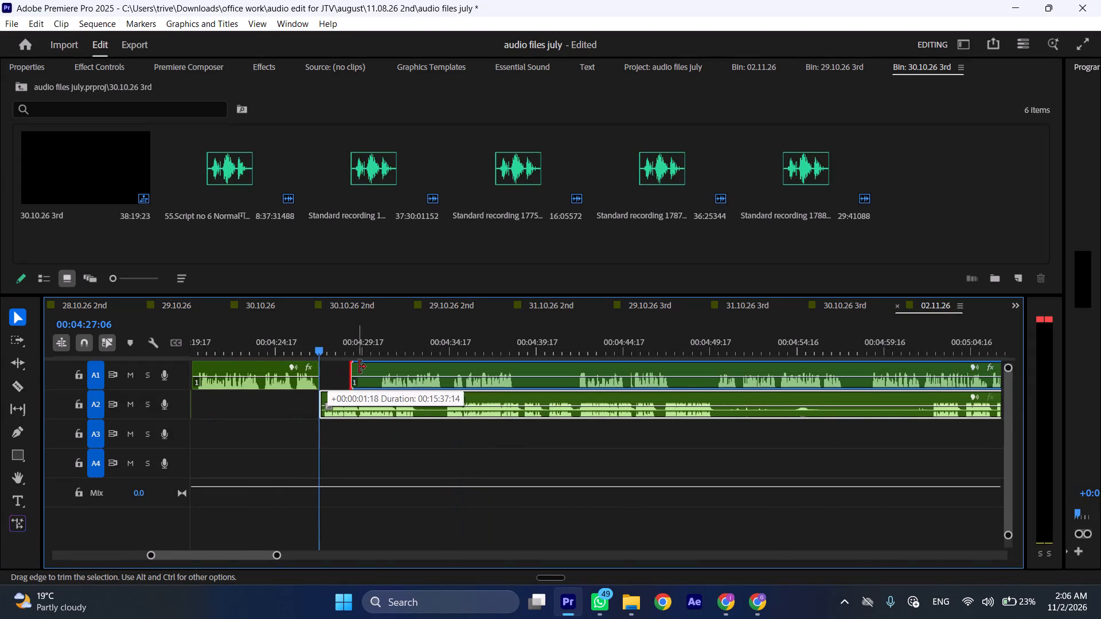
drag(359, 367, 386, 367)
drag(404, 365, 785, 369)
Play the A2 speech from the A1 cut at 00:04:27:06 at a faster speed.
key(space)
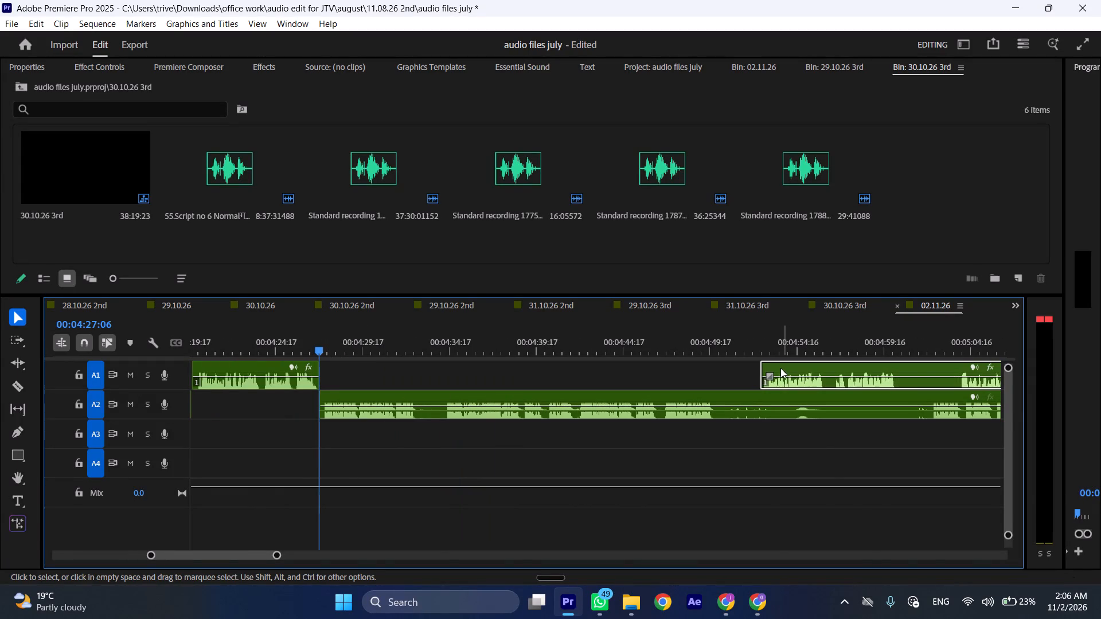
key(l)
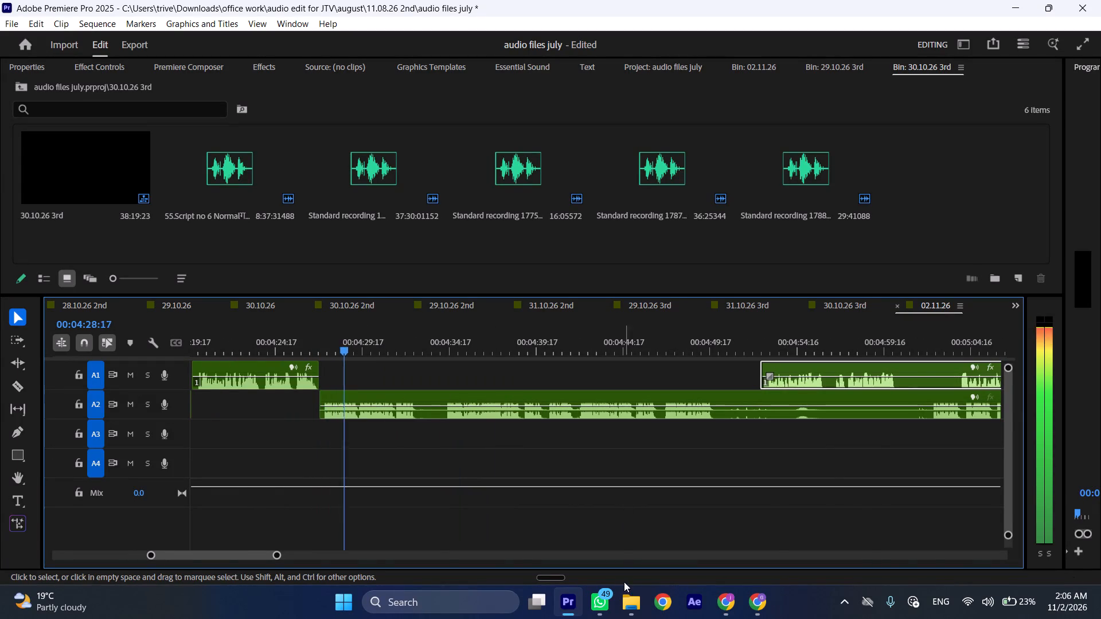
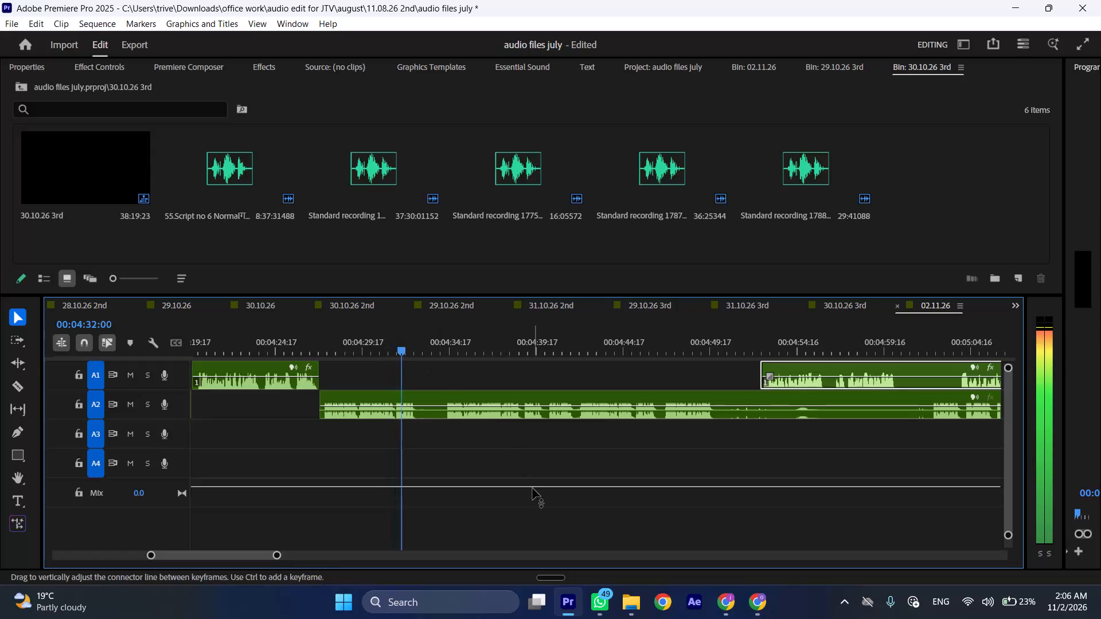
Cut the A2 clip at 00:04:32:21 and ripple-delete the pause from there to about 00:04:34:15.
key(space)
key(shift+c)
click(452, 347)
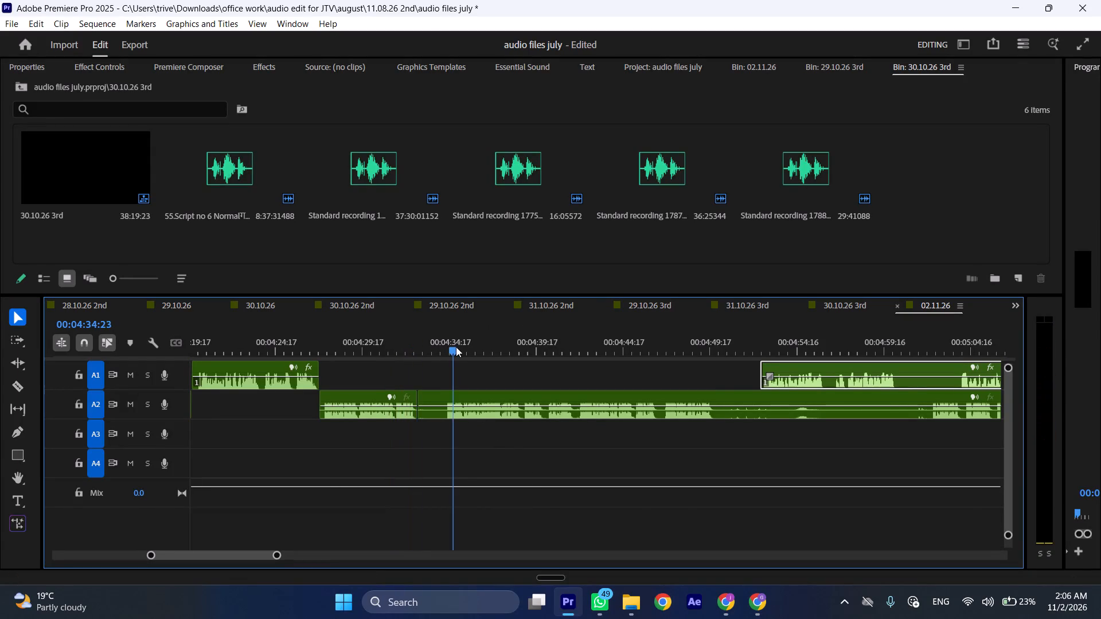
click(443, 348)
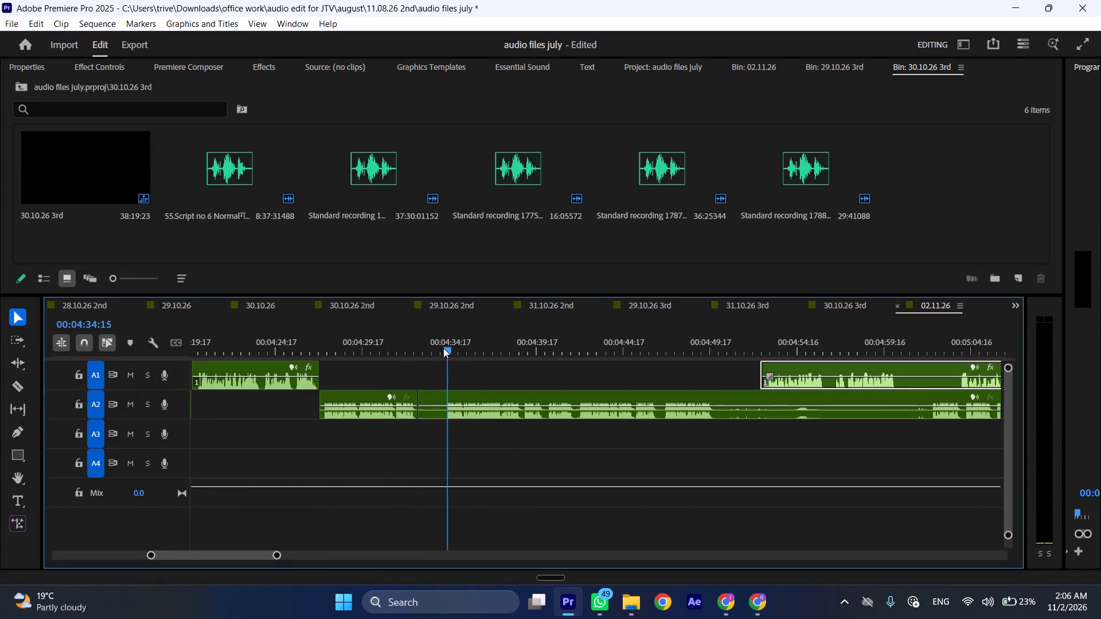
click(477, 393)
key(shift+c)
key(ctrl+shift+d)
Play the A2 speech from the cut at 00:04:32:21 at a faster speed.
key(space)
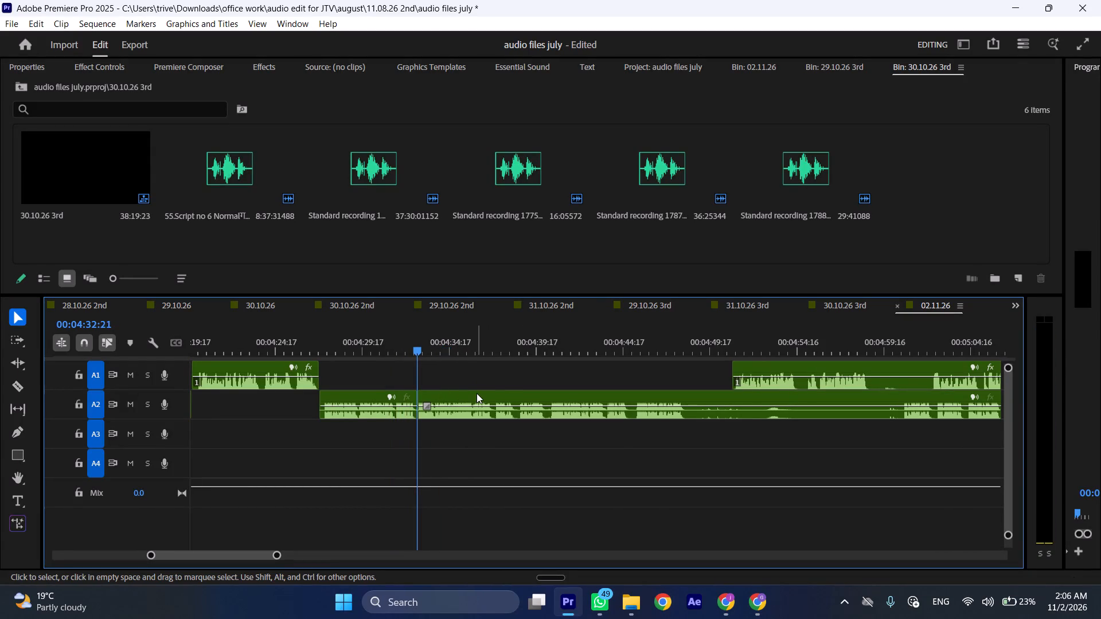
text(l)
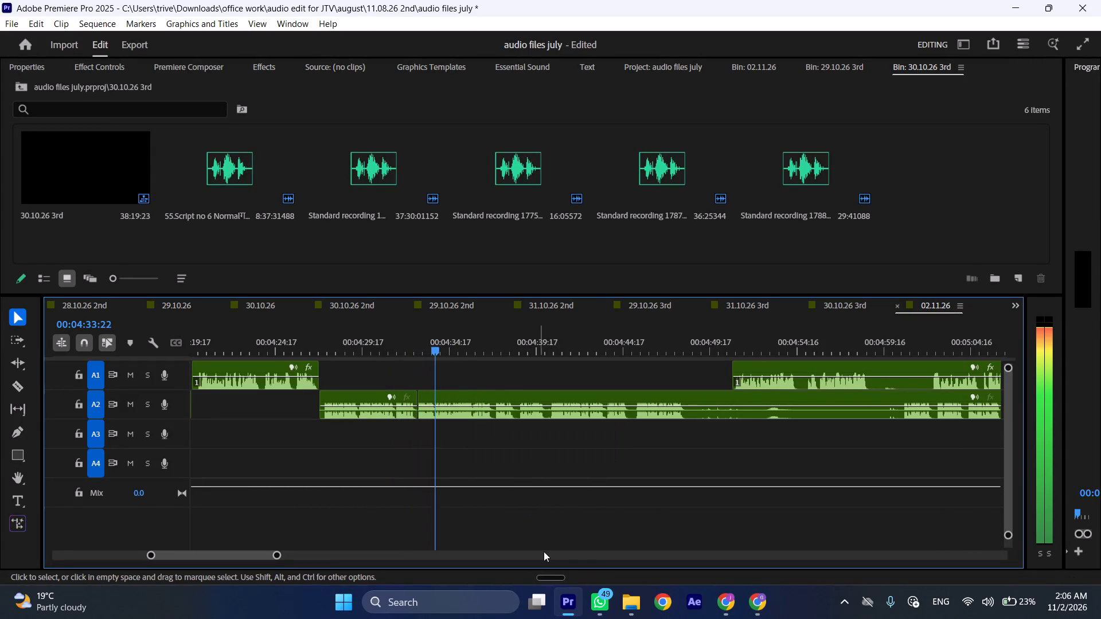
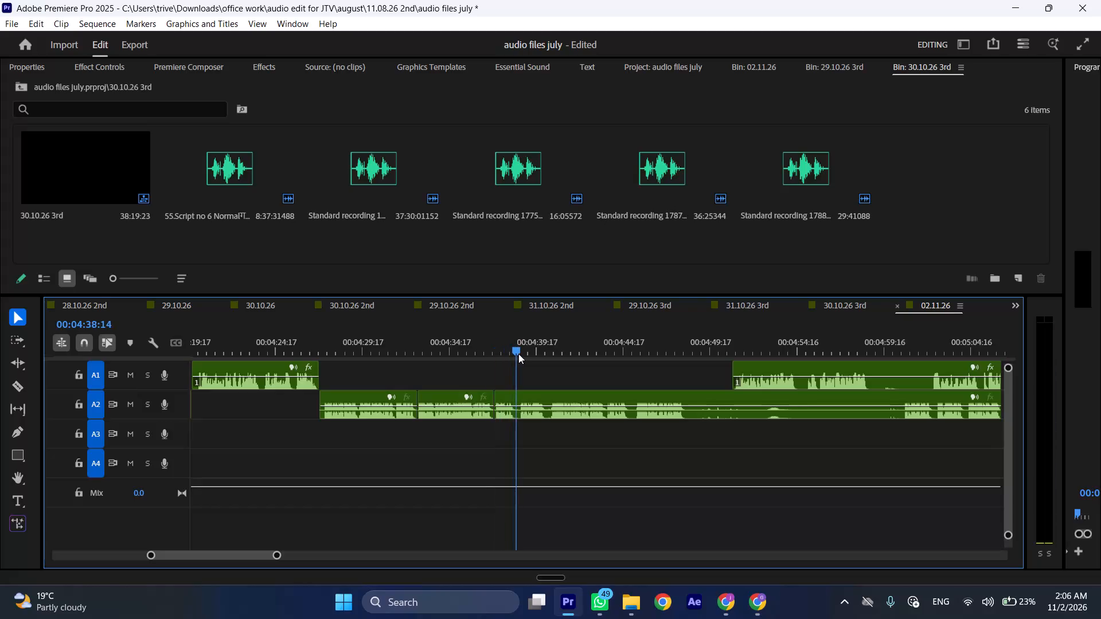
Cut the A2 clip at 00:04:38:14 and ripple-delete the section from 00:04:37:07 to that point.
click(538, 417)
key(shift+c)
key(ctrl+shift+d)
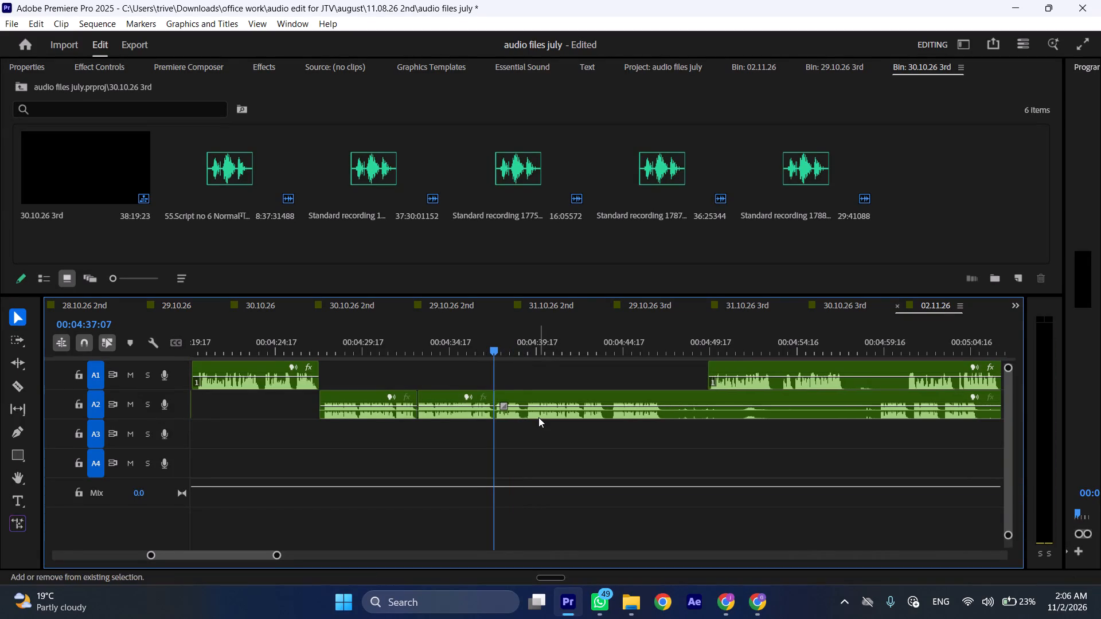
Play the A2 speech from the cut at 00:04:37:07 at a faster speed.
key(space)
key(l)
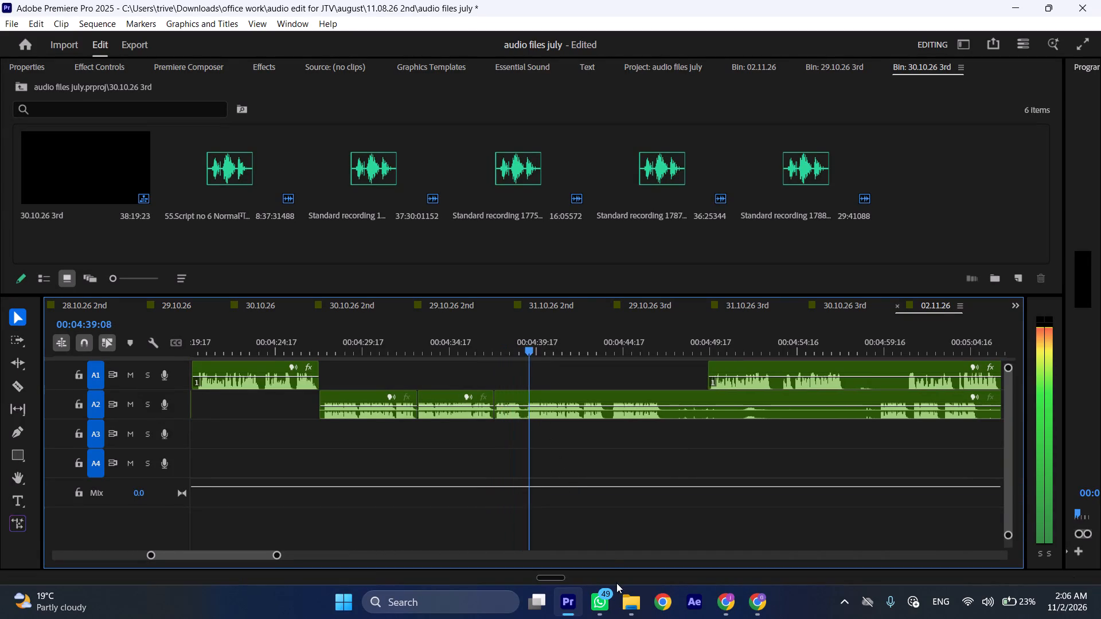
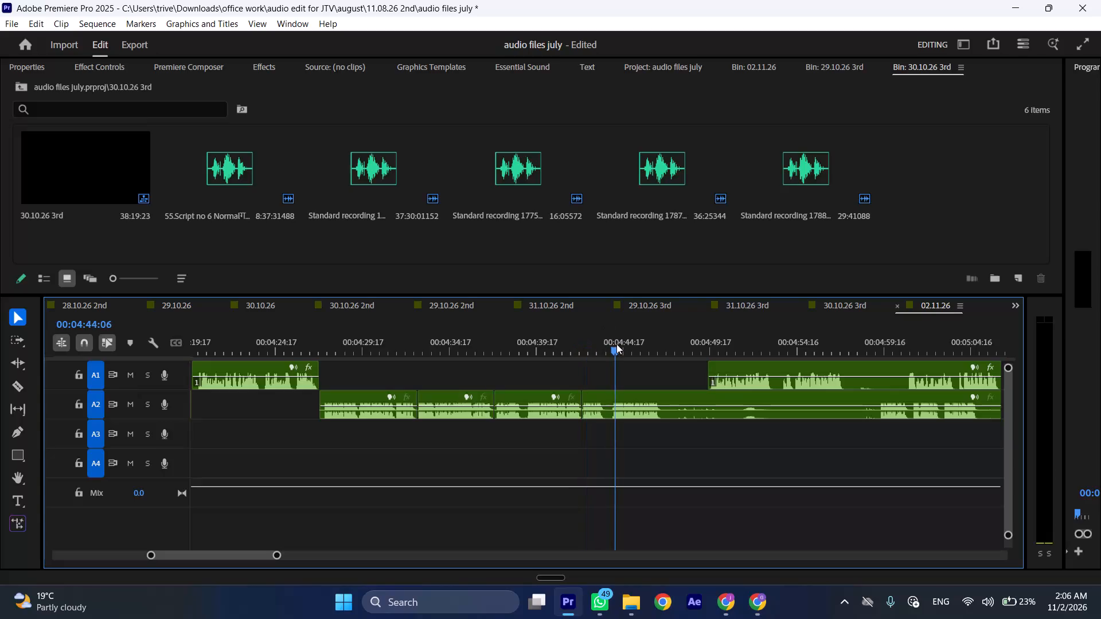
Cut the A2 clip at 00:04:43:22 and ripple-delete the section from 00:04:42:08 to that point.
click(633, 412)
key(shift+c)
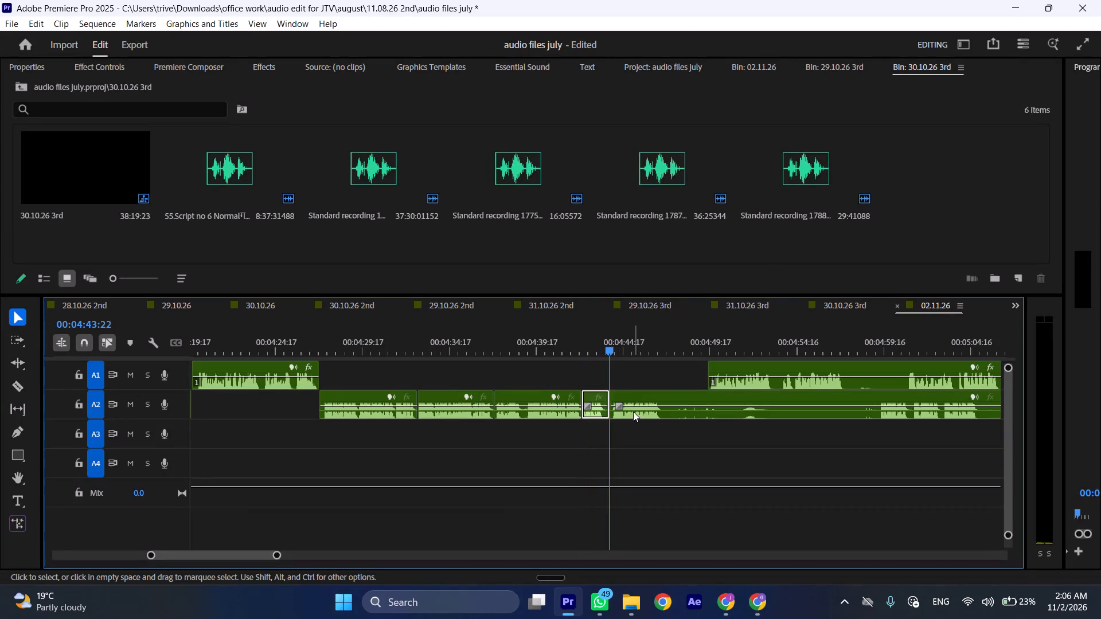
key(ctrl+shift+d)
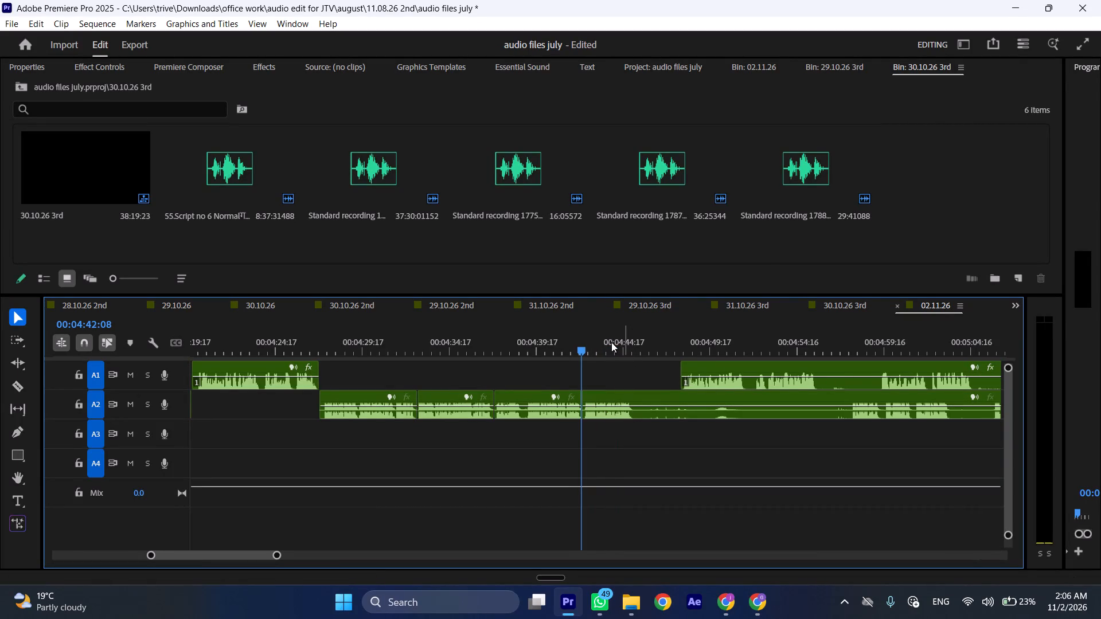
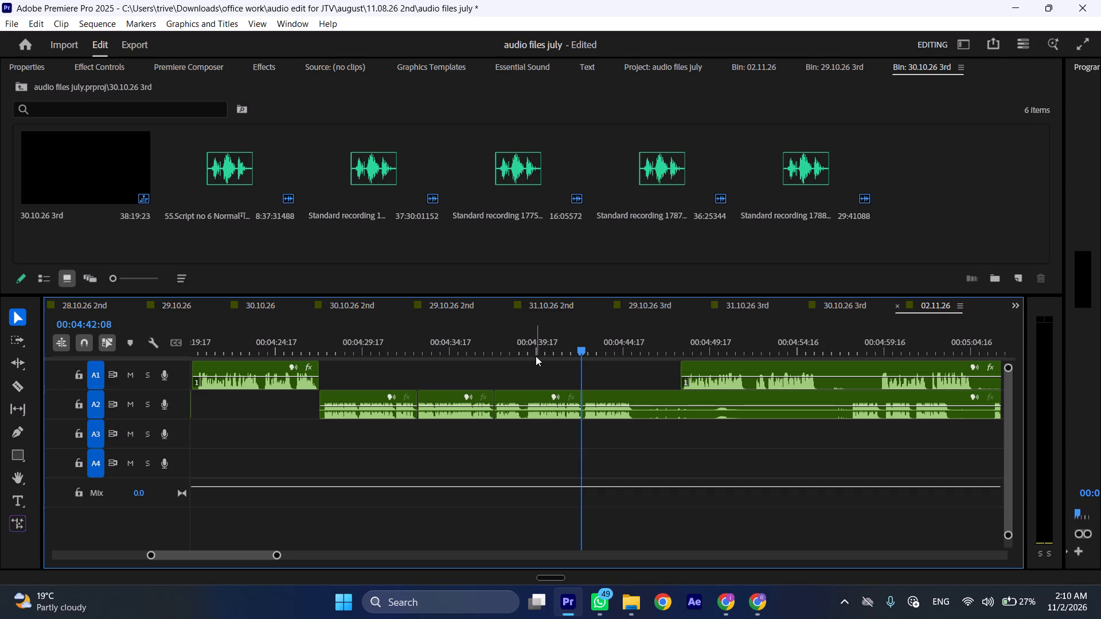
Play back the A2 audio across the join at 00:04:42:08 to check how the edit sounds.
drag(535, 340, 542, 341)
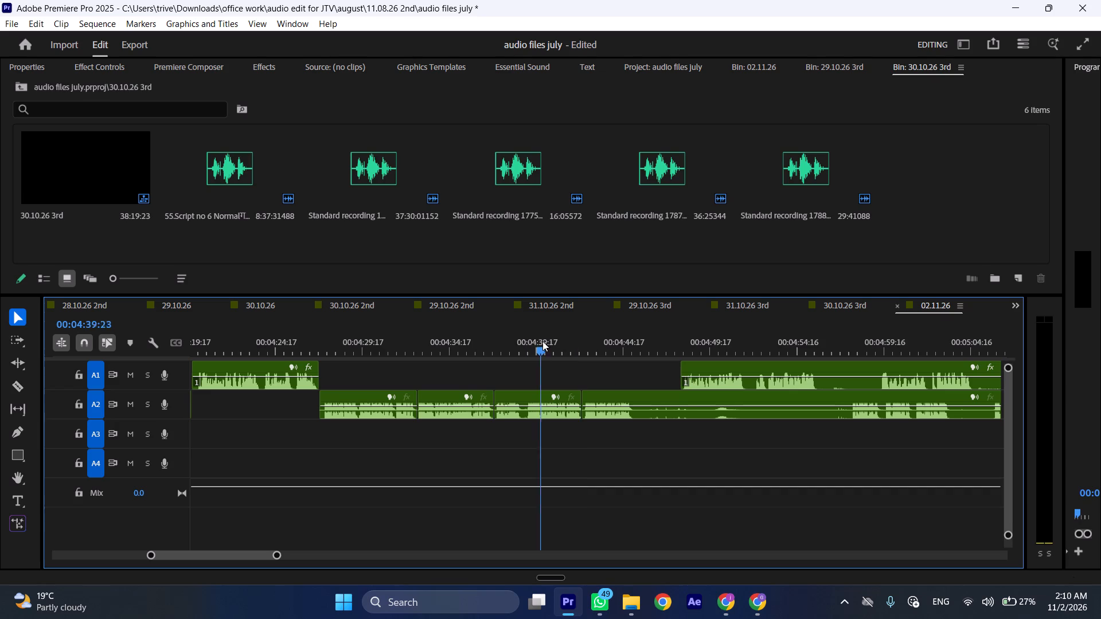
drag(542, 341, 543, 341)
key(space)
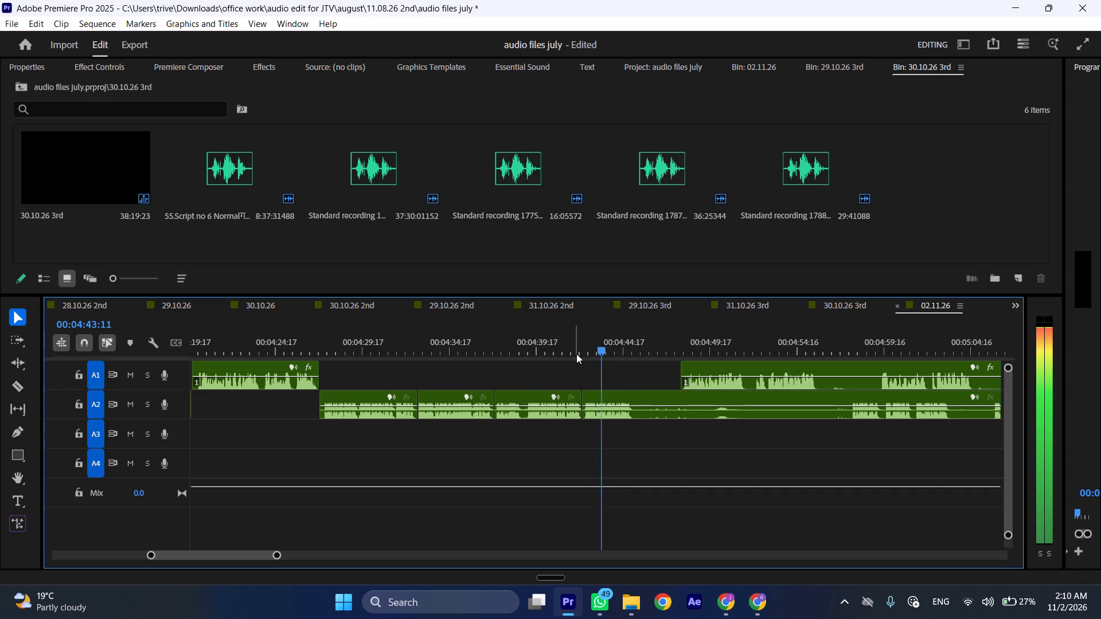
key(space)
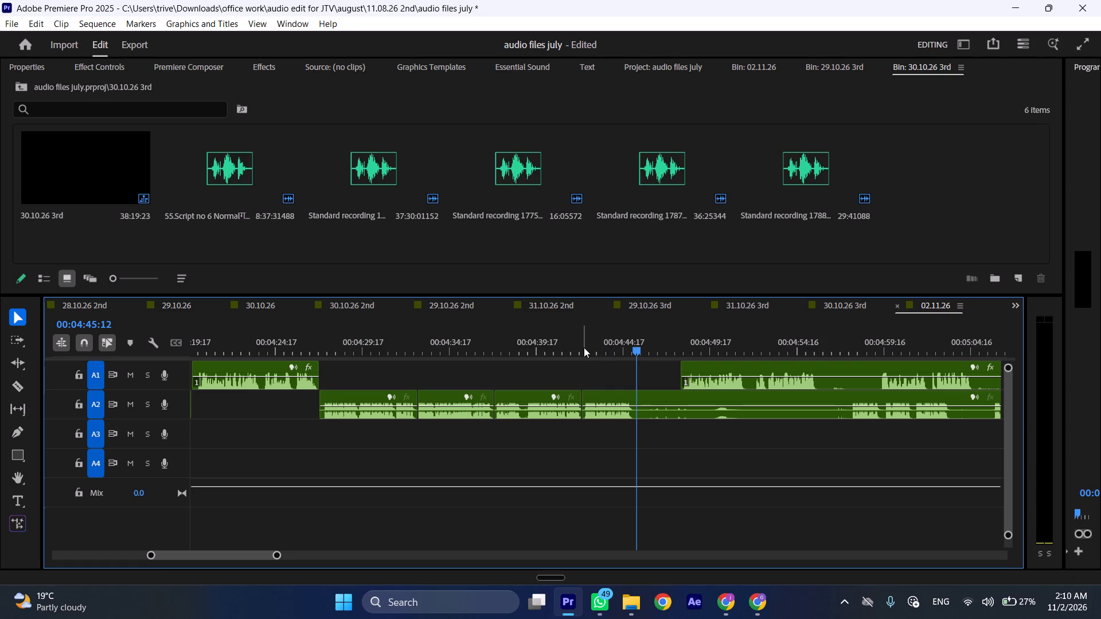
click(580, 345)
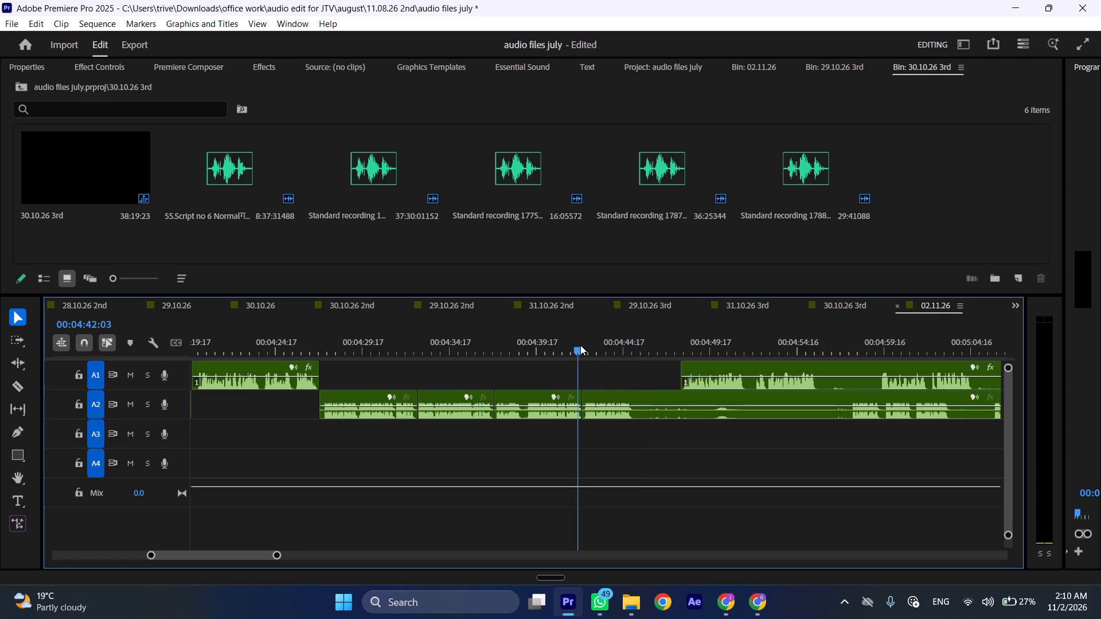
click(577, 345)
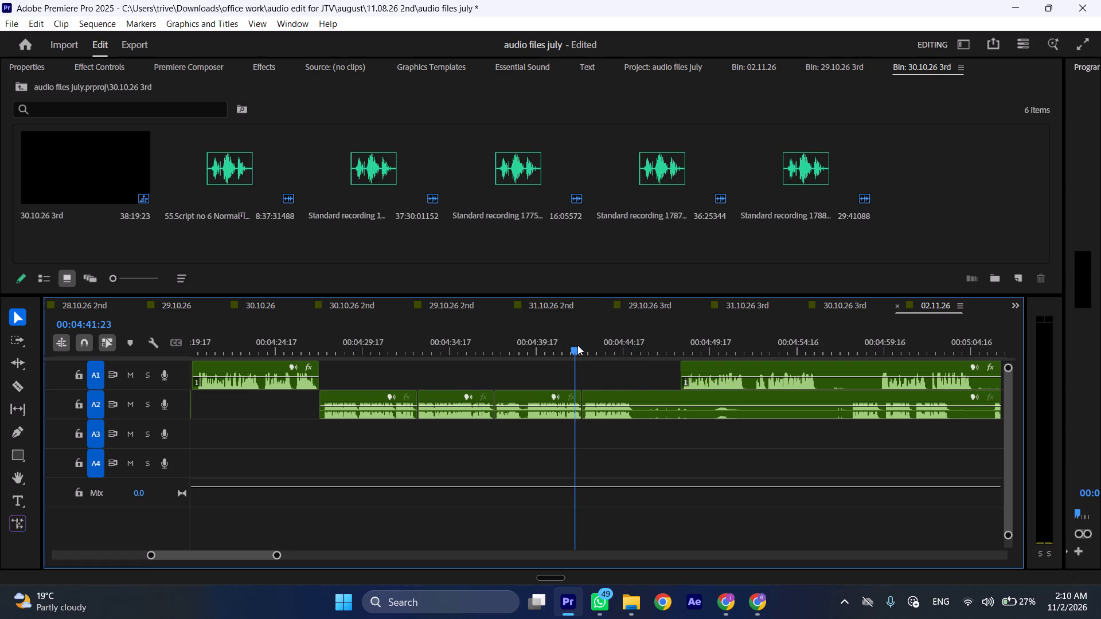
key(space)
key(space)
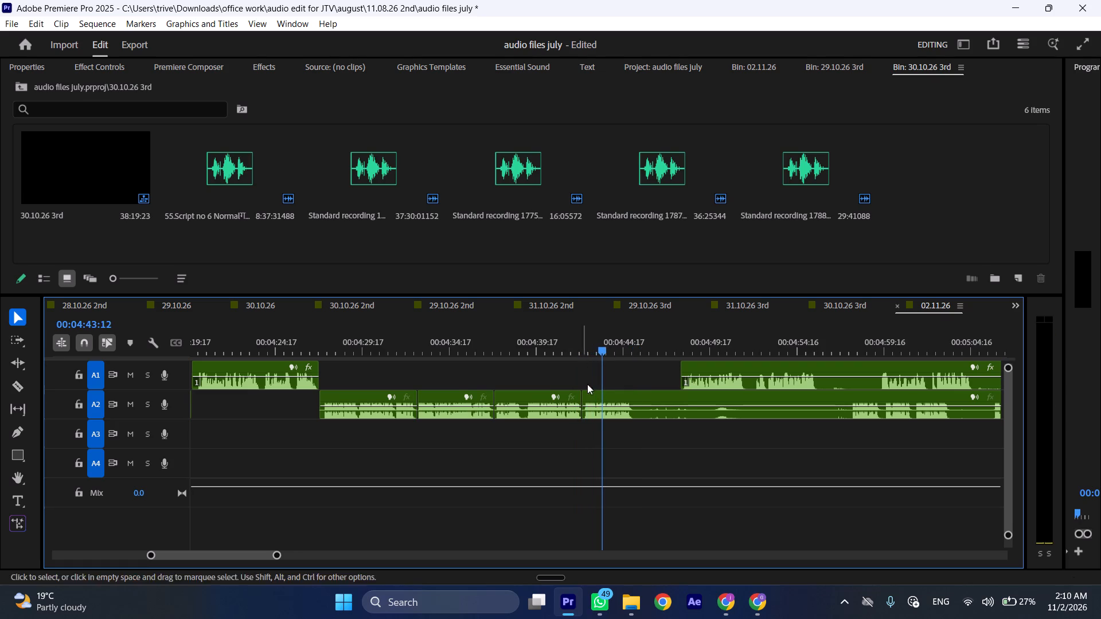
click(575, 336)
key(space)
Cut the A2 clip at 00:04:45:11, just after the speech ends, and play back the audio leading up to the cut.
drag(629, 348, 641, 351)
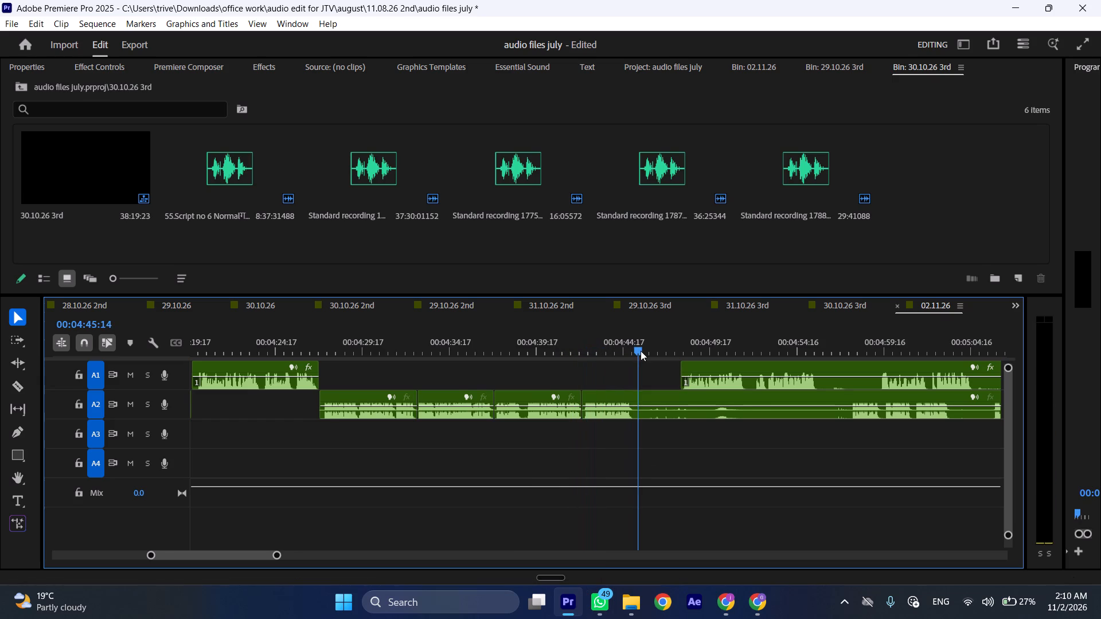
drag(641, 351, 638, 352)
key(shift+c)
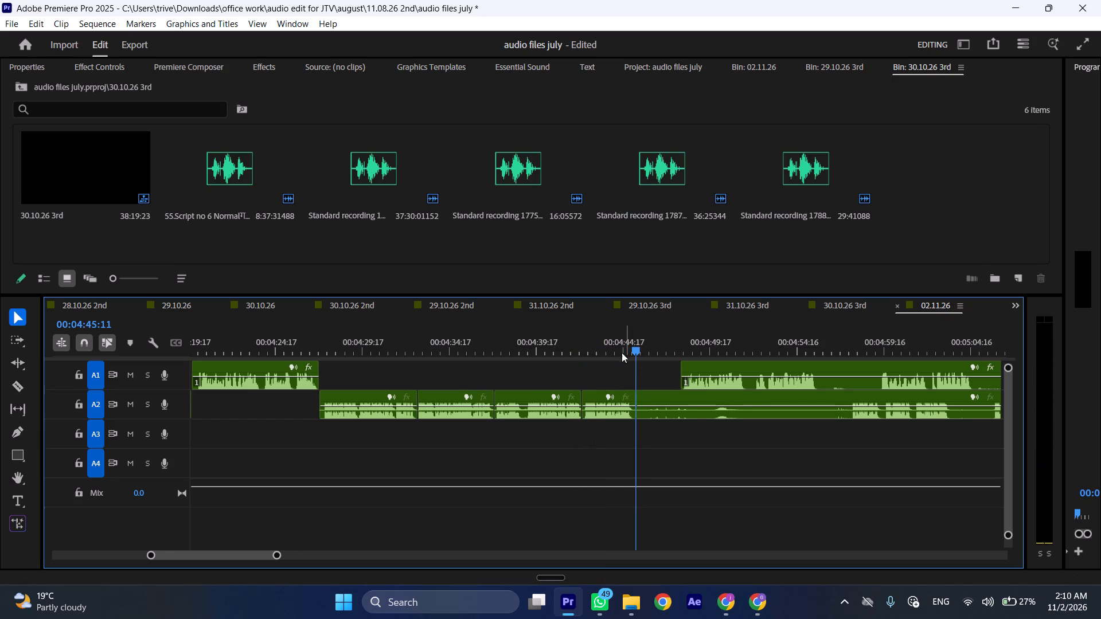
click(615, 351)
key(space)
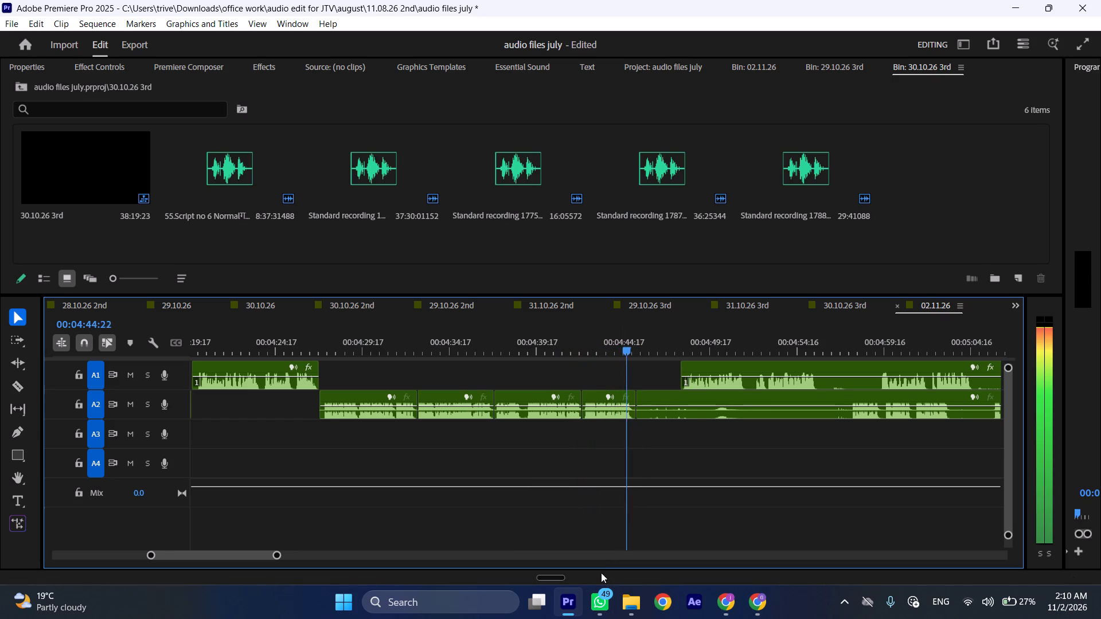
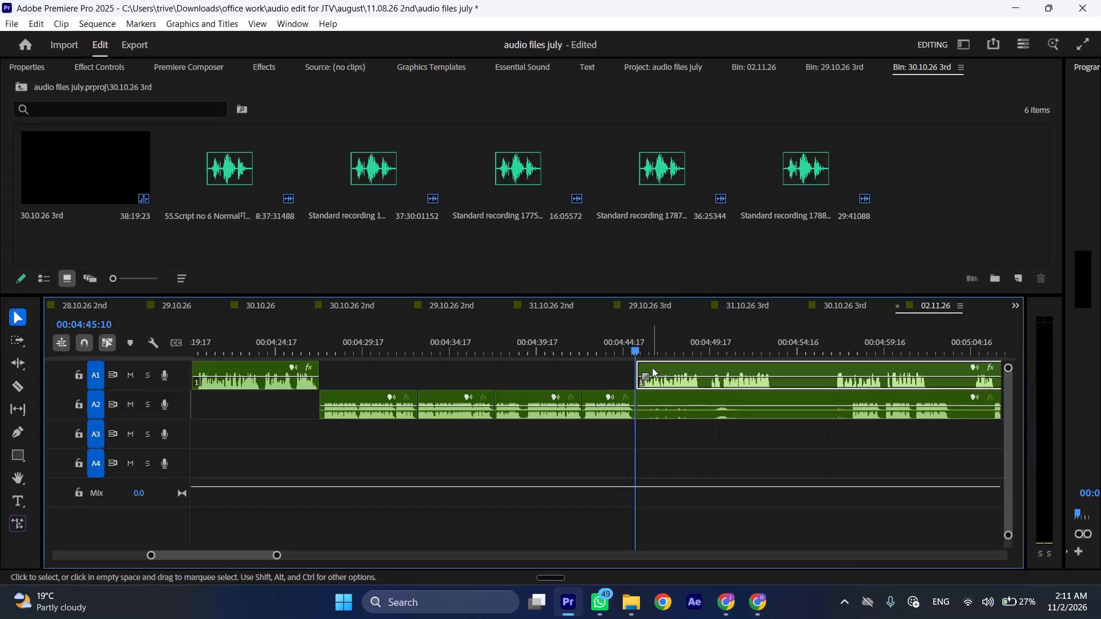
Trim the start of the long A2 clip to about 00:04:58, where its speech begins, after playing the A1 speech.
text(ll)
scroll(650, 367, down, 6)
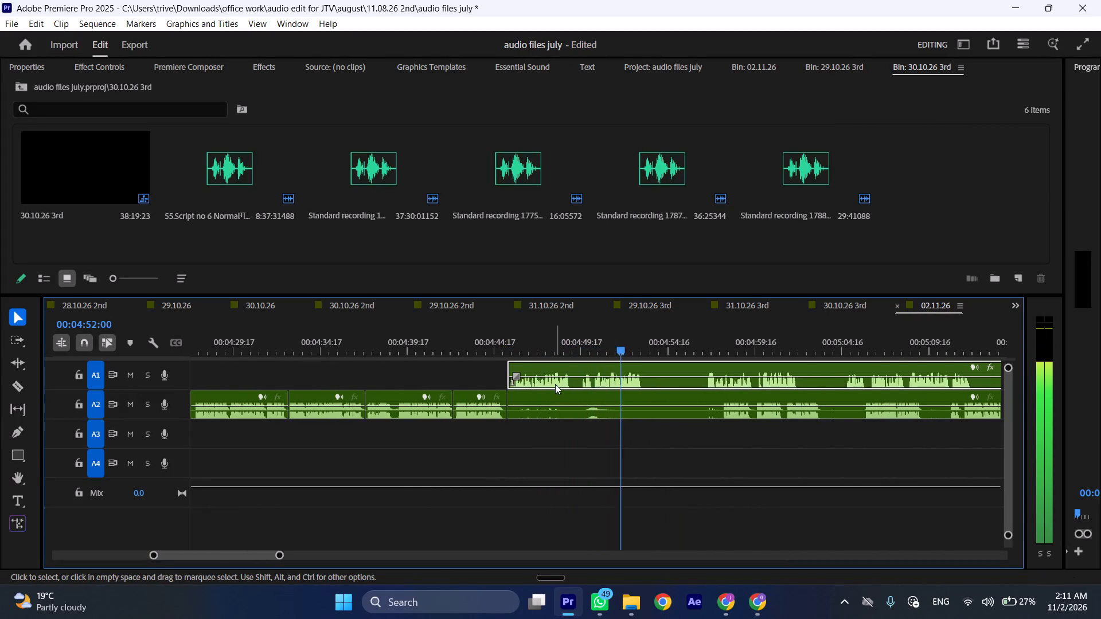
click(574, 342)
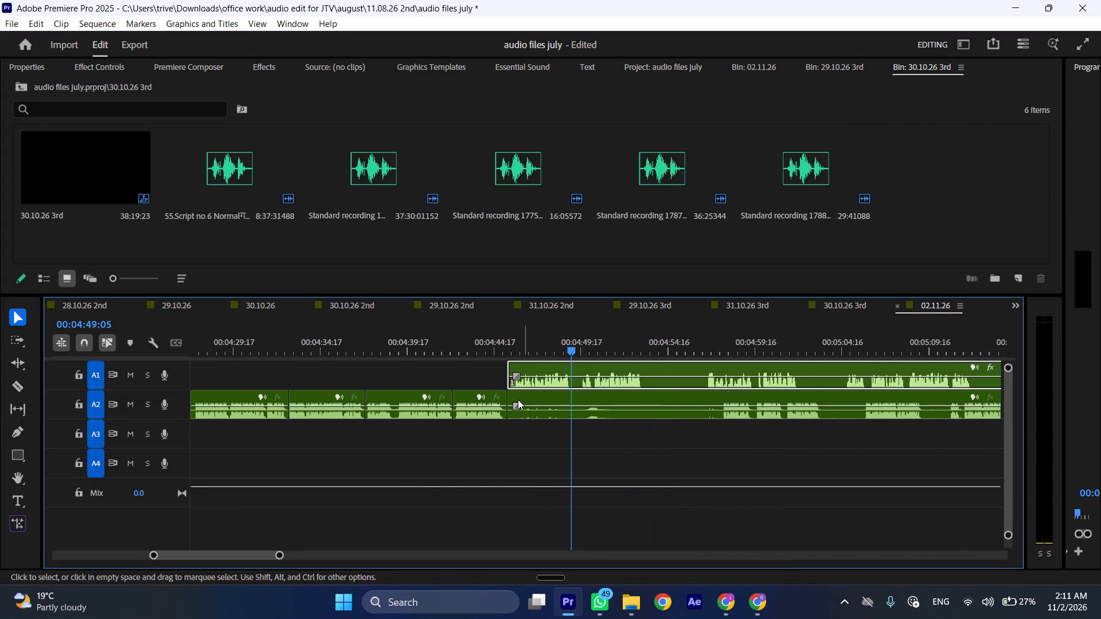
drag(503, 393, 514, 394)
drag(517, 394, 615, 395)
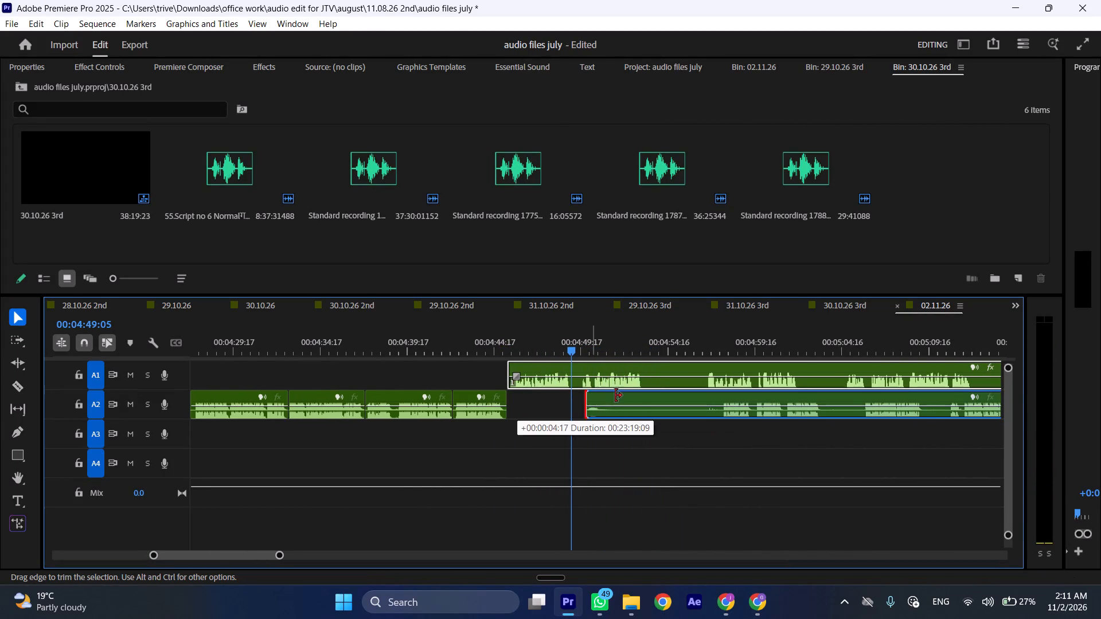
drag(615, 395, 730, 395)
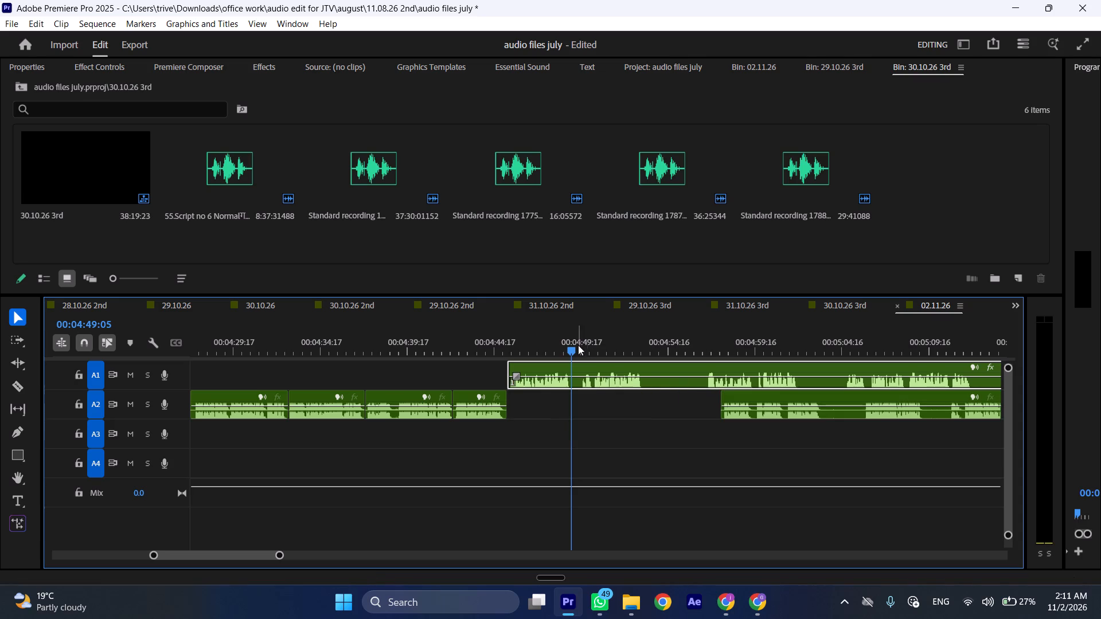
Cut the A1 clip at 00:04:49:04 and ripple-remove the pause from there to 00:04:49:15.
click(561, 340)
key(space)
key(space)
text(C)
click(550, 340)
key(space)
click(540, 339)
key(space)
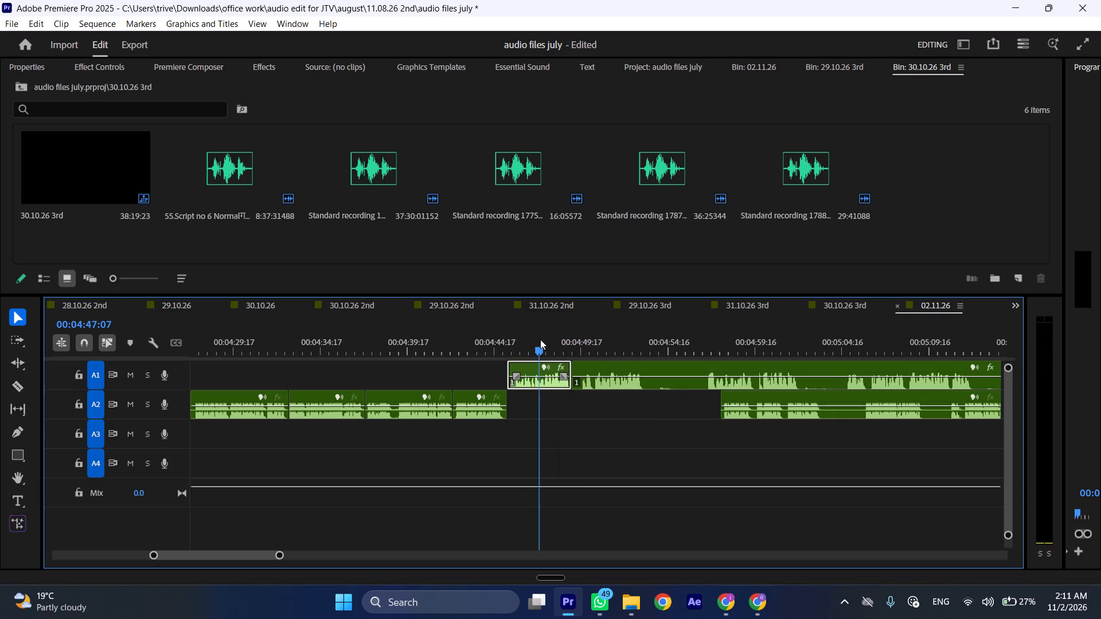
click(581, 339)
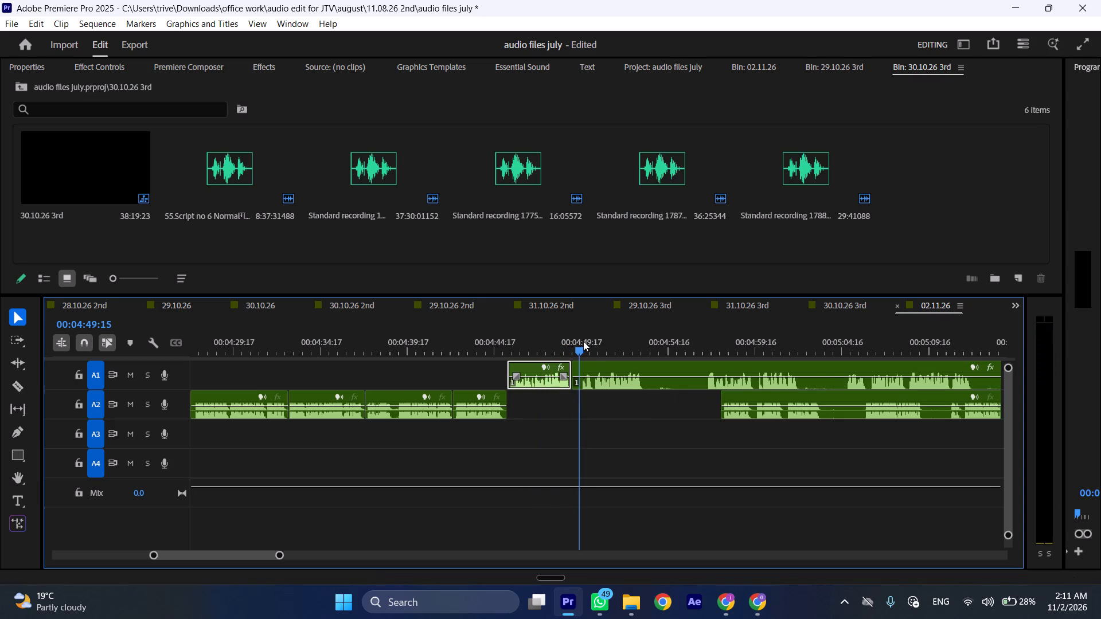
click(595, 369)
key(shift+c)
key(ctrl+shift+d)
Play the A1 audio on from the join and cut the clip at 00:04:53:01, after the phrase ends.
key(space)
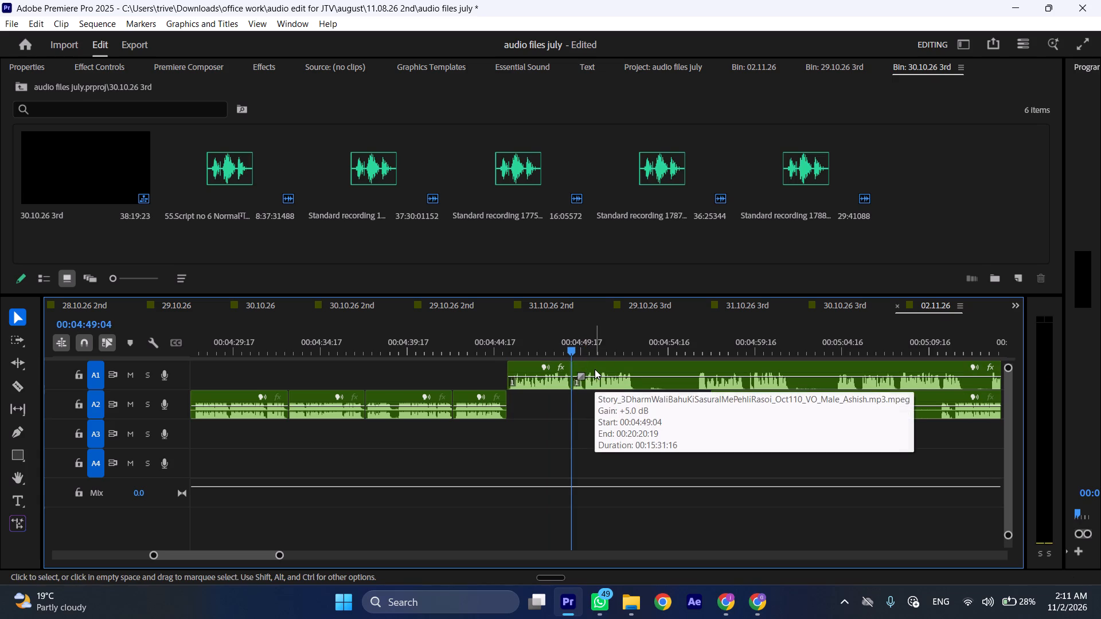
key(l)
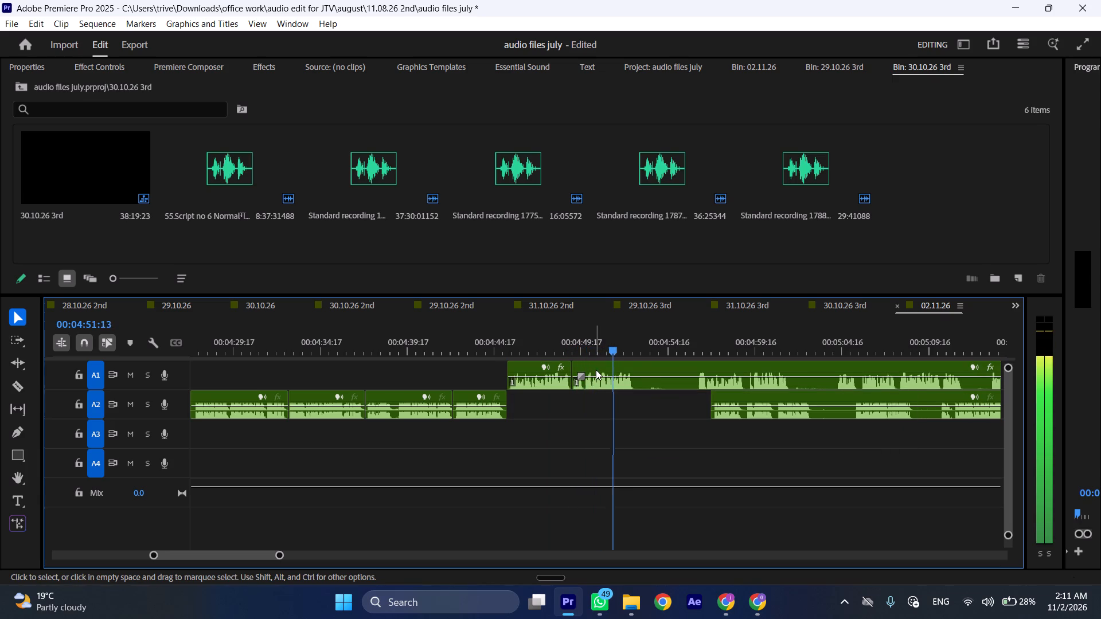
key(space)
text(C)
scroll(654, 394, down, 6)
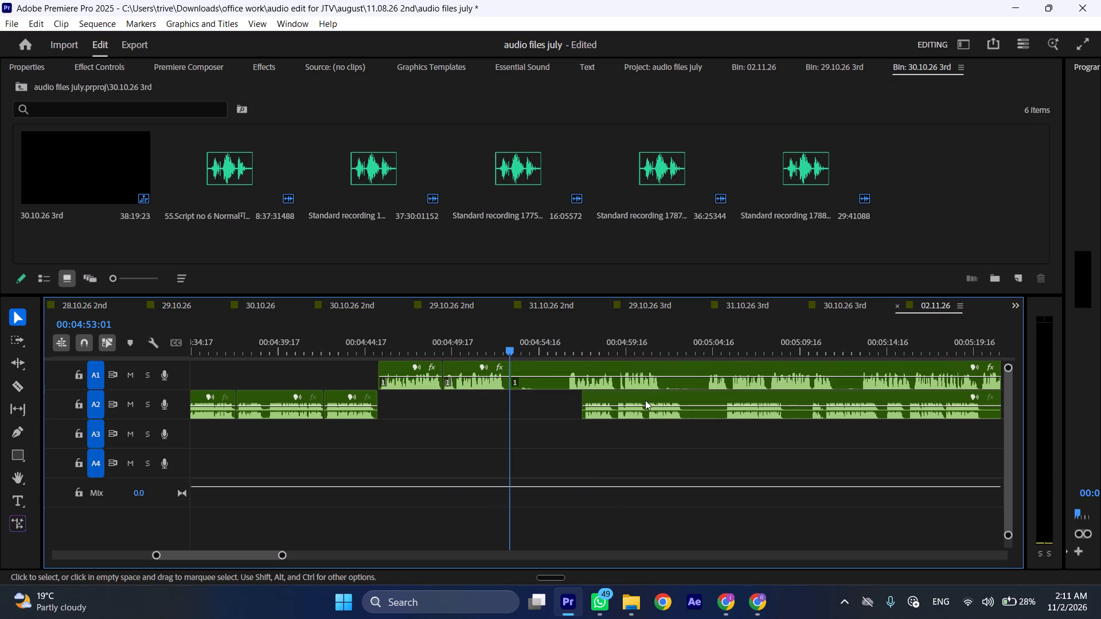
Move the A2 clip back to the A1 cut at 00:04:53:01 and shift the remaining A1 clip to about 00:05:11.
drag(641, 398, 576, 398)
drag(550, 367, 656, 374)
key(space)
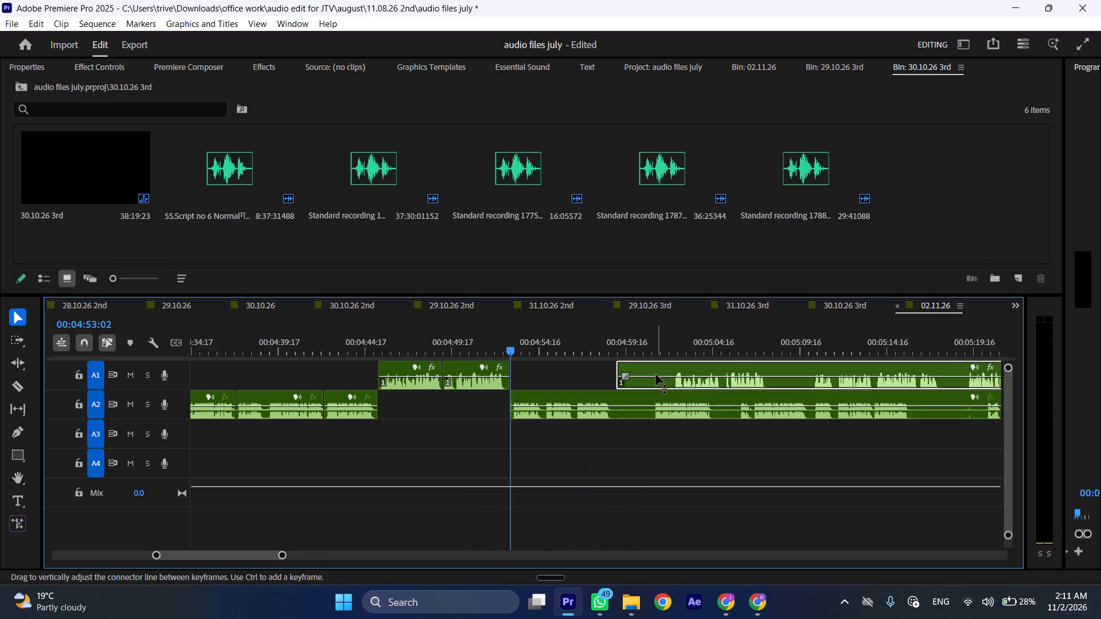
text(l)
drag(624, 364, 677, 367)
key(space)
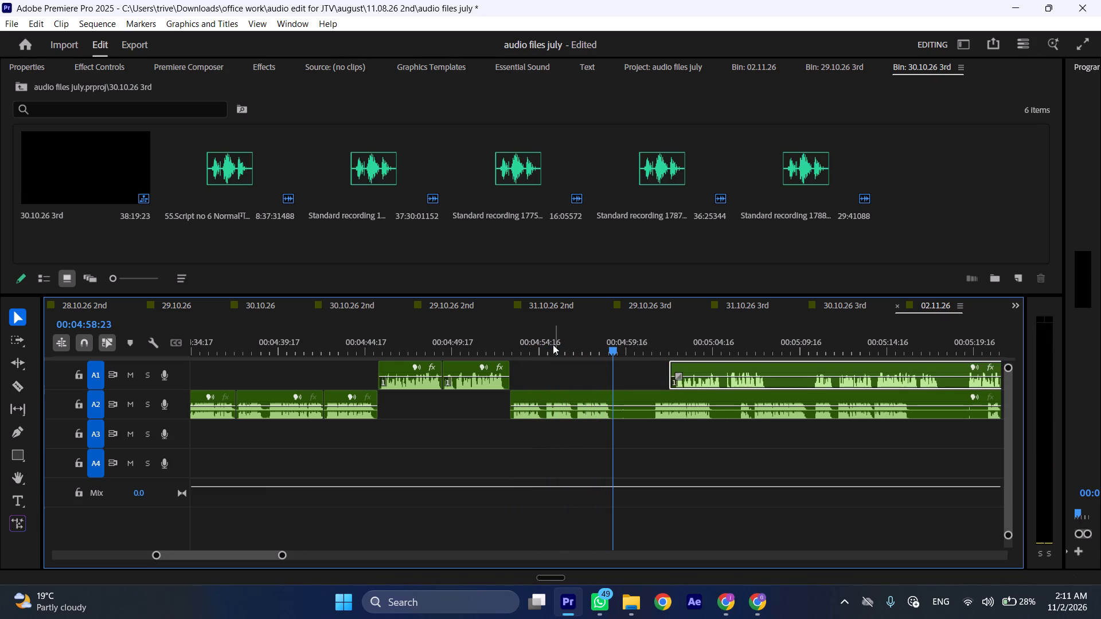
click(553, 344)
key(space)
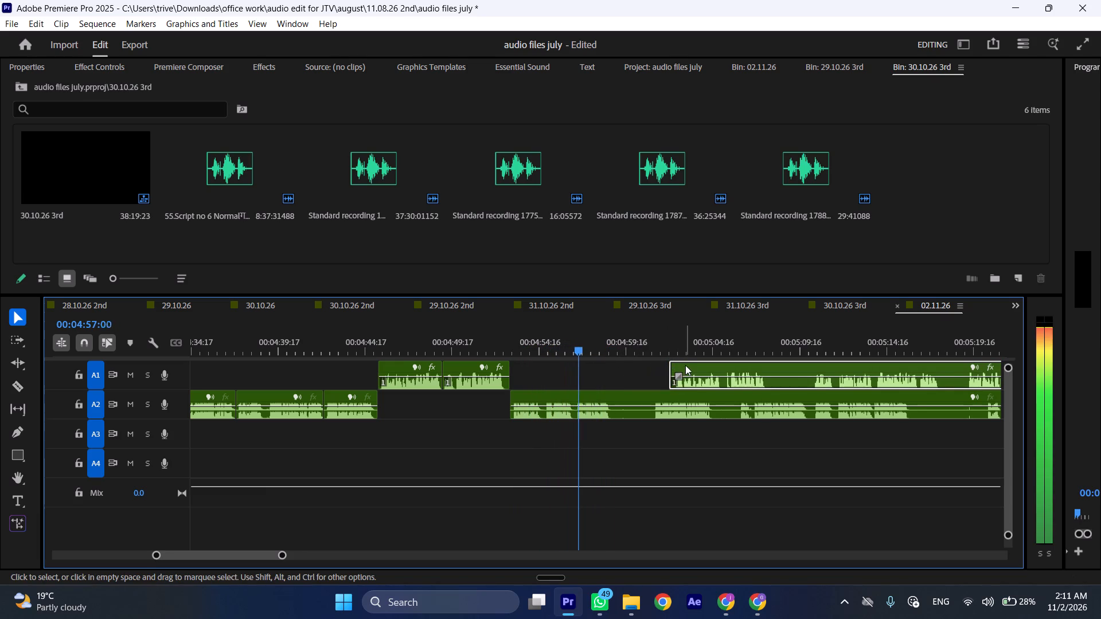
drag(685, 365, 838, 373)
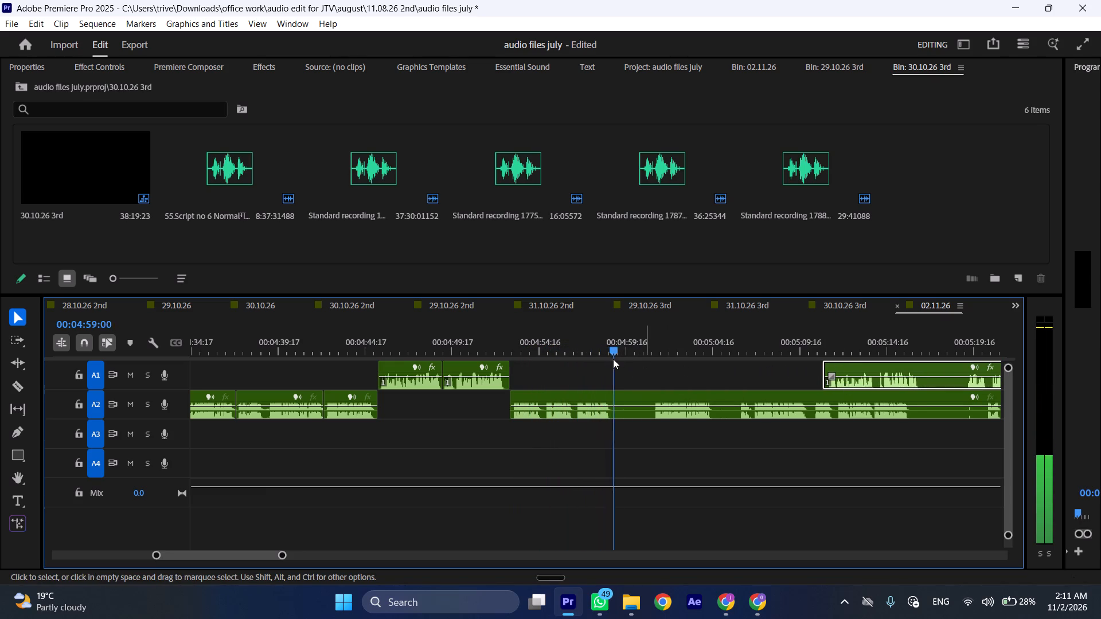
Play the A2 phrases and ripple-remove the unwanted A2 section from about 00:04:56:16 to 00:05:01.
drag(647, 343, 653, 346)
key(space)
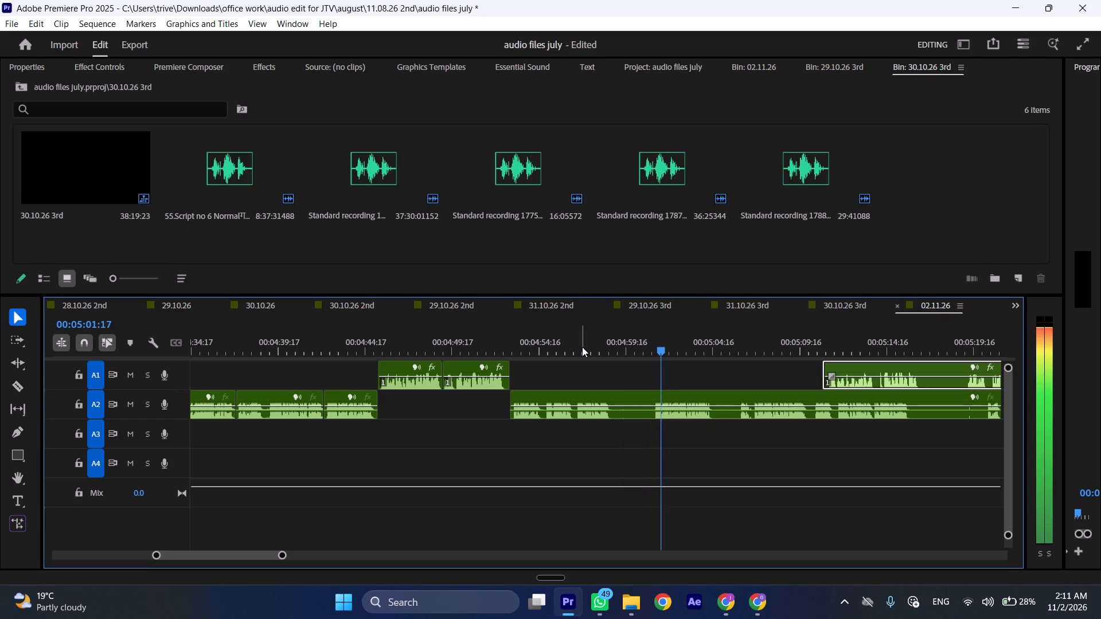
drag(575, 346, 579, 346)
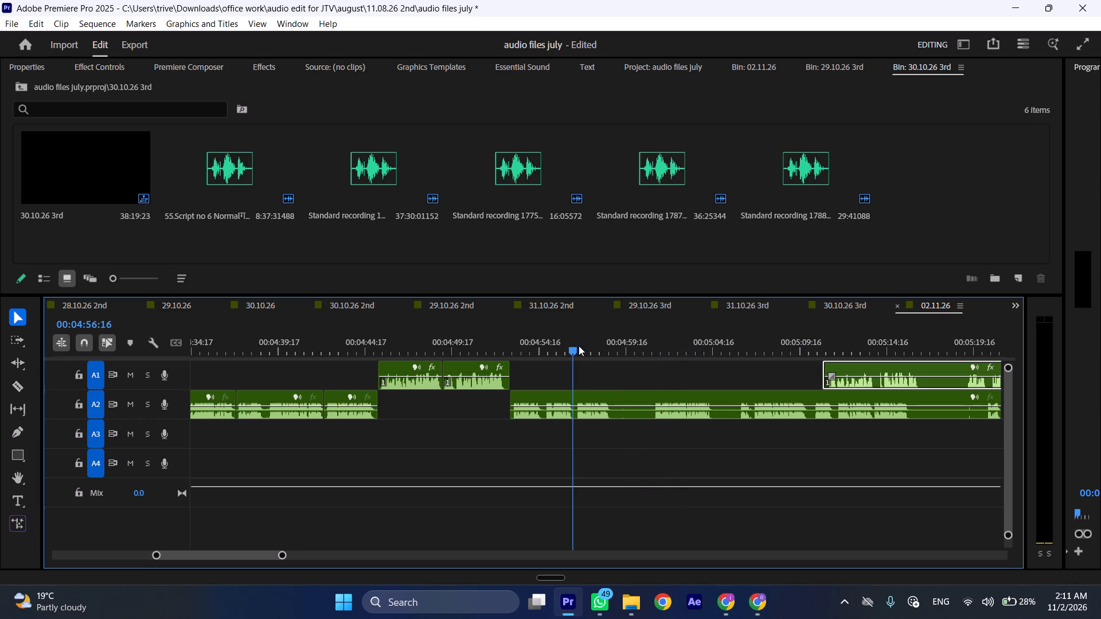
drag(579, 346, 656, 346)
key(shift+c)
click(682, 404)
key(shift+c)
key(ctrl+shift+d)
Play the A2 audio on from the new join and cut the clip at 00:05:00:08, after the phrase ends.
key(space)
text(l)
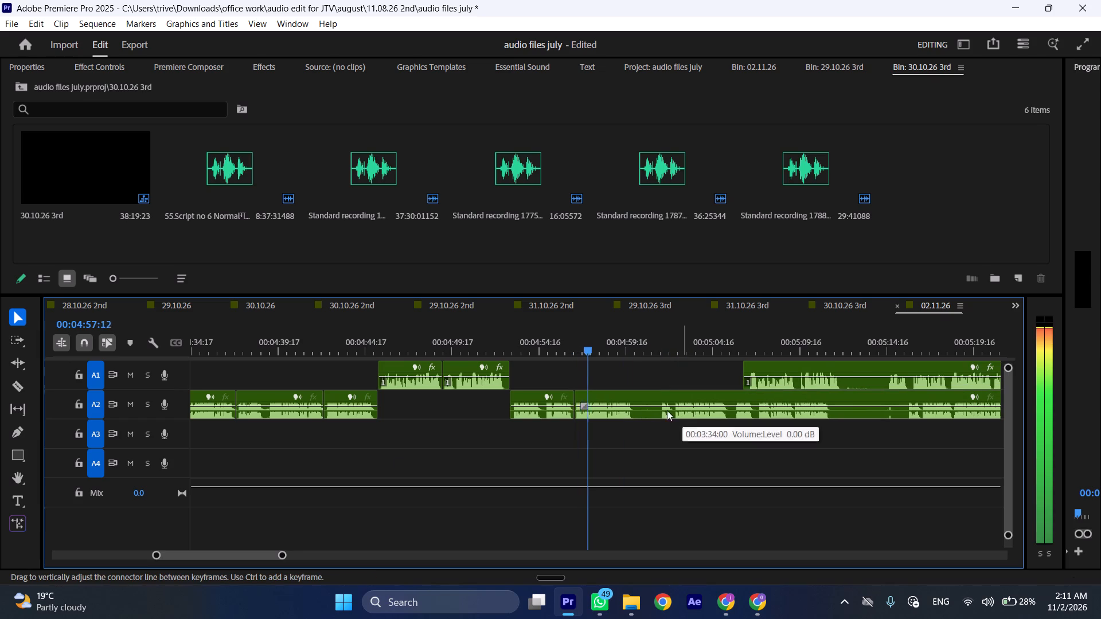
scroll(391, 462, down, 6)
key(space)
key(shift+c)
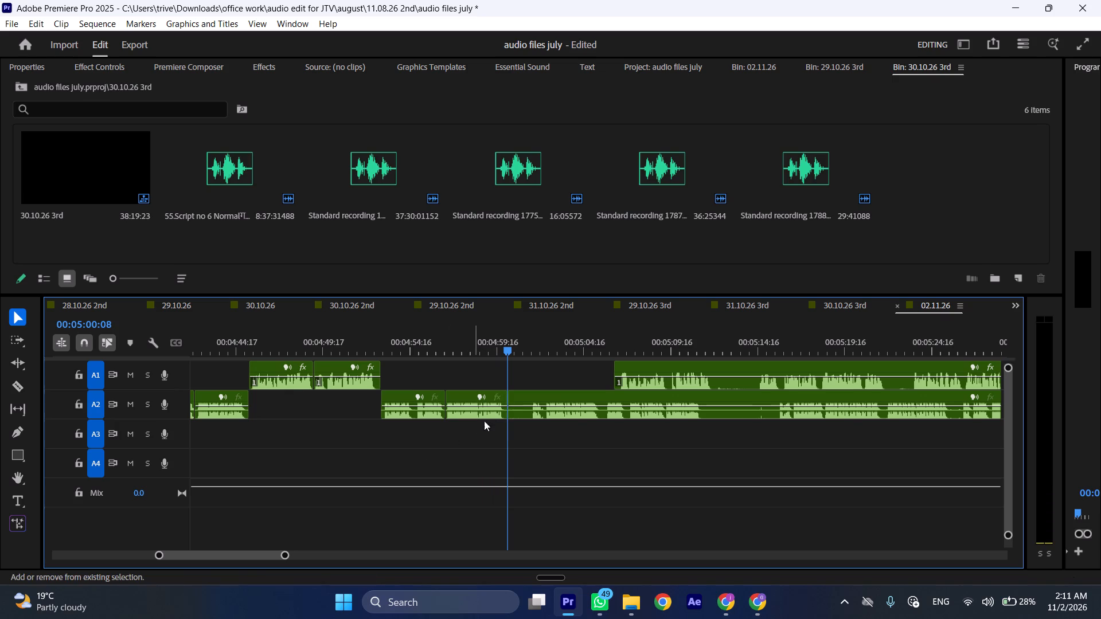
Move the A1 clip back to the A2 cut at 00:05:00:08 and shift the remaining A2 clip to about 00:05:08.
drag(631, 369, 528, 379)
drag(520, 398, 569, 398)
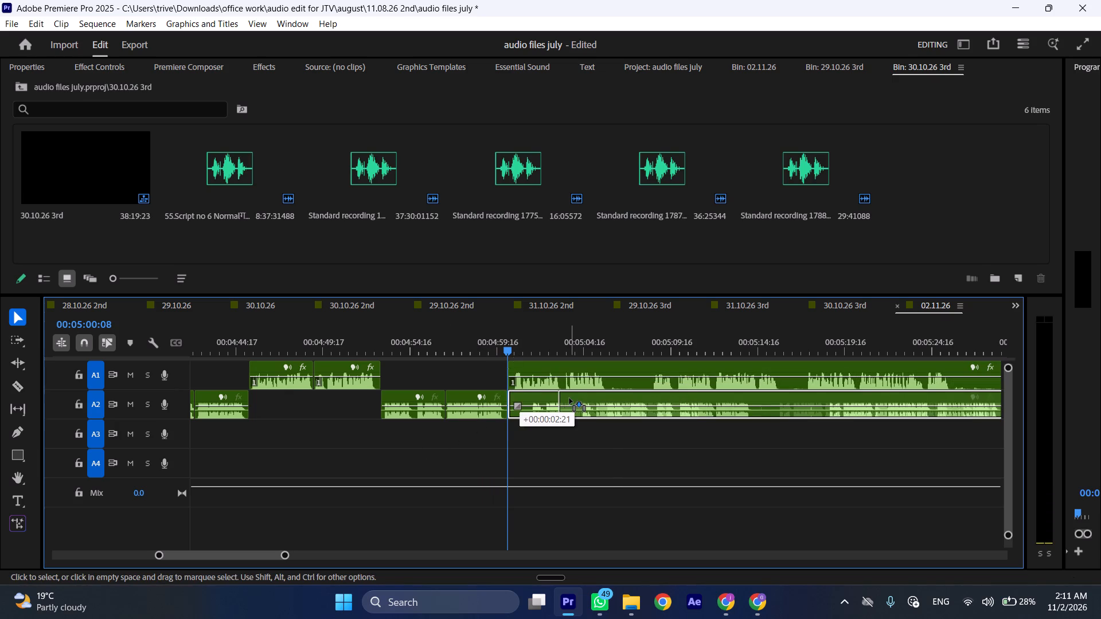
drag(569, 398, 630, 399)
key(space)
key(l)
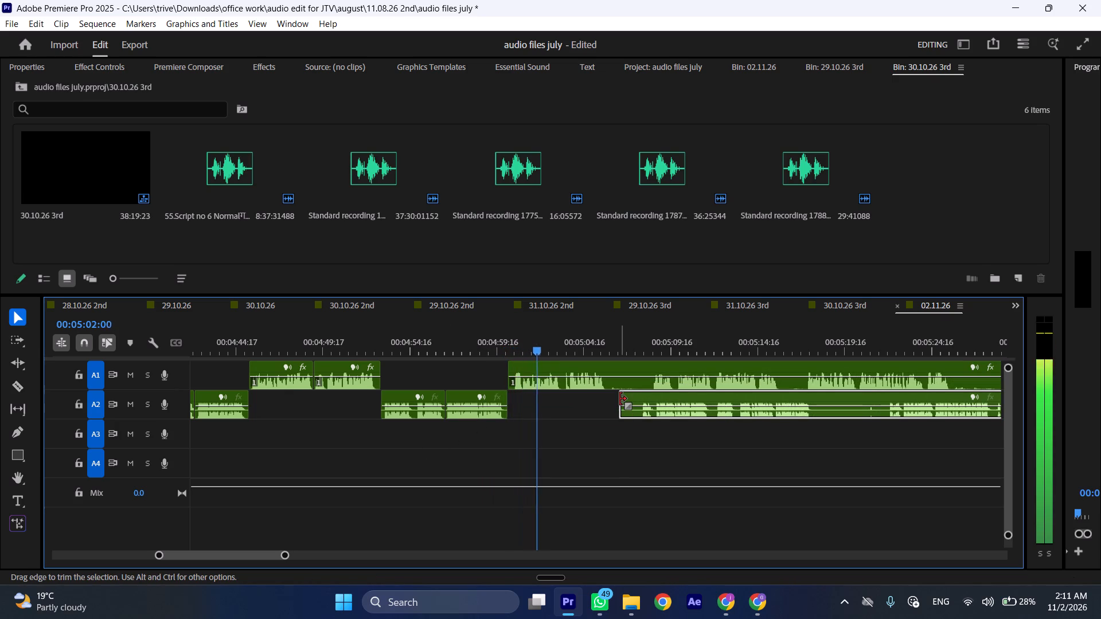
drag(620, 399, 640, 399)
Finish playing the A1 phrase and cut the A1 clip at 00:05:06:00, just after the speech ends.
key(space)
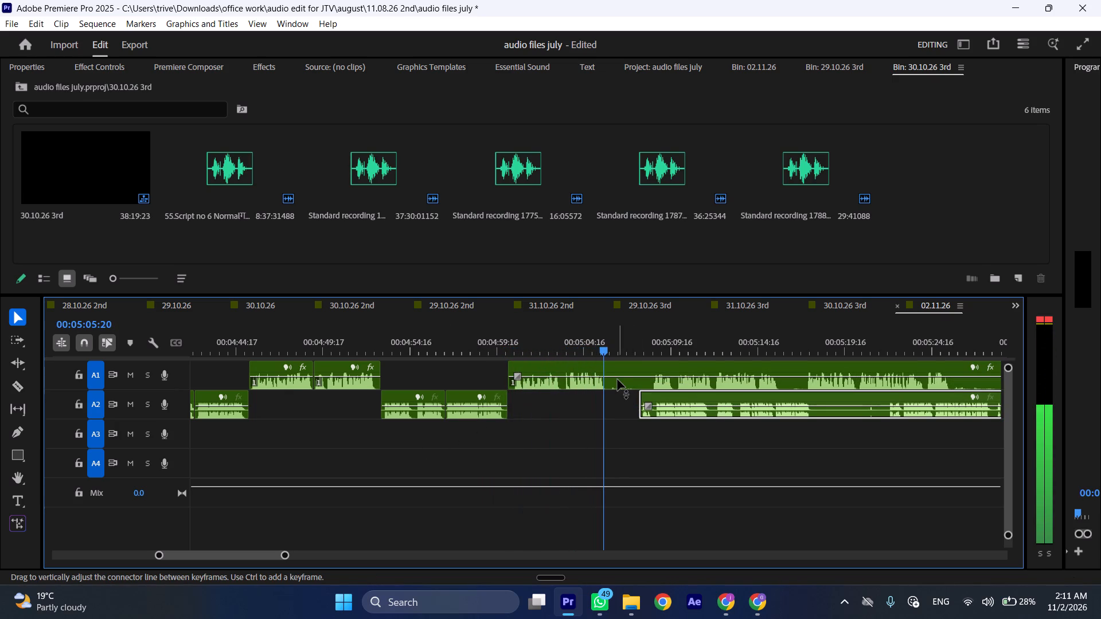
key(space)
key(space)
text(C)
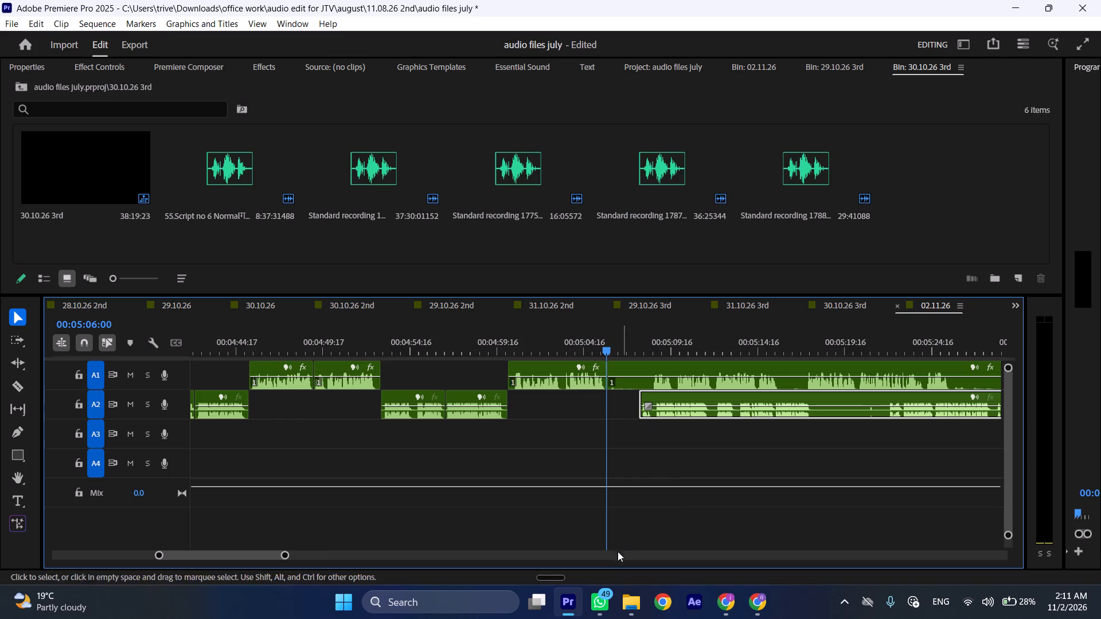
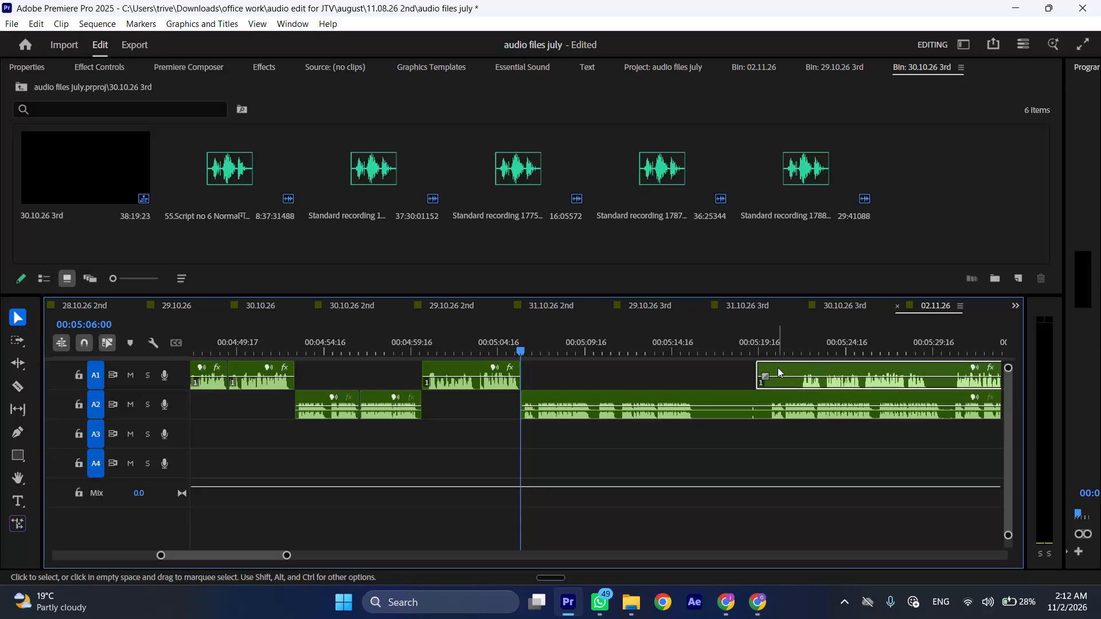
Play the A2 audio on from 00:05:06:00 and ripple-remove the short A2 pause at about 00:05:10.
key(l)
scroll(512, 381, down, 3)
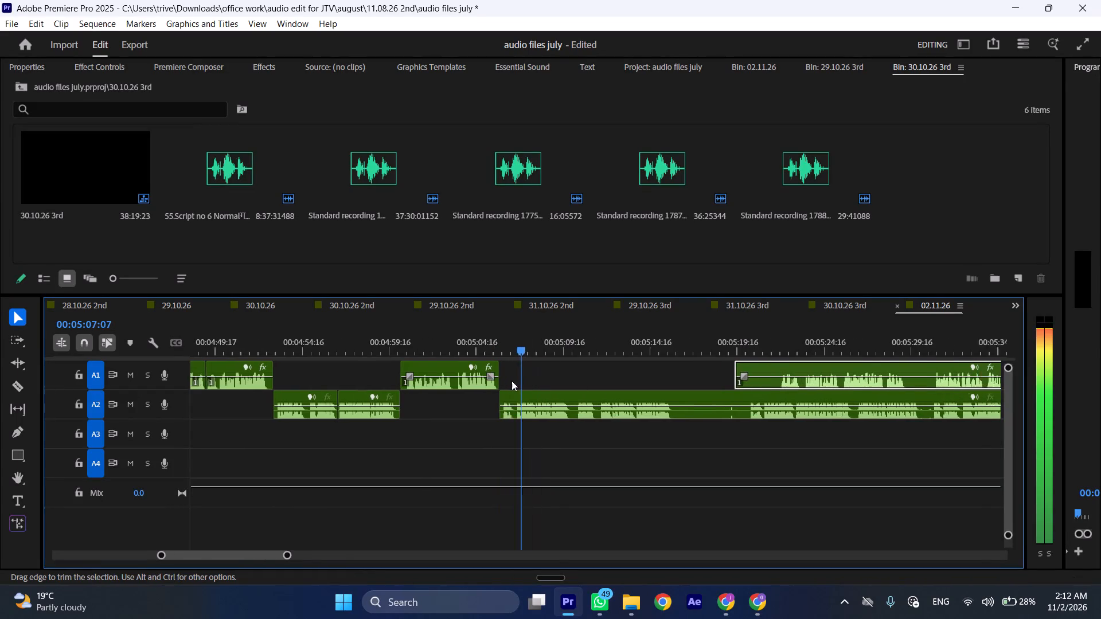
scroll(512, 381, down, 3)
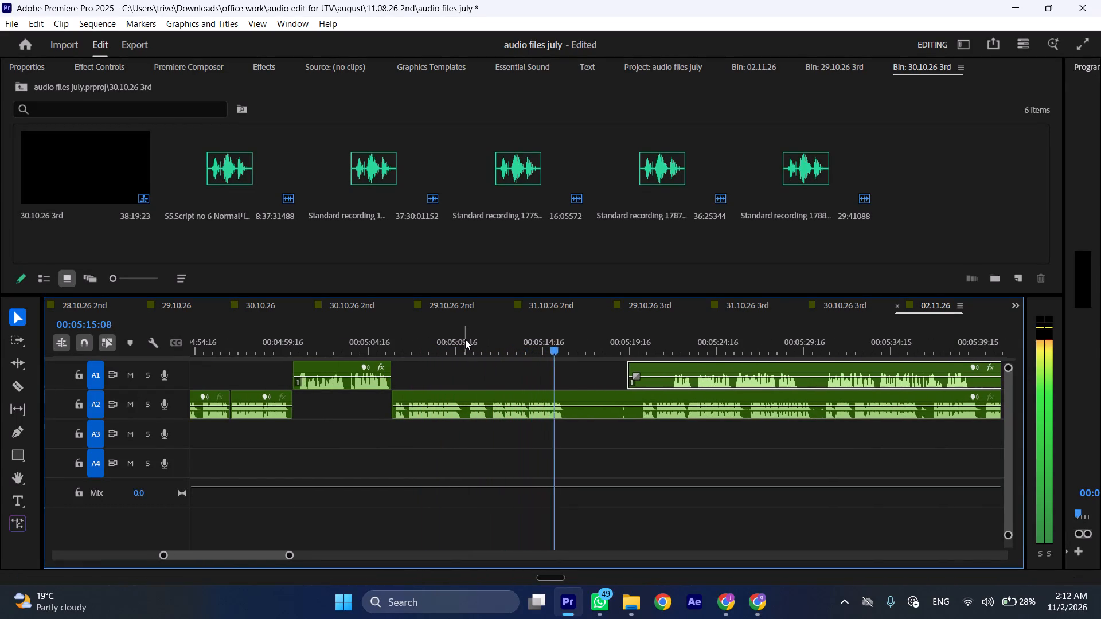
drag(464, 339, 471, 341)
key(shift+c)
click(492, 396)
key(shift+c)
key(ctrl+shift+d)
Play on from the join and ripple-remove the short A2 pause from about 00:05:11:03 to 00:05:11:07.
key(space)
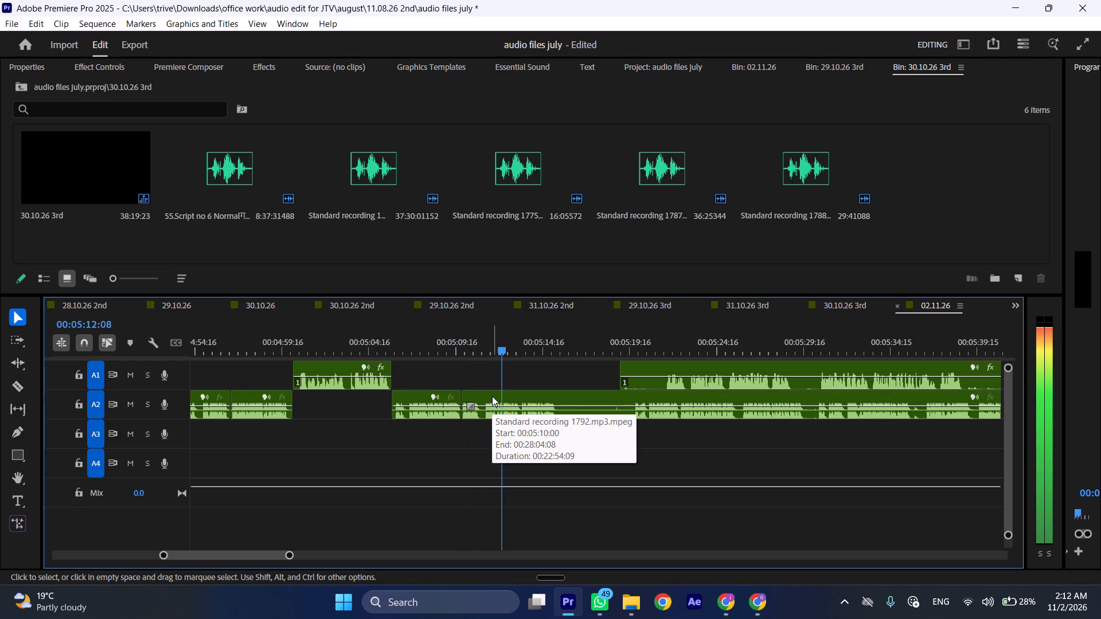
click(483, 344)
key(shift+c)
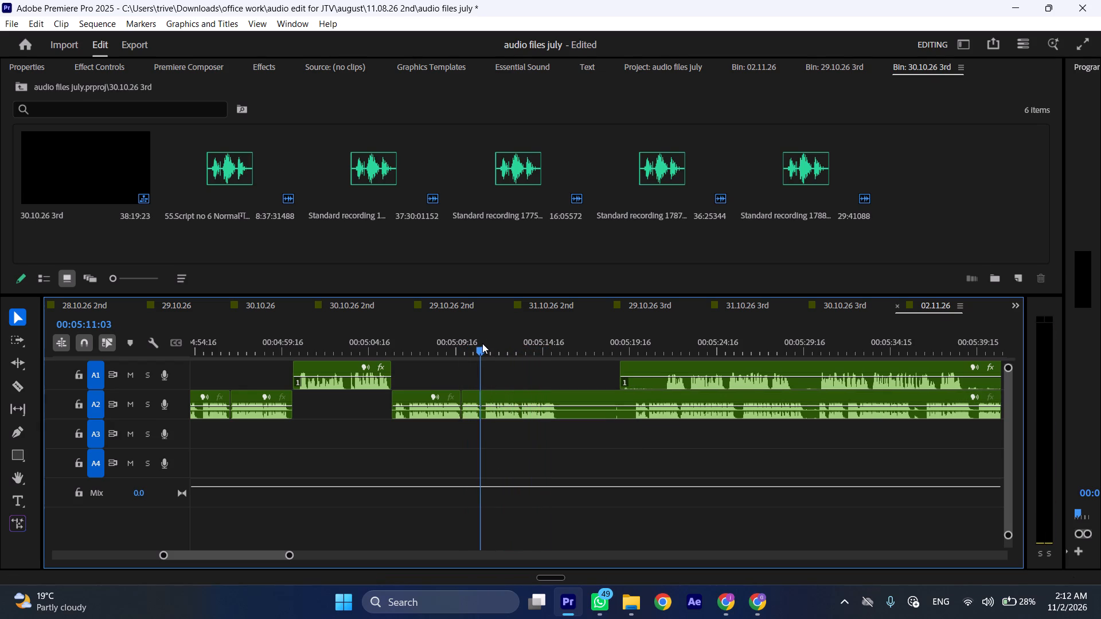
shift+click(508, 401)
text(CD)
key(ctrl+shift+d)
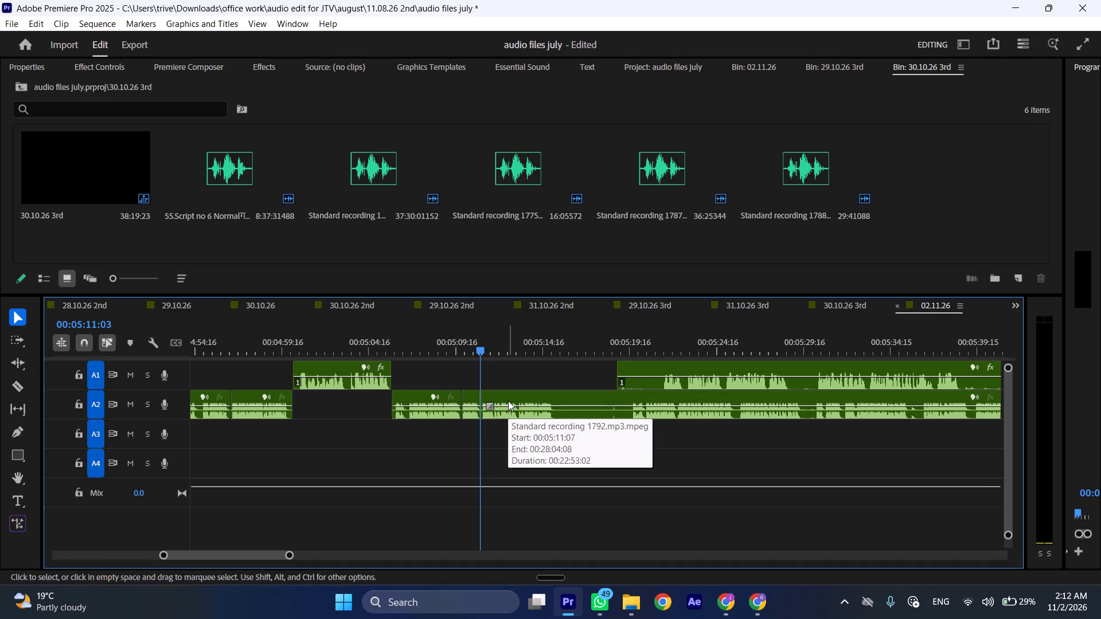
Cut the A2 clip at 00:05:15:11, where the phrase ends.
drag(550, 350, 557, 350)
key(shift+c)
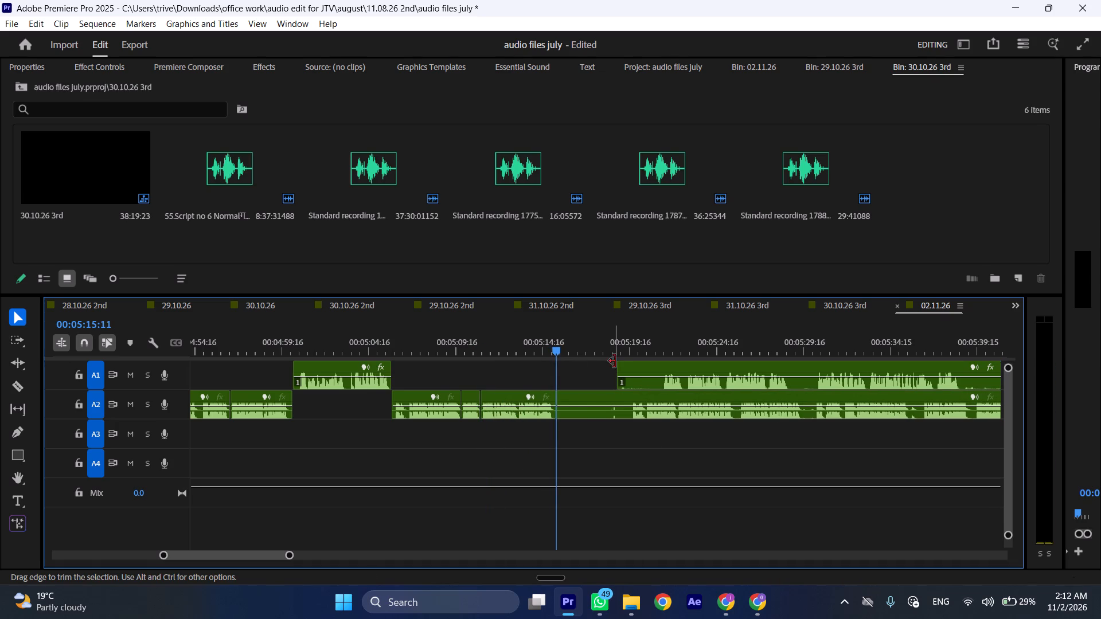
Trim about 2.5 seconds off the A1 clip's start, move it to the 00:05:15:11 cut, and shift the remaining A2 clip to about 00:05:38.
drag(616, 361, 661, 368)
drag(682, 369, 591, 369)
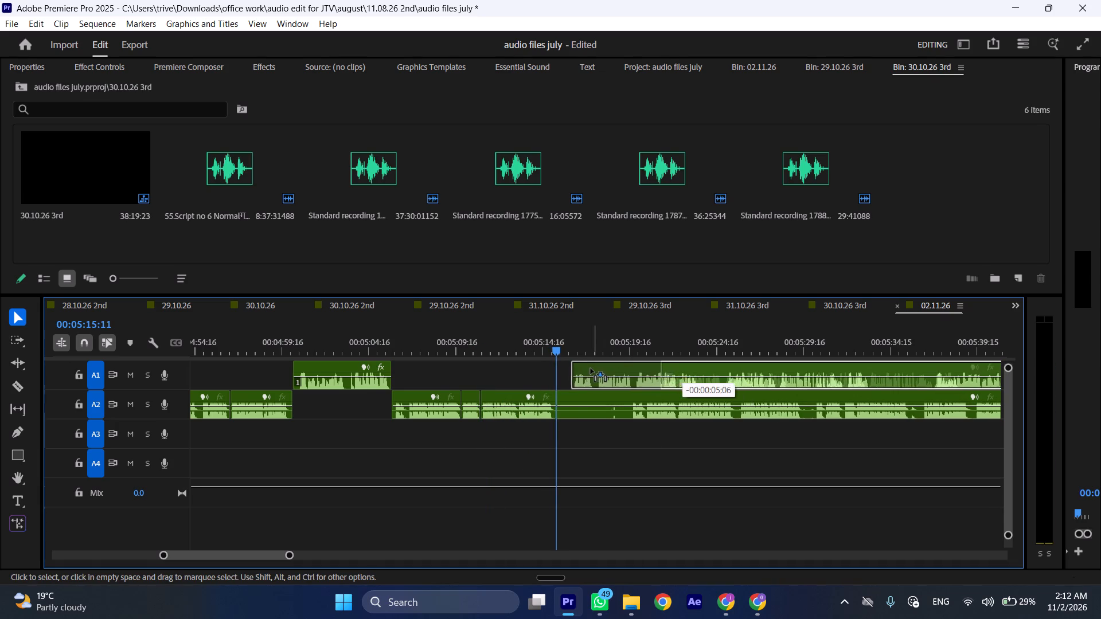
drag(591, 369, 584, 370)
drag(572, 396, 967, 396)
Play the A1 phrase and isolate the following A1 pause with cuts at 00:05:22:22 and 00:05:24:08.
key(space)
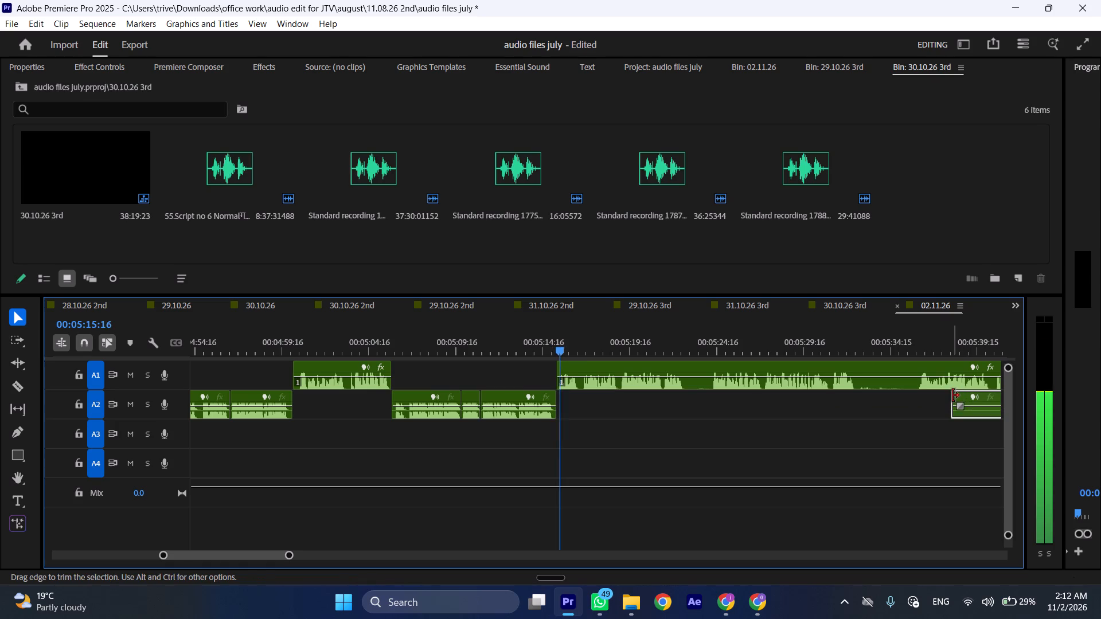
key(l)
scroll(682, 421, down, 6)
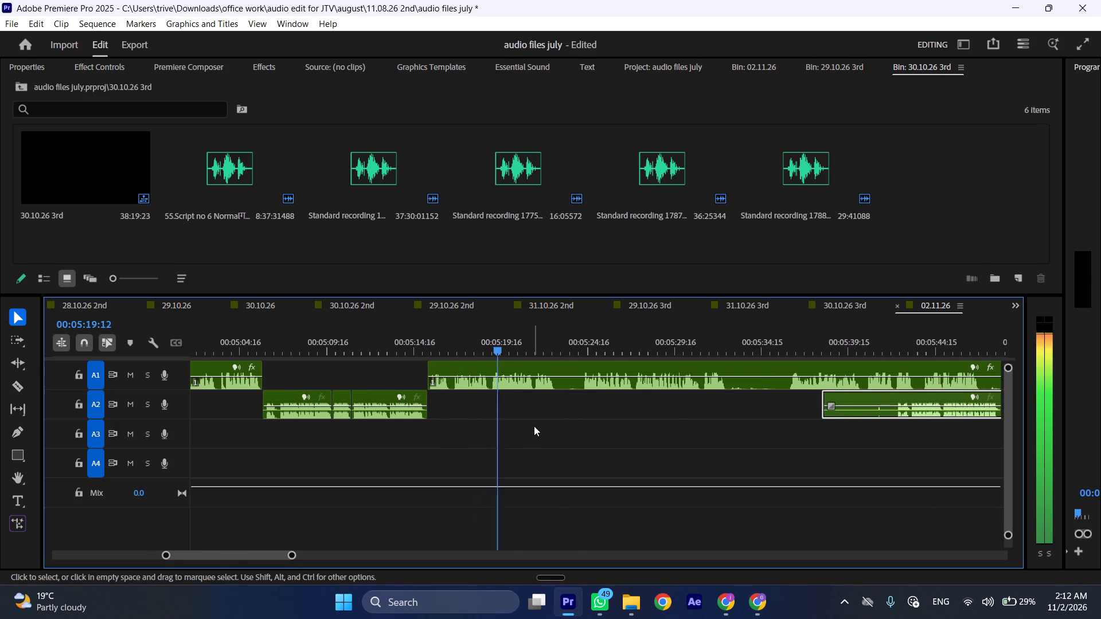
key(space)
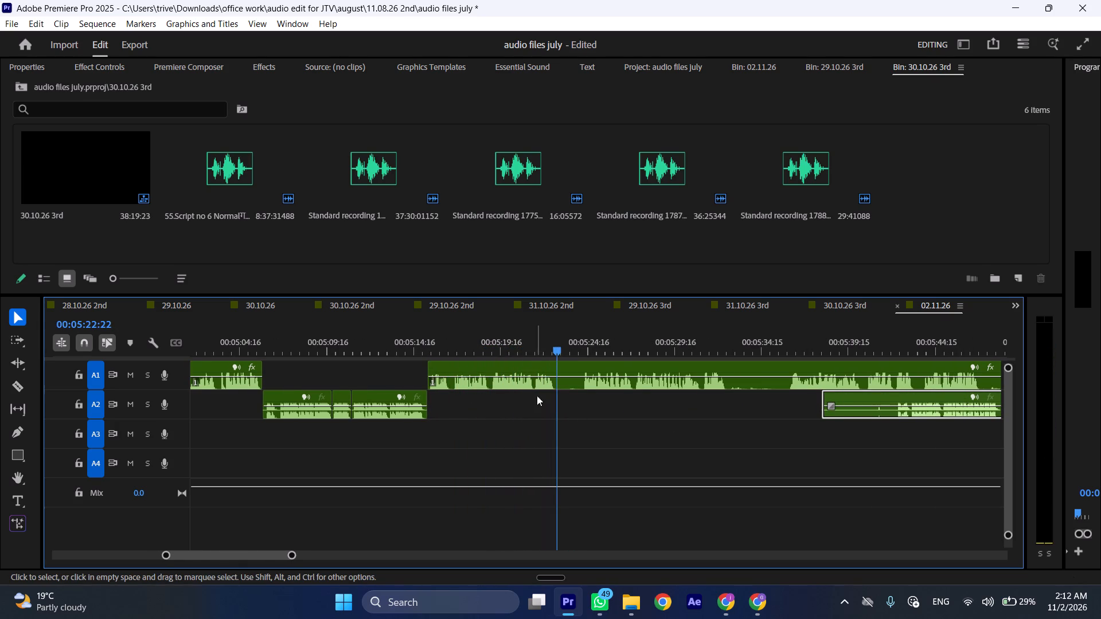
key(shift+c)
drag(573, 347, 584, 346)
shift+click(592, 370)
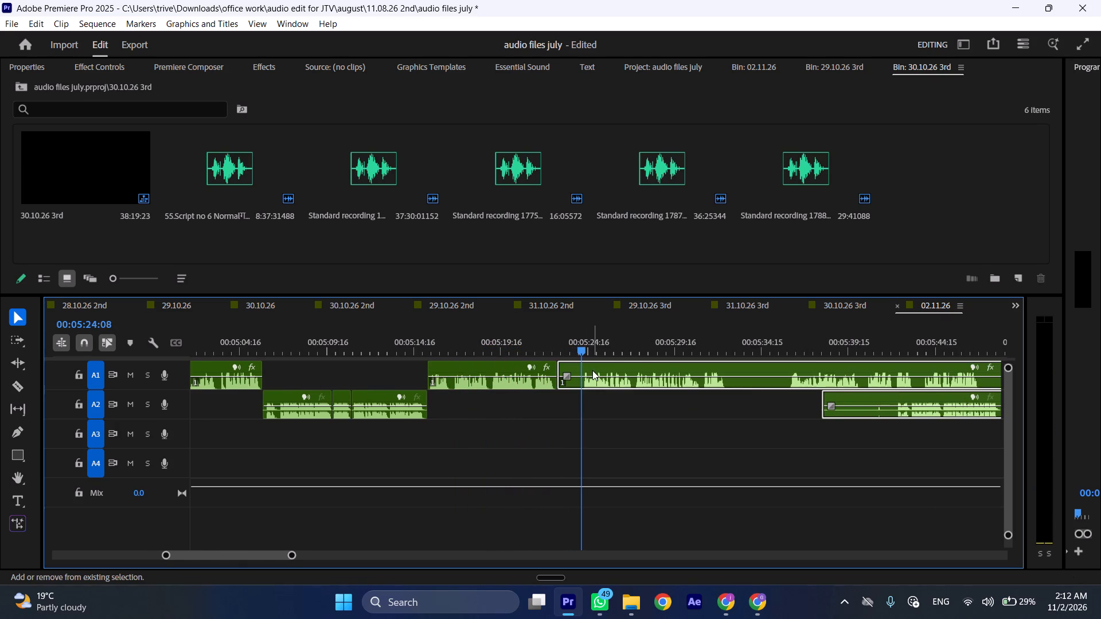
key(shift+c)
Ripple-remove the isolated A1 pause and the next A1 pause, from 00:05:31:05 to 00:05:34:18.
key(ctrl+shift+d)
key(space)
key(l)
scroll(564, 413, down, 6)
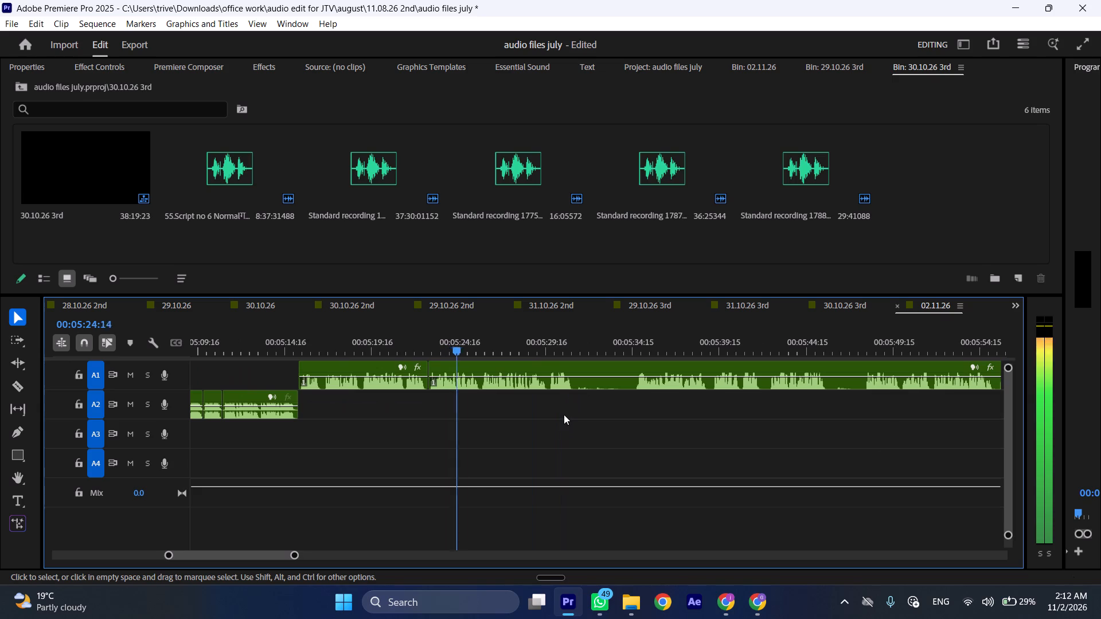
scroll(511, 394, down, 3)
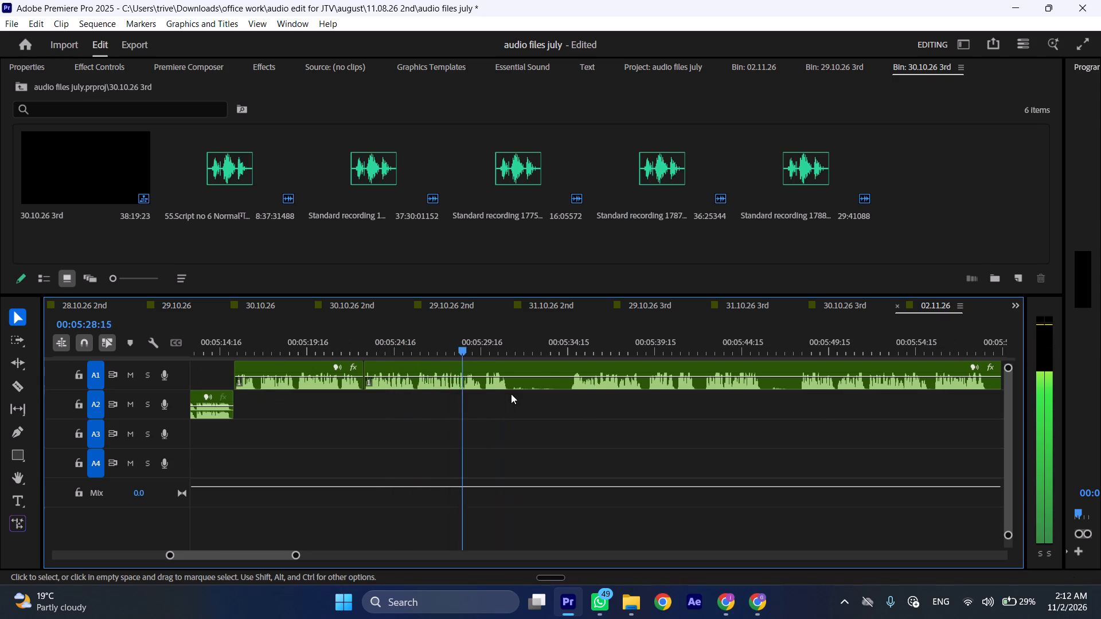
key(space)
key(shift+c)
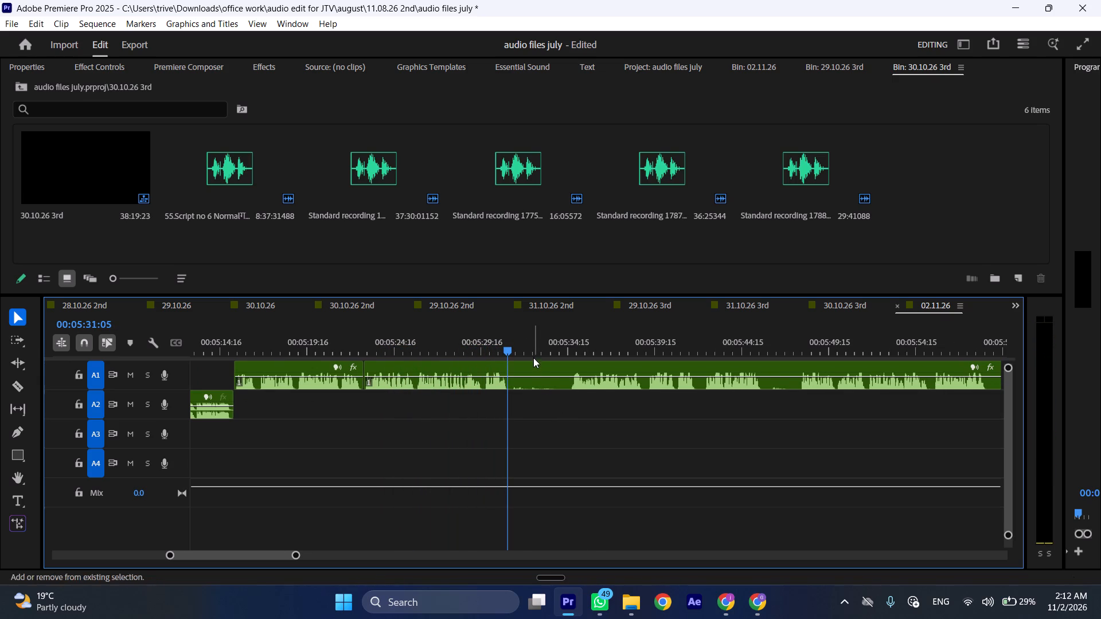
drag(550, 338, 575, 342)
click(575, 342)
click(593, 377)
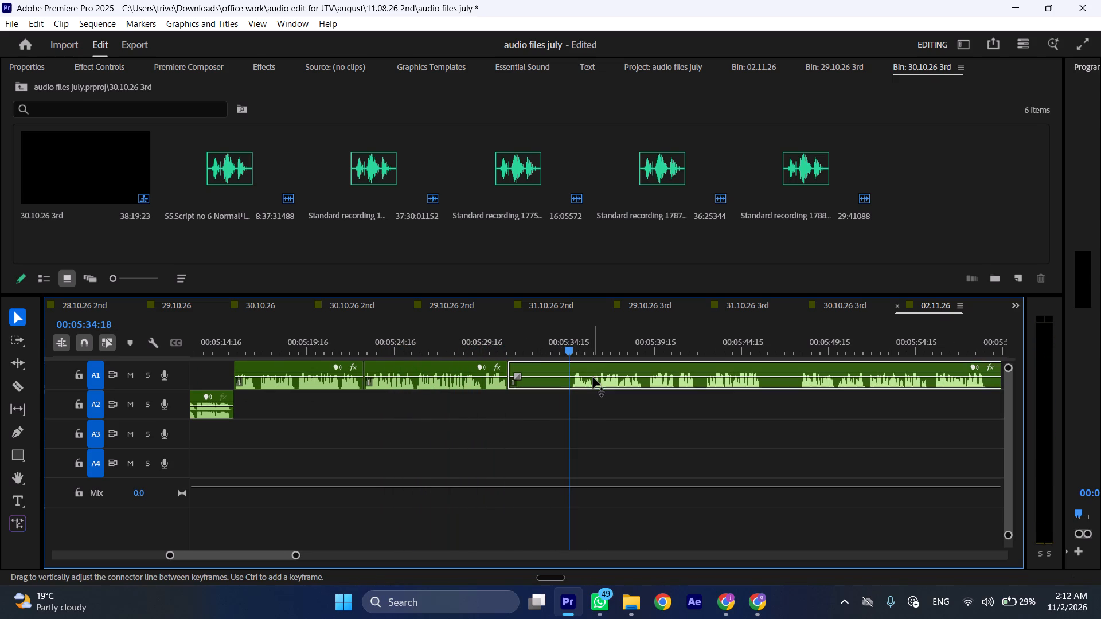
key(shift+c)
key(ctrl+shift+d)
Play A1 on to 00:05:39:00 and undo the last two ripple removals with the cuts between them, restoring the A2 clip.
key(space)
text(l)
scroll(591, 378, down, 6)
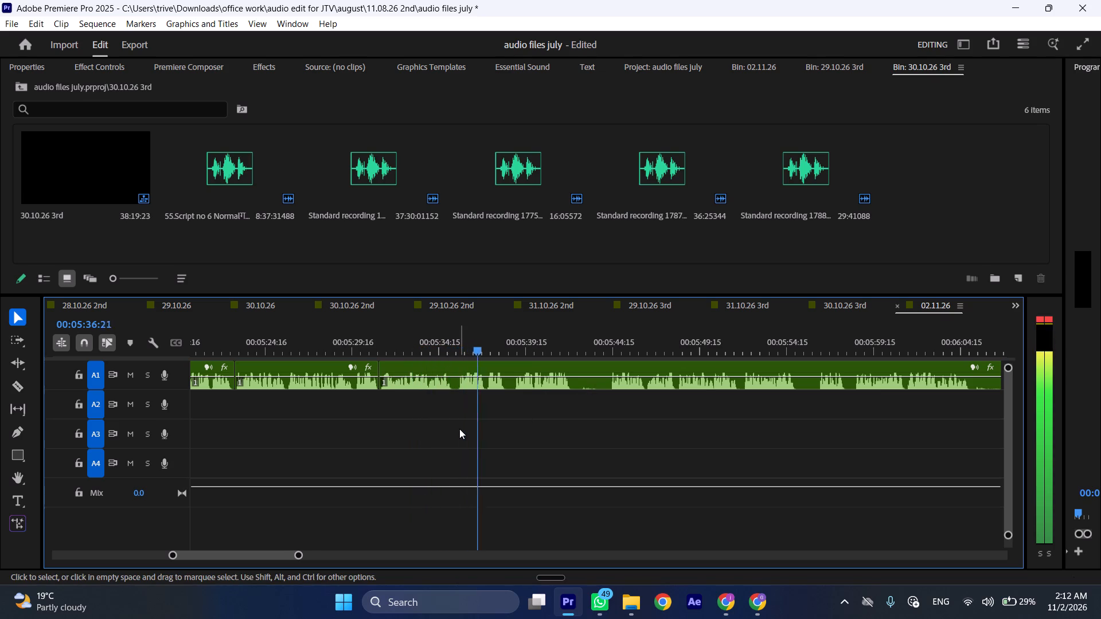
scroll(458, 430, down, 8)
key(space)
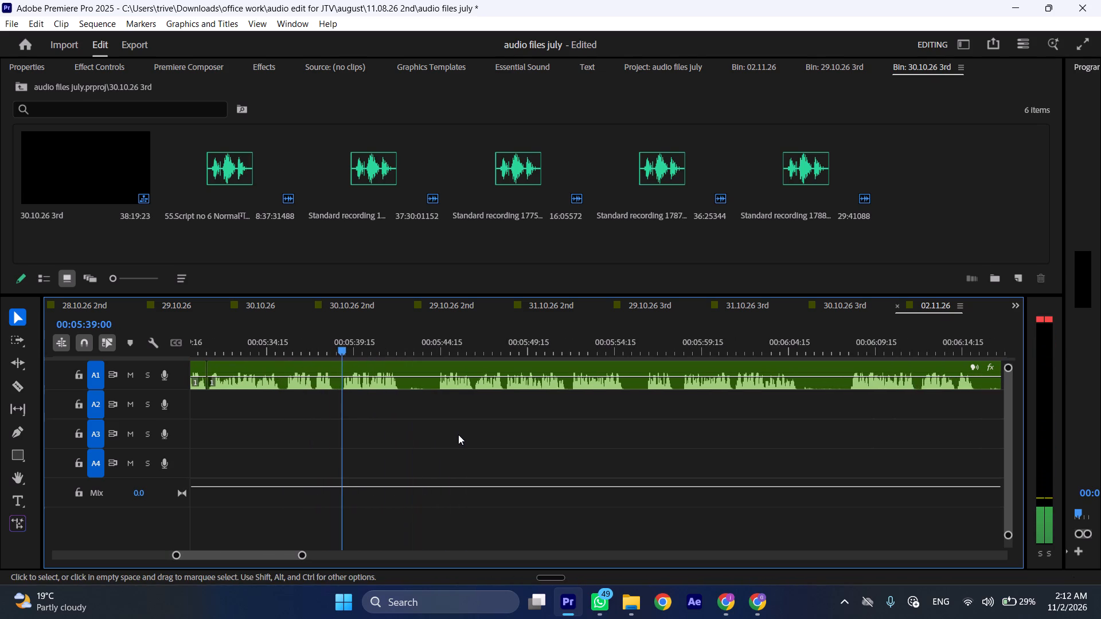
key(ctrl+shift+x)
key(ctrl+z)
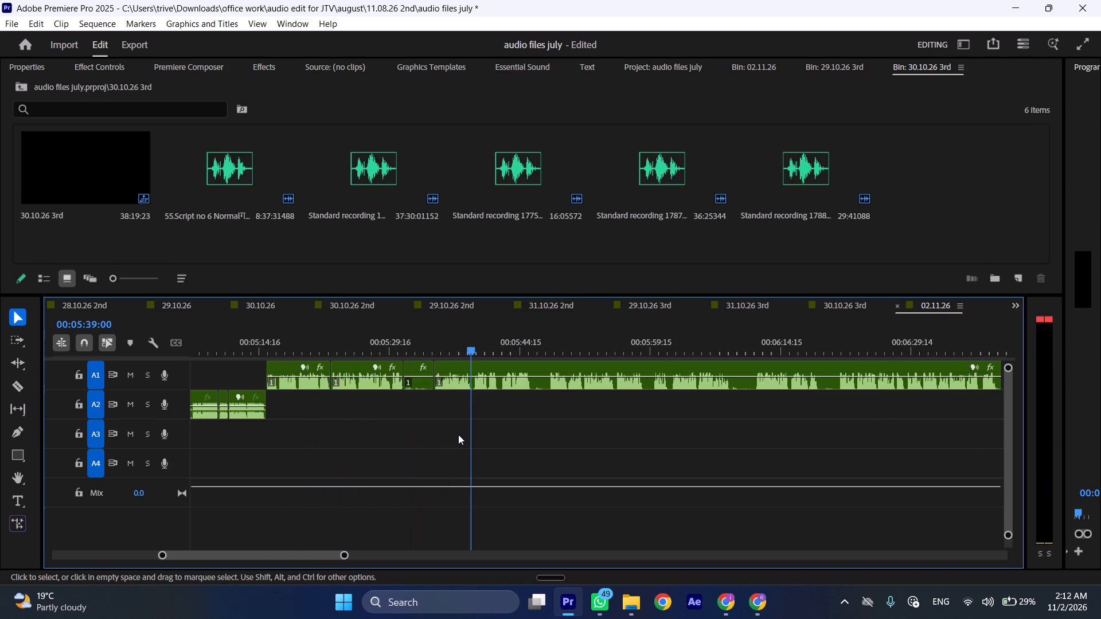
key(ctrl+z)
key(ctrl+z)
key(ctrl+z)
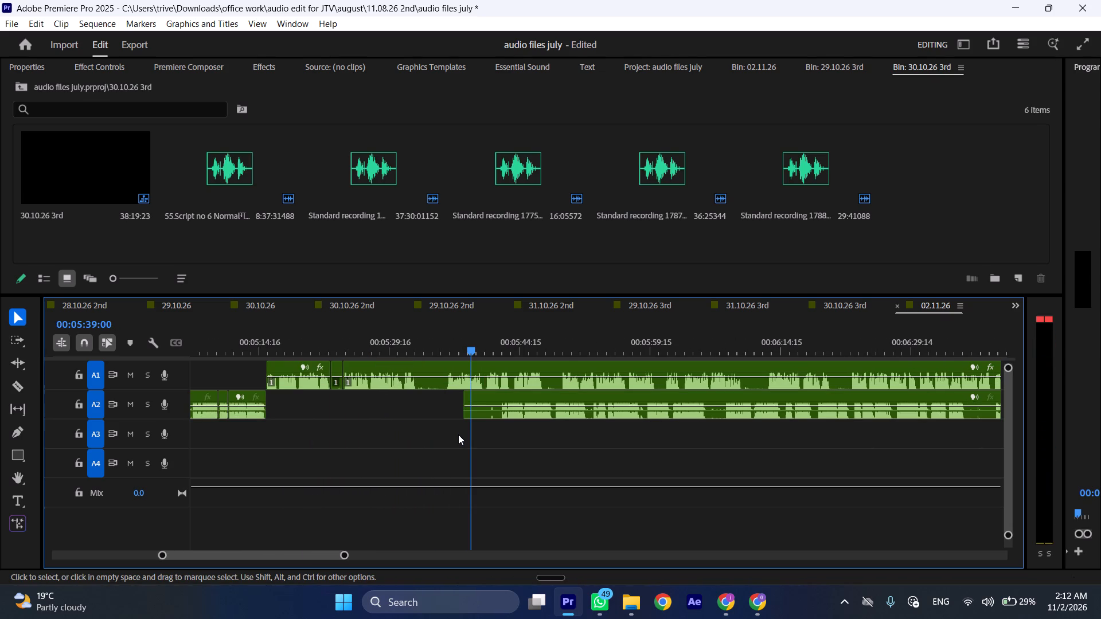
Ripple-remove only the isolated A1 pause piece between 00:05:22:22 and 00:05:24:08.
click(339, 385)
key(ctrl+shift+d)
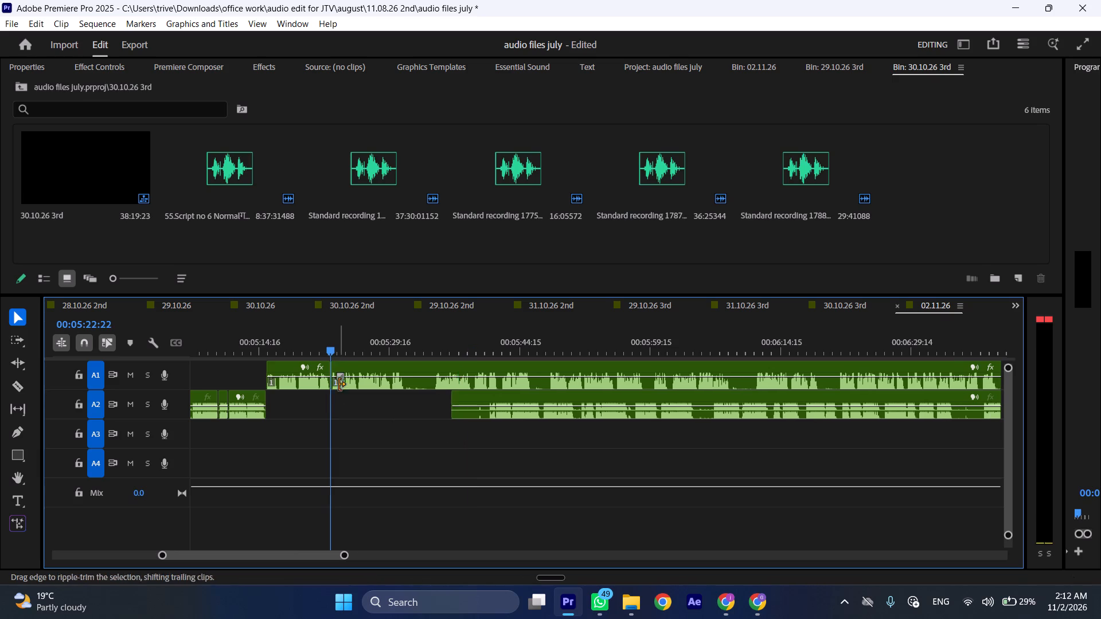
Cut out the next A1 pause from about 00:05:31 to 00:05:34:15 and ripple-close the gap.
drag(408, 354, 424, 353)
key(shift+c)
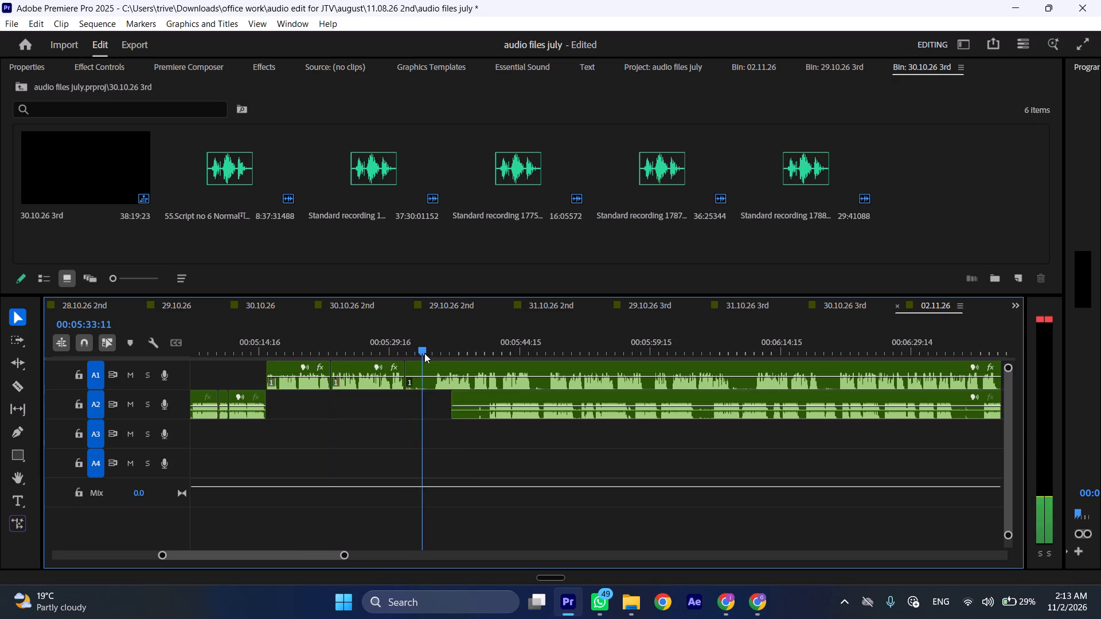
drag(424, 353, 434, 353)
click(445, 372)
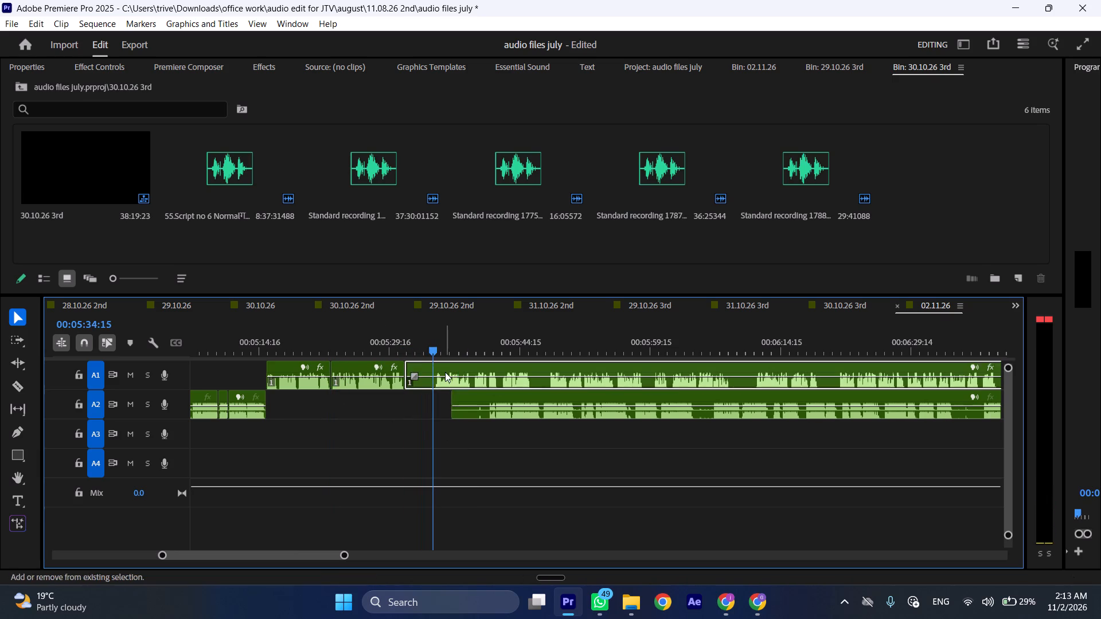
key(shift+c)
key(ctrl+shift+d)
Trim about 3 seconds off the remaining A2 clip's start and shift the clip to about 00:05:47.
key(space)
drag(430, 397, 441, 397)
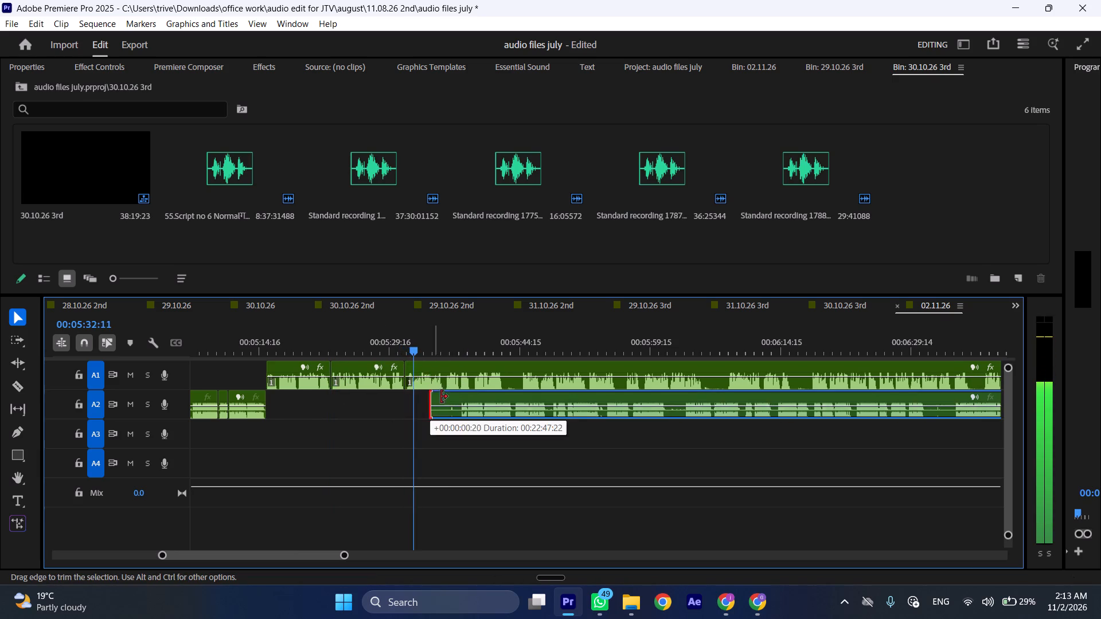
drag(441, 397, 464, 397)
drag(480, 396, 561, 400)
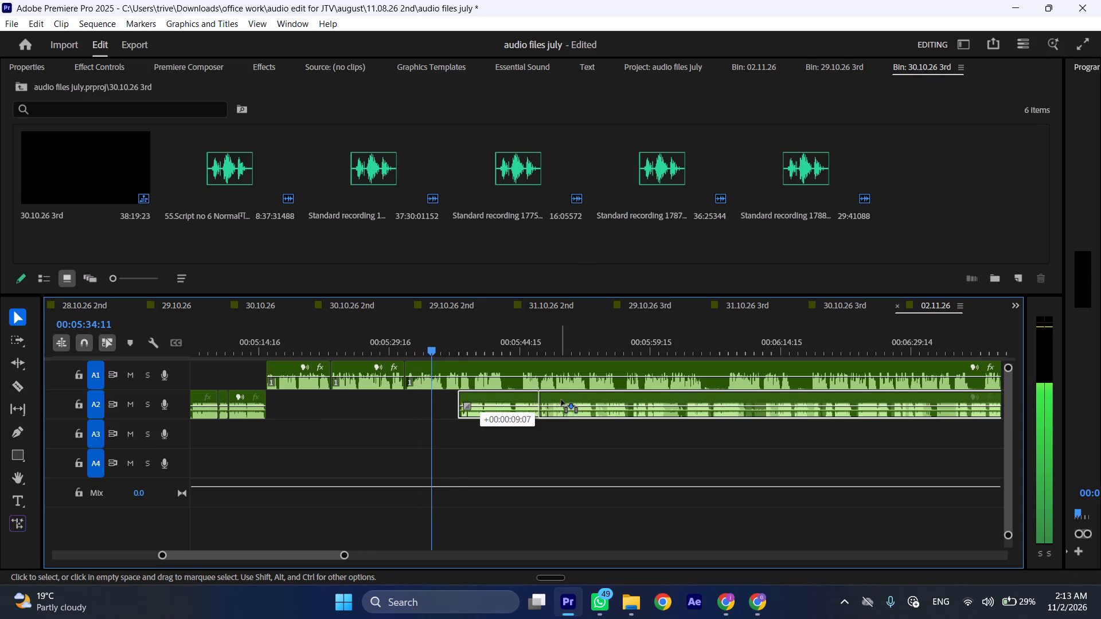
drag(561, 400, 562, 401)
Play the A1 audio from about 00:05:21 to check the joins where the pauses were removed.
click(317, 339)
key(space)
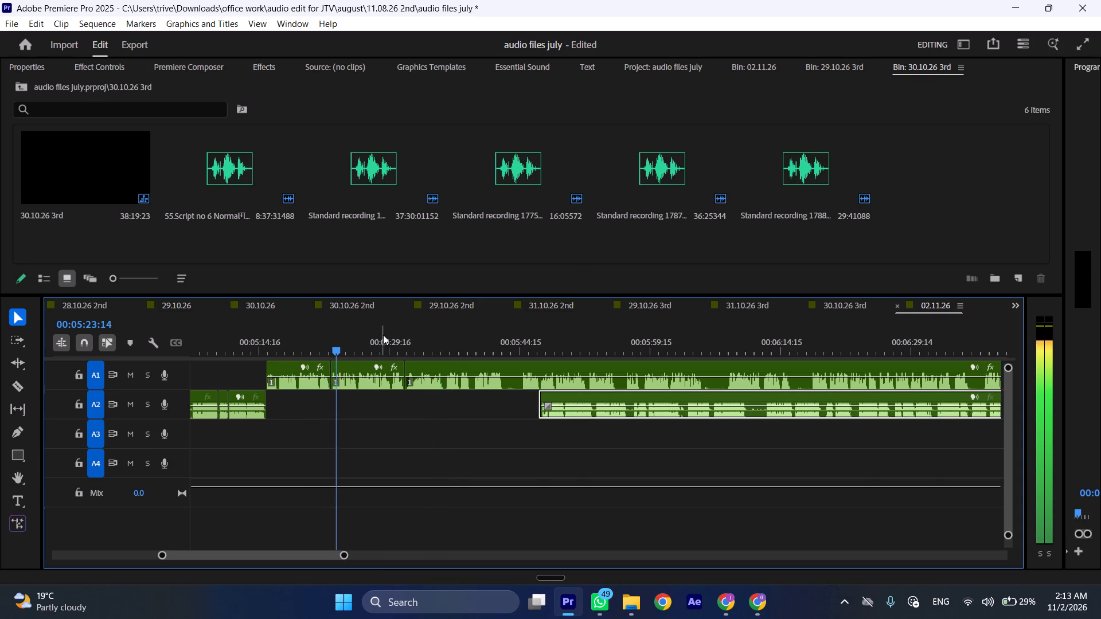
key(l)
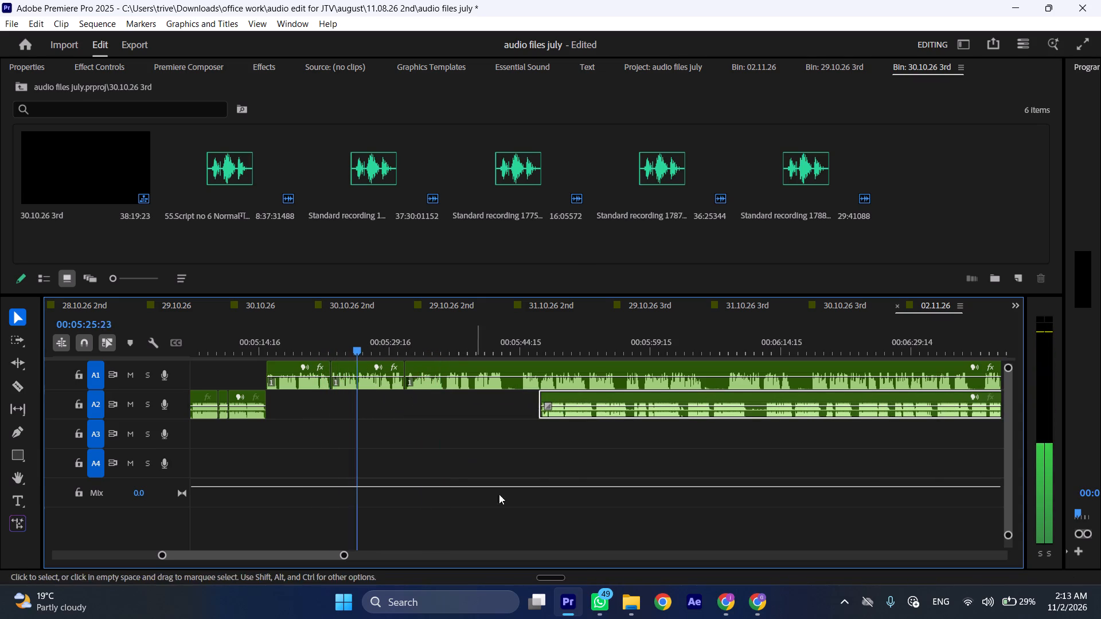
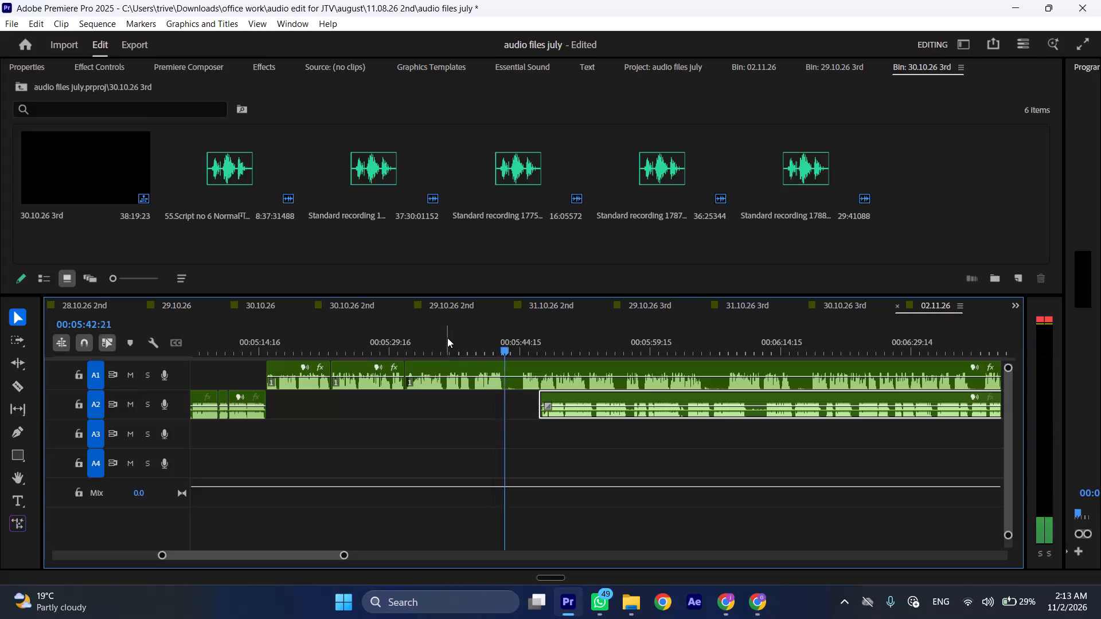
Cut out the A1 section from about 00:05:36 to 00:05:39, ripple-close the gap and play the join.
key(space)
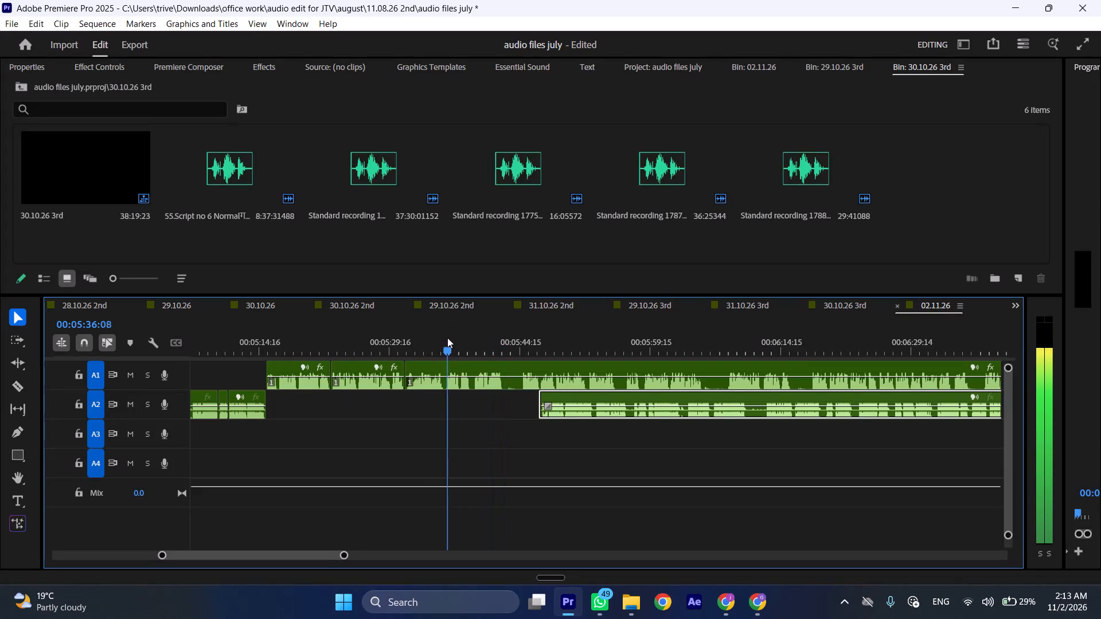
drag(447, 338, 446, 338)
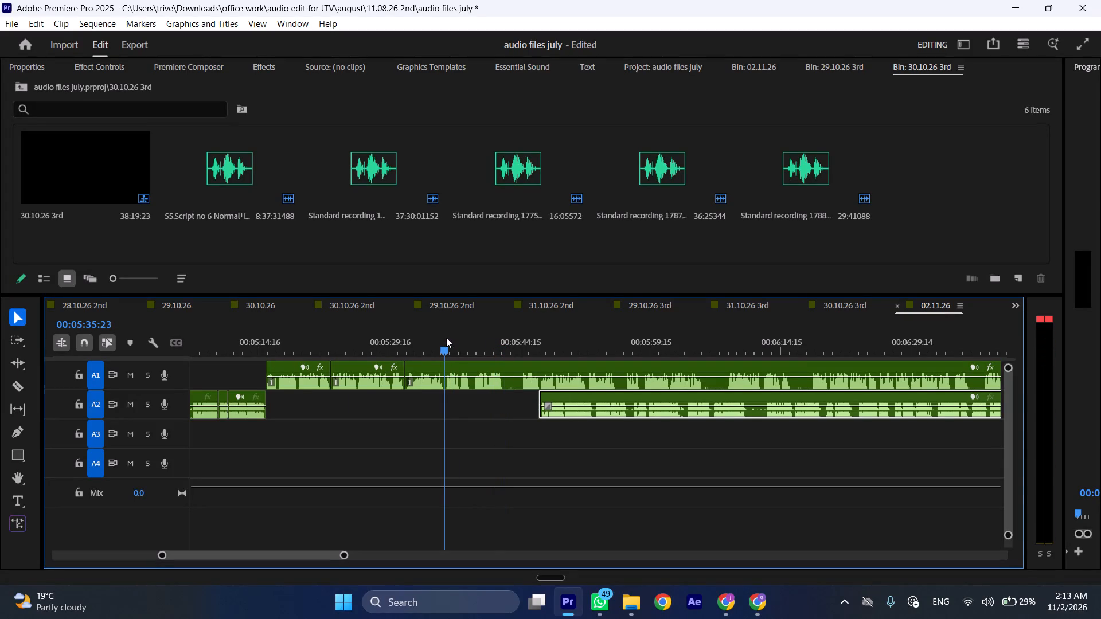
drag(446, 338, 473, 338)
key(shift+c)
click(481, 367)
key(shift+c)
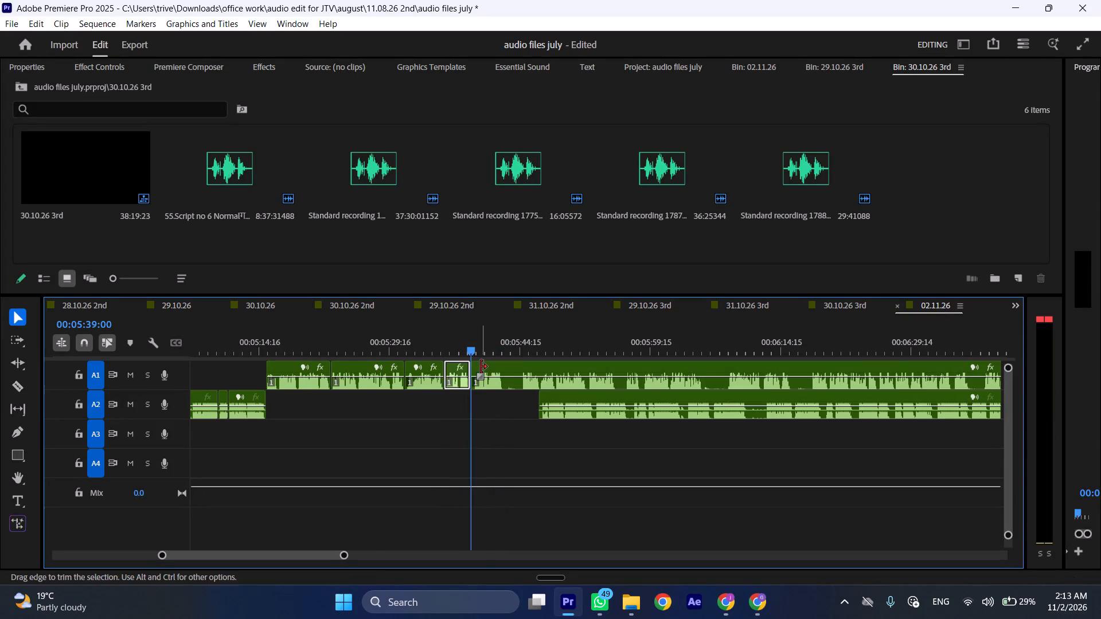
key(ctrl+shift+d)
key(space)
key(space)
Move the two A1 clips after 00:05:31 to about 00:06:17 and pull the long A2 clip back to about 00:05:31.
drag(431, 403, 477, 385)
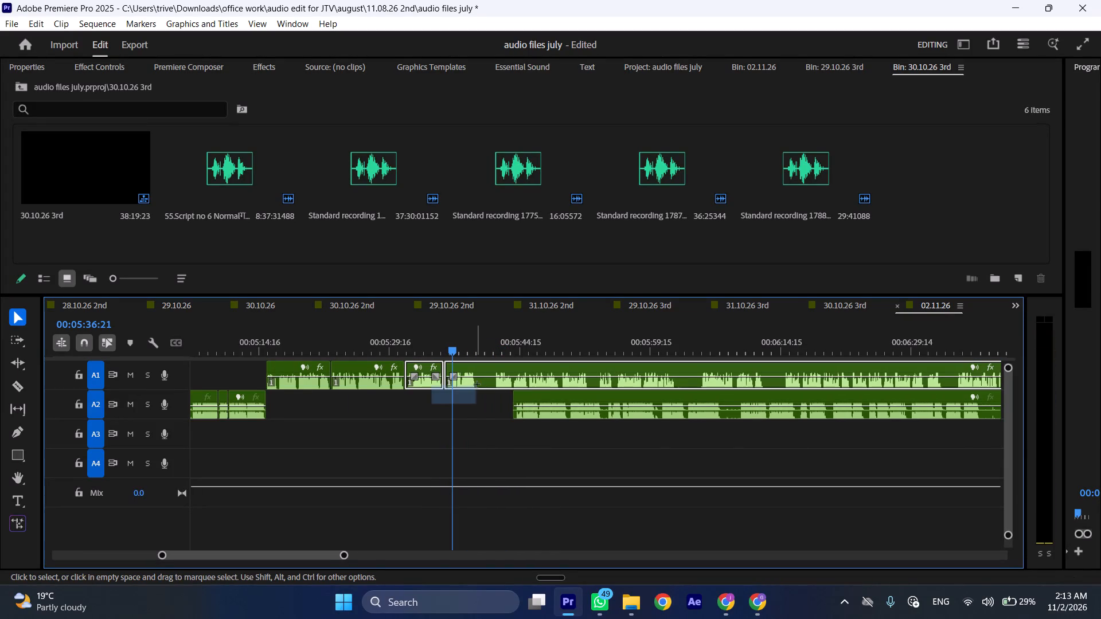
drag(477, 385, 477, 384)
drag(477, 364, 877, 366)
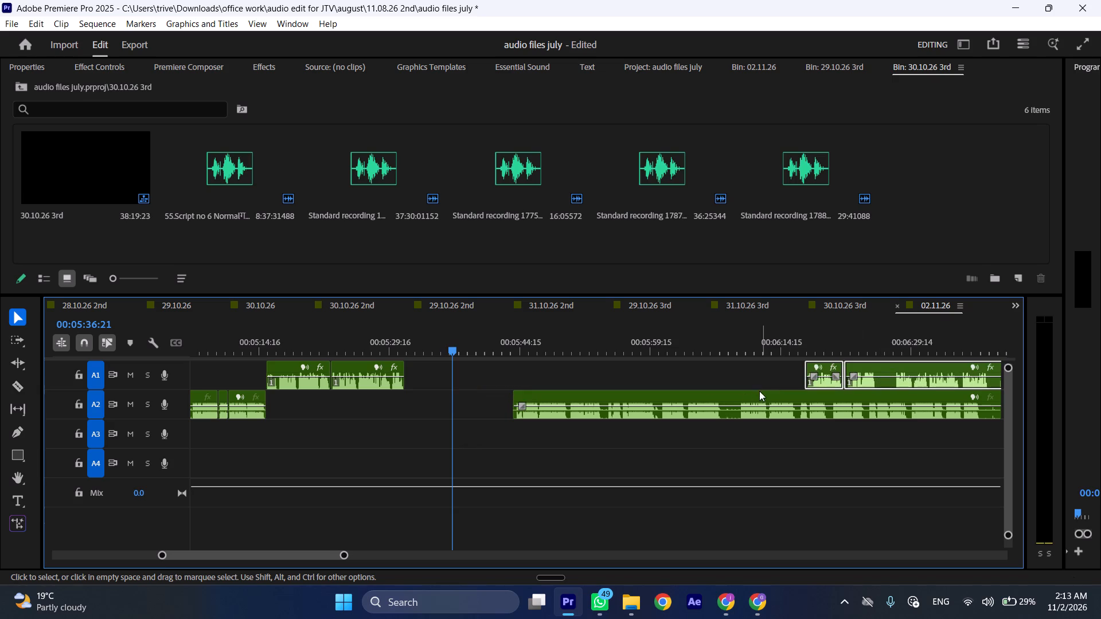
drag(740, 394, 629, 394)
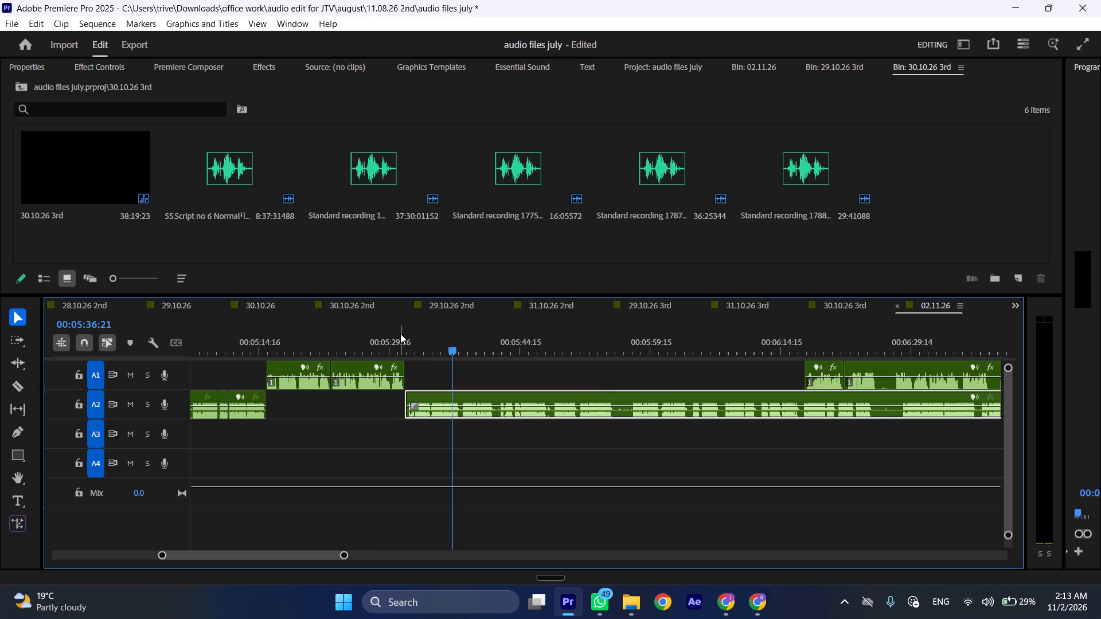
Review the A2 audio from about 00:05:31, cut out the section from about 00:05:34:11 to 00:05:37:18, and ripple-close the gap.
click(400, 334)
key(space)
key(l)
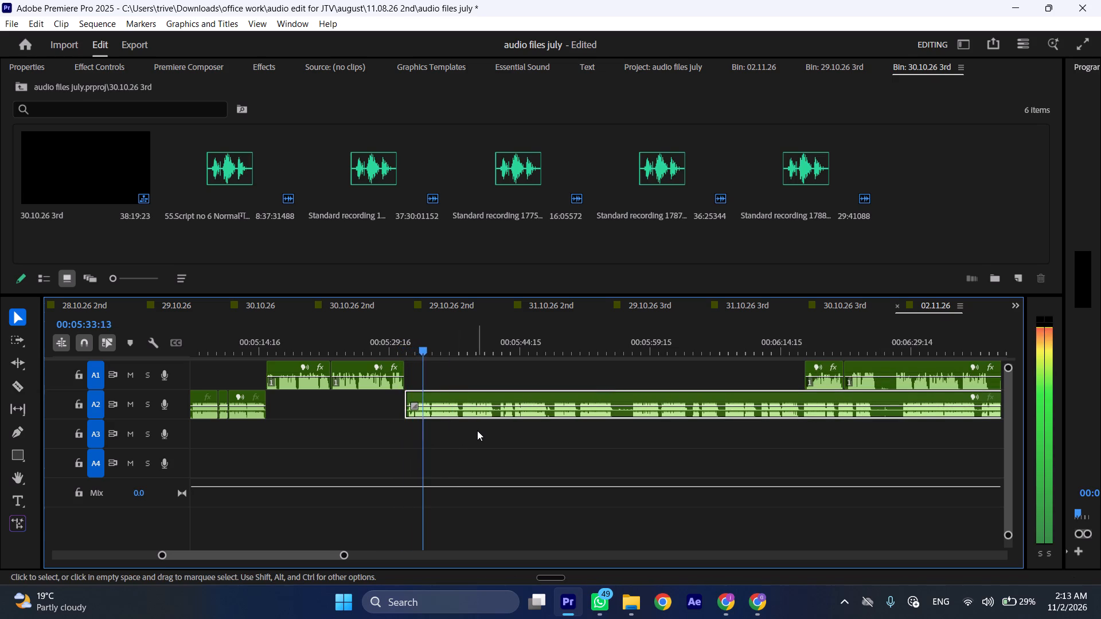
scroll(451, 469, down, 2)
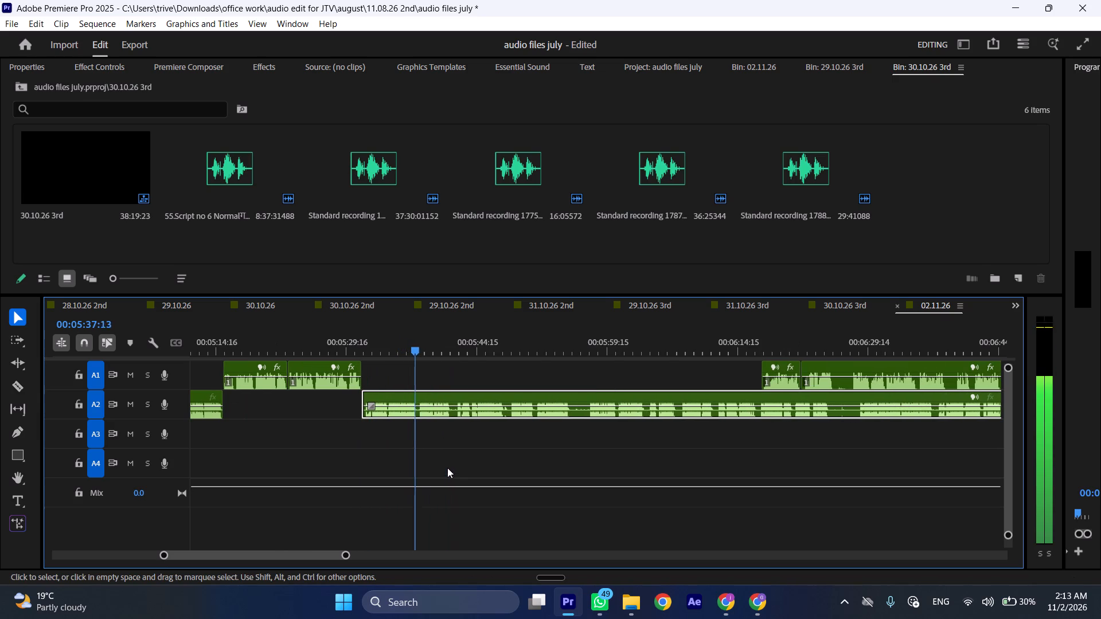
click(391, 351)
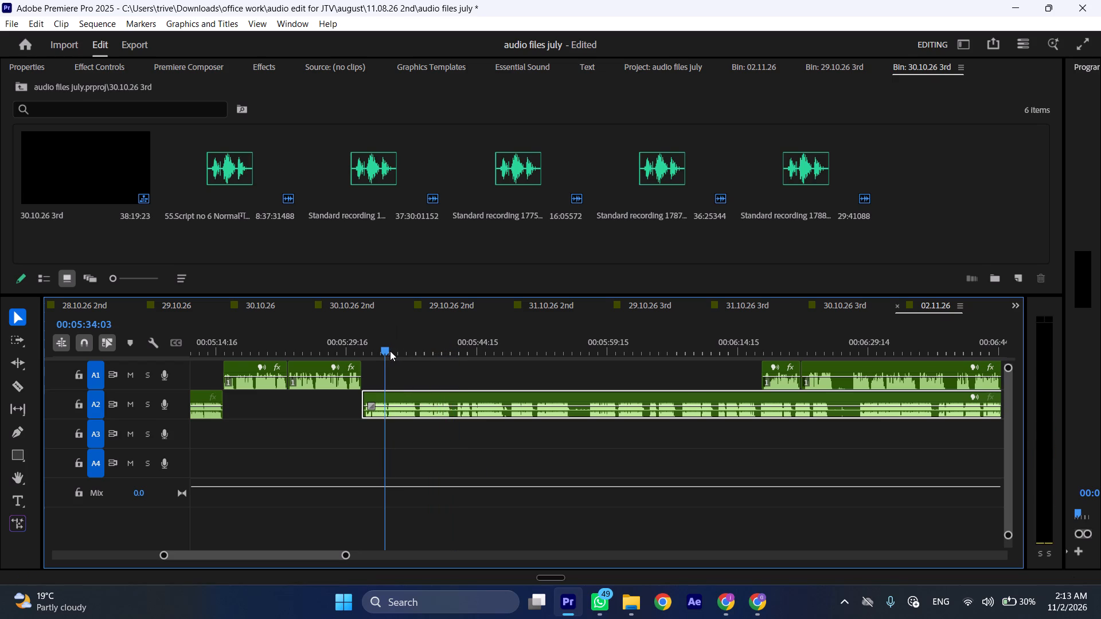
text(C)
key(space)
click(422, 348)
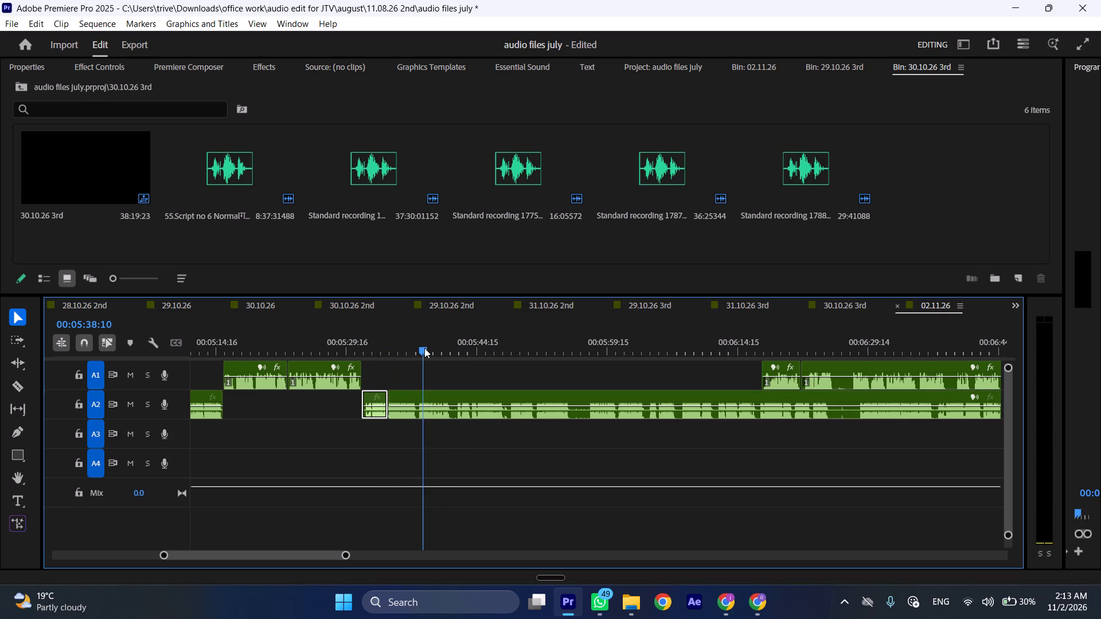
click(425, 412)
key(shift+c)
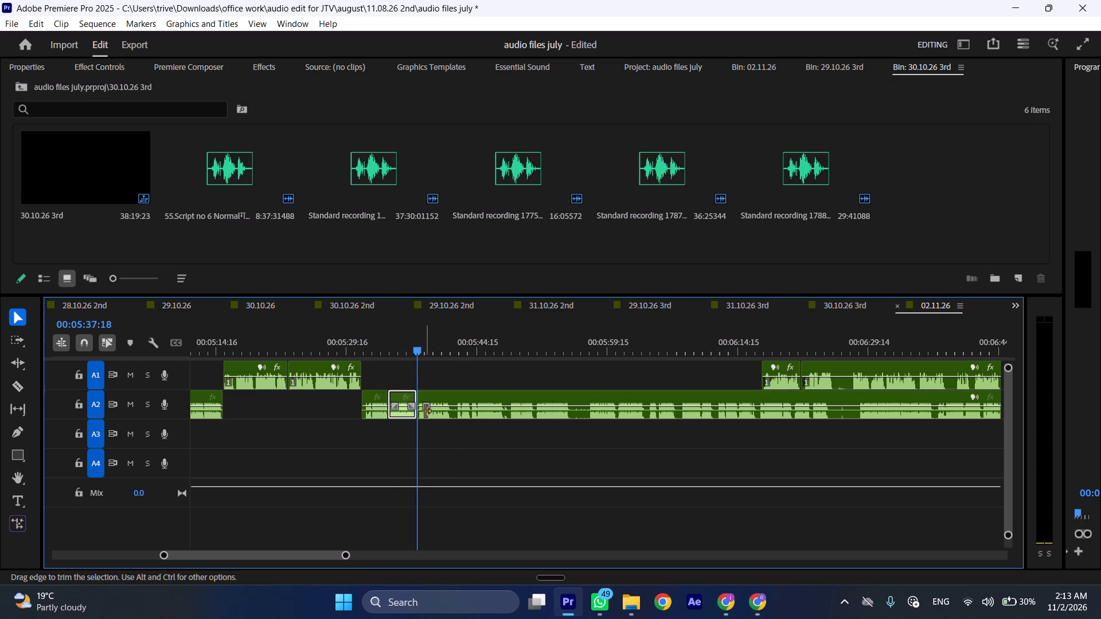
key(ctrl+shift+d)
key(space)
text(l)
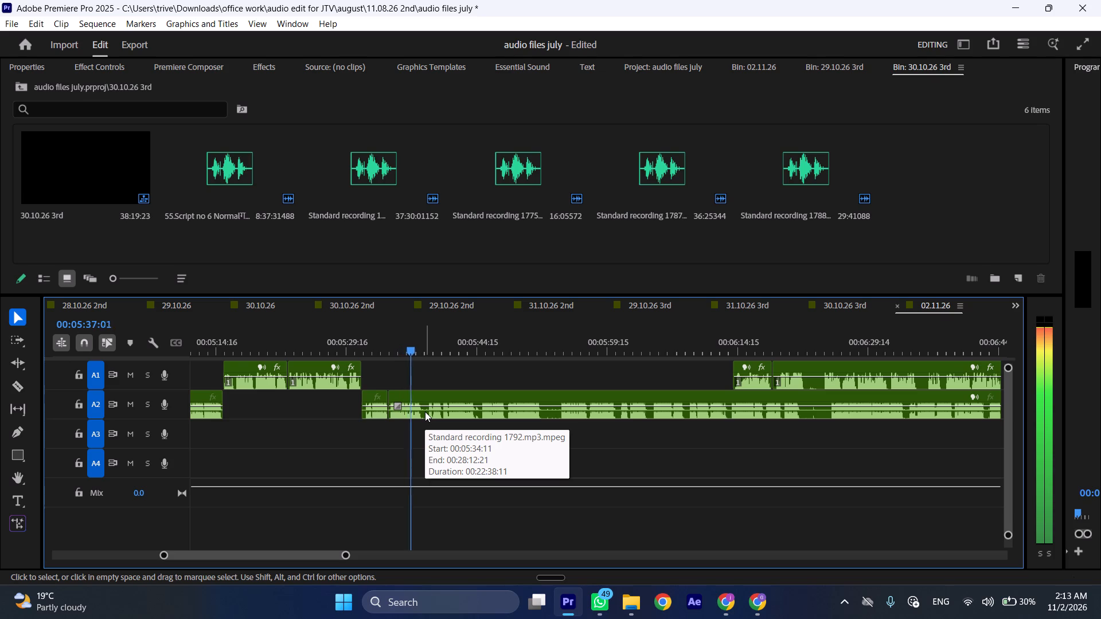
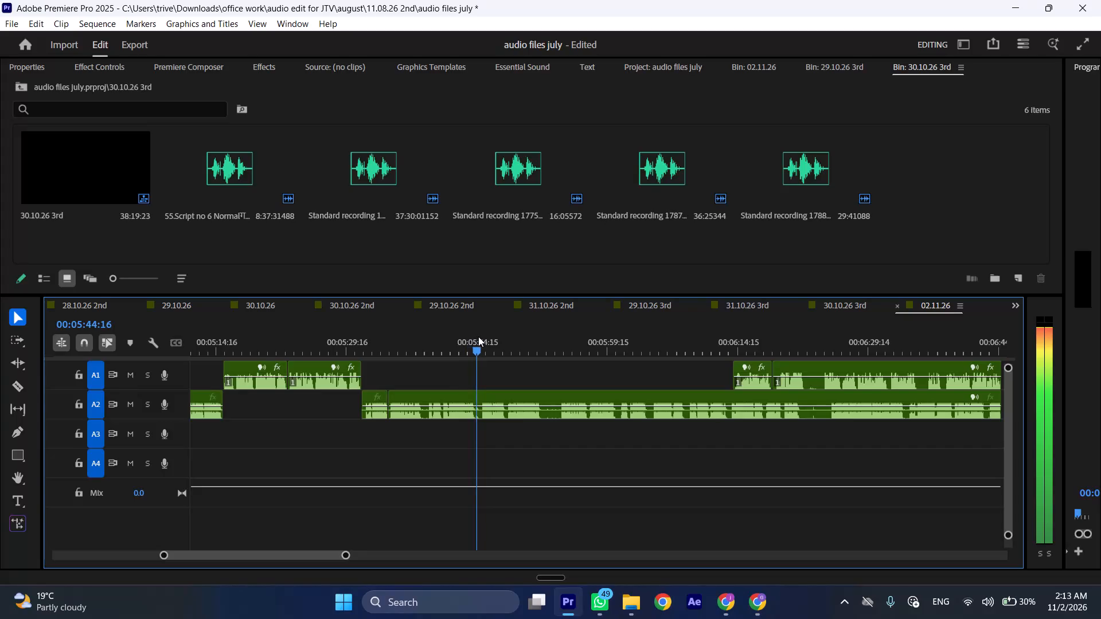
Cut out the short A2 section from 00:05:44:16 to 00:05:45:00 and ripple-close the gap.
key(shift+c)
click(494, 406)
key(shift+c)
key(ctrl+shift+d)
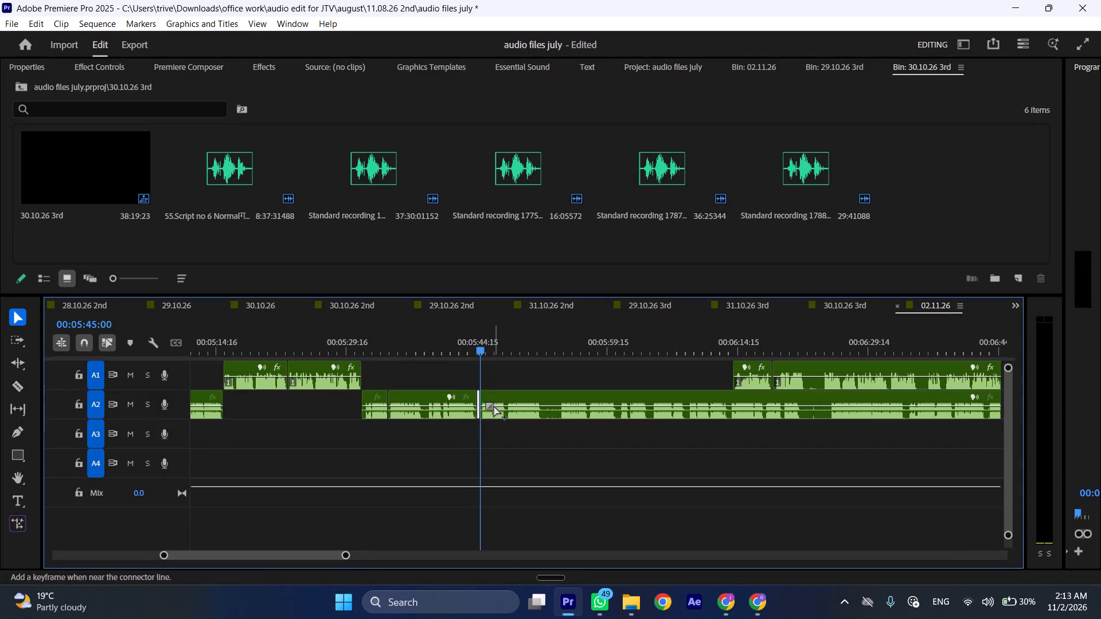
Cut out the A2 section of about half a second starting at 00:05:38:10 and ripple-close the gap.
click(428, 336)
key(shift+c)
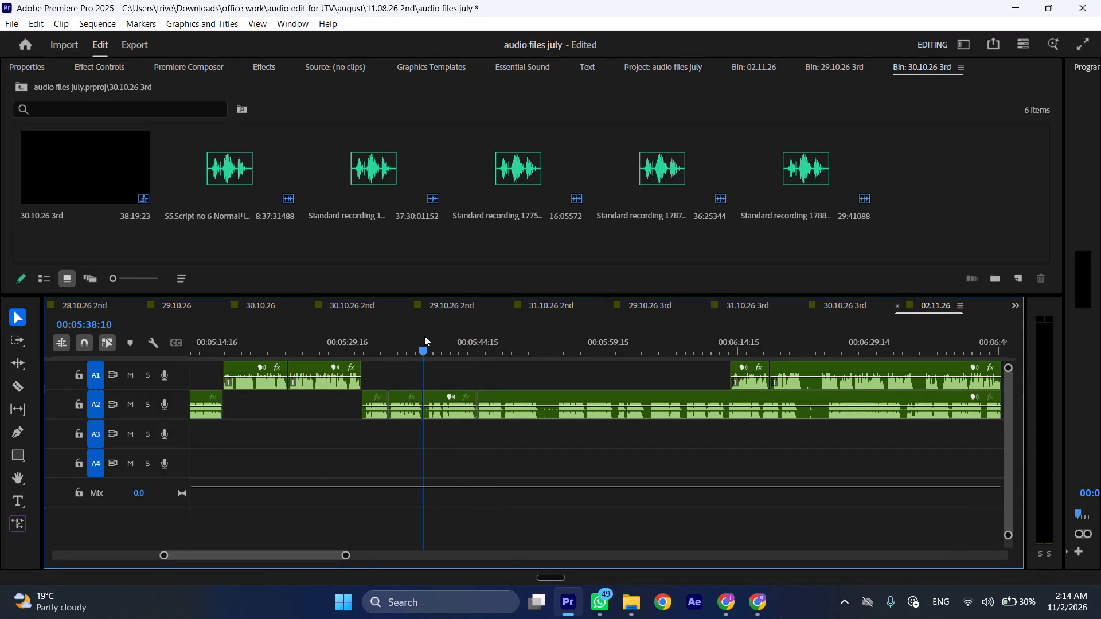
click(443, 410)
key(shift+c)
key(ctrl+shift+d)
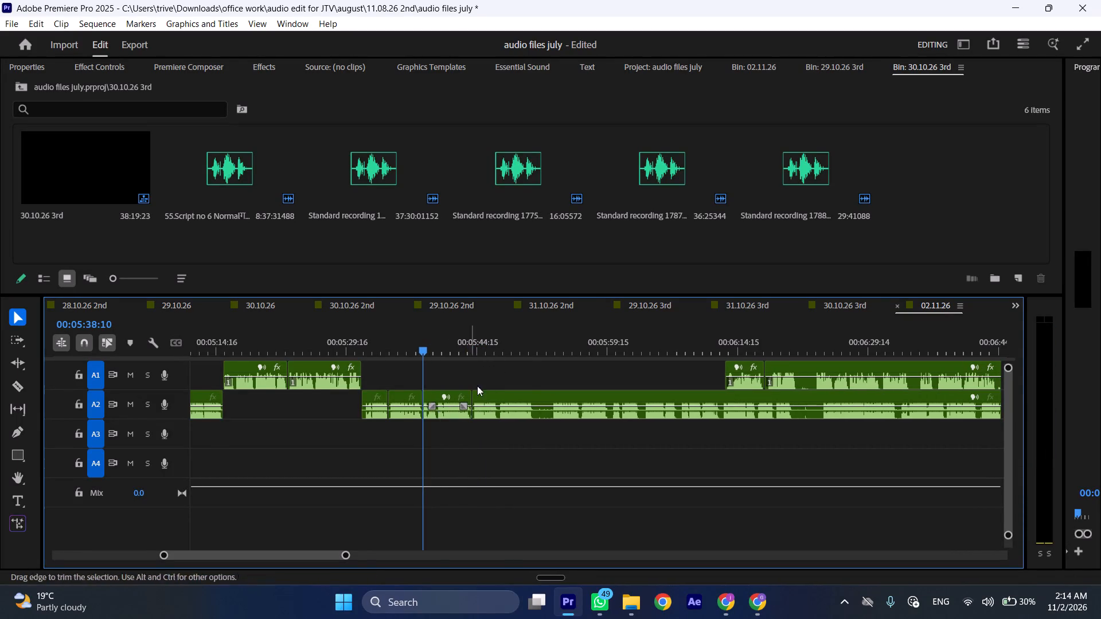
Split the long A2 clip at 00:05:51:06.
drag(520, 337, 536, 339)
key(shift+c)
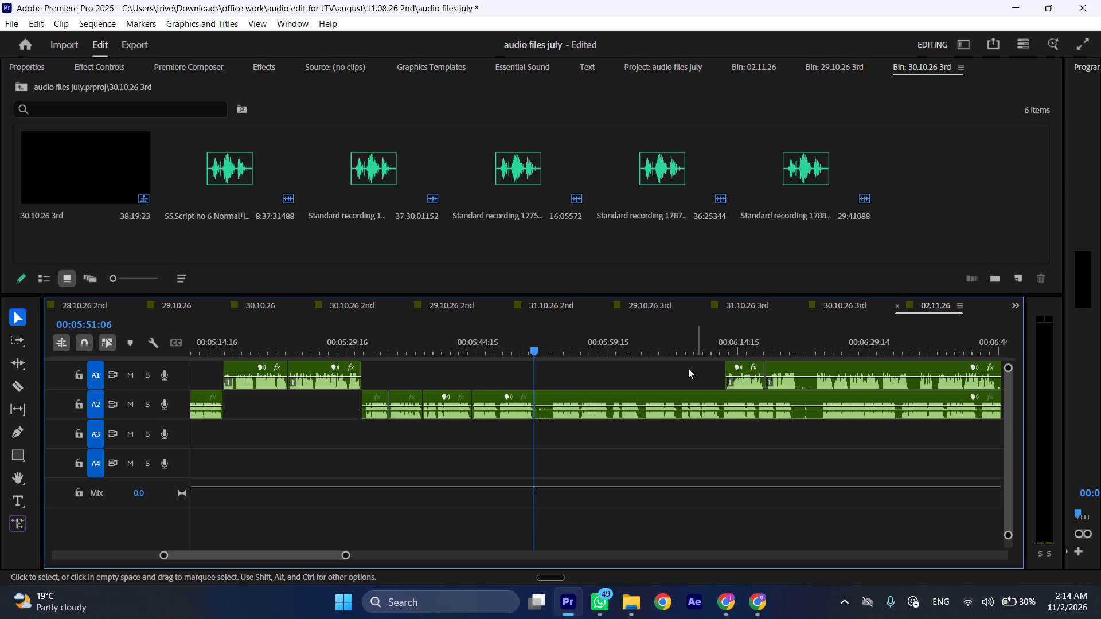
Split the long A1 clip at 00:06:21:08 and move the two A1 clips before that cut back to about 00:05:51:06.
click(685, 367)
click(801, 347)
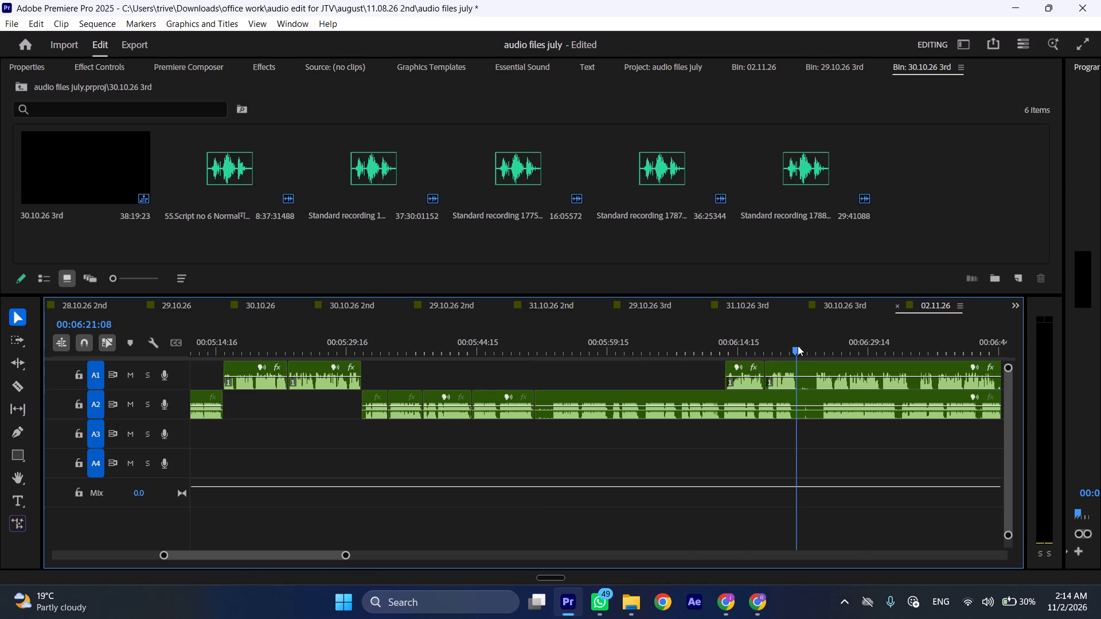
click(802, 374)
key(shift+v)
key(shift+c)
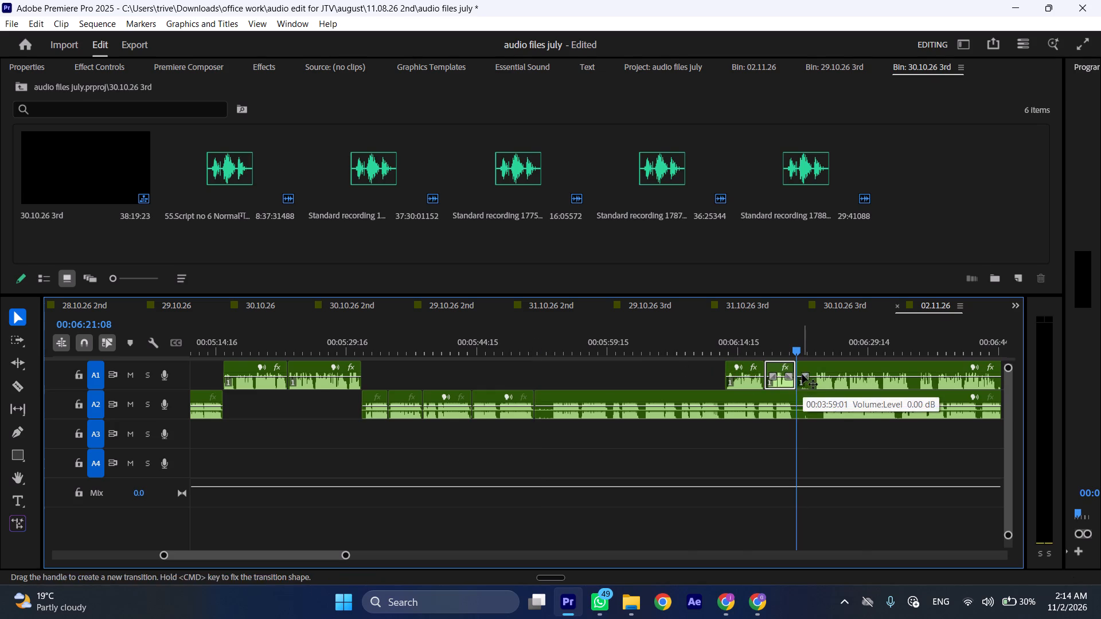
drag(707, 377, 772, 379)
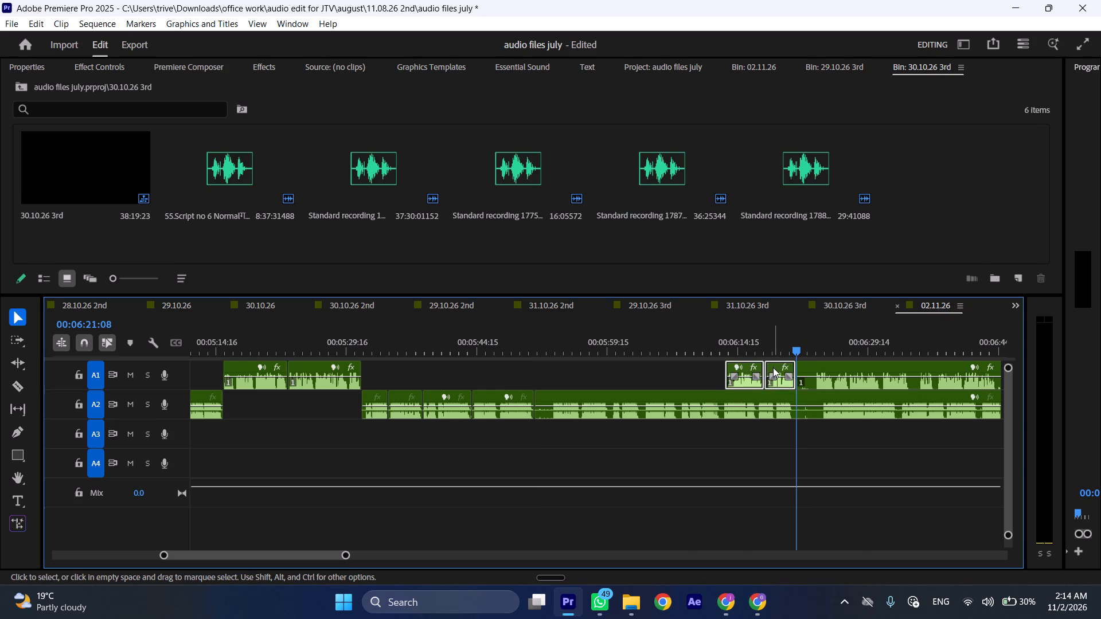
drag(773, 366, 588, 369)
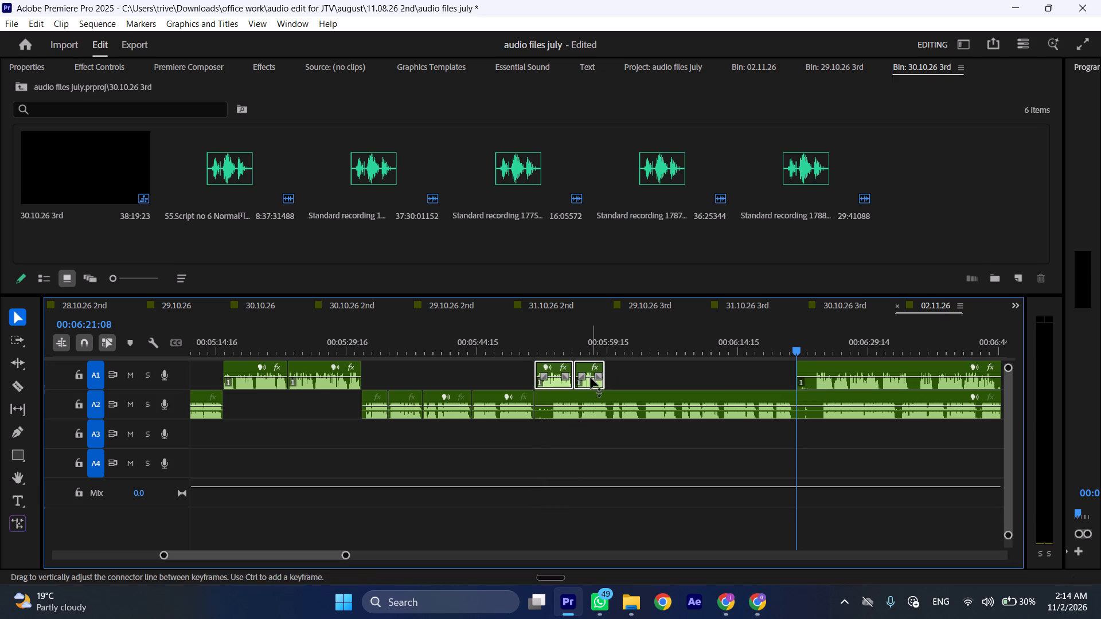
Trim the start of the long A2 clip to about 00:05:53 and move it to follow the two relocated A1 clips at about 00:05:59.
drag(541, 391, 556, 393)
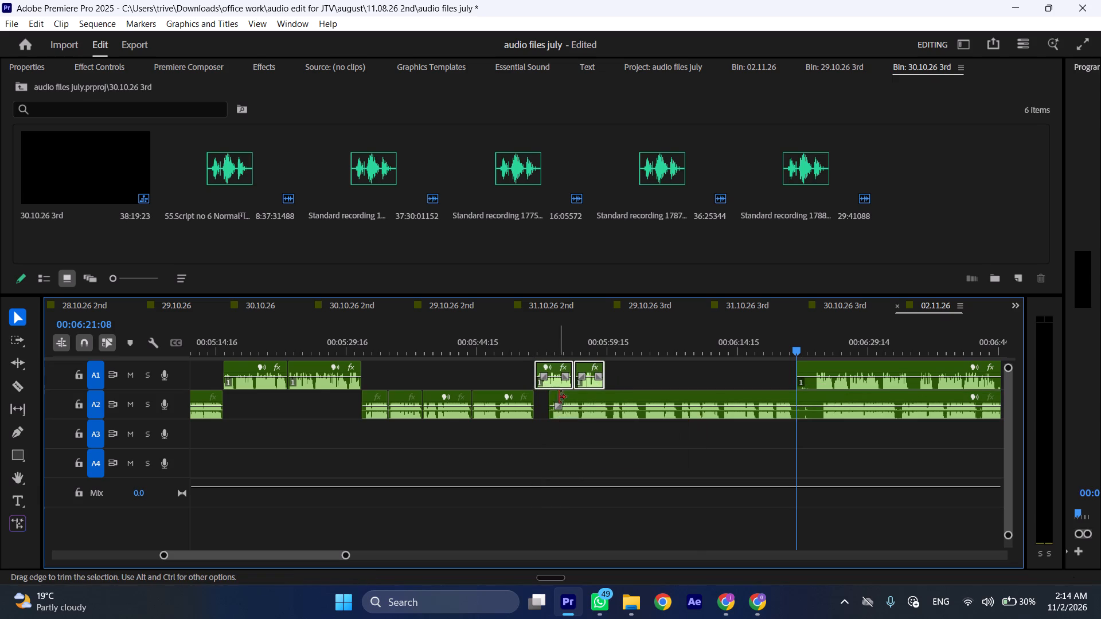
click(629, 381)
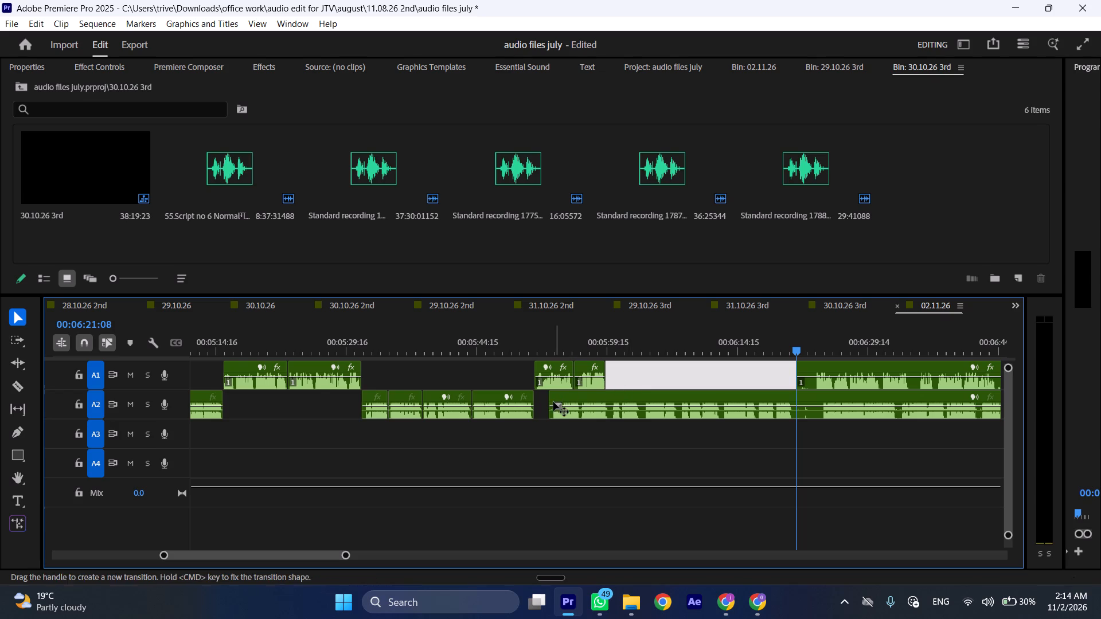
click(568, 435)
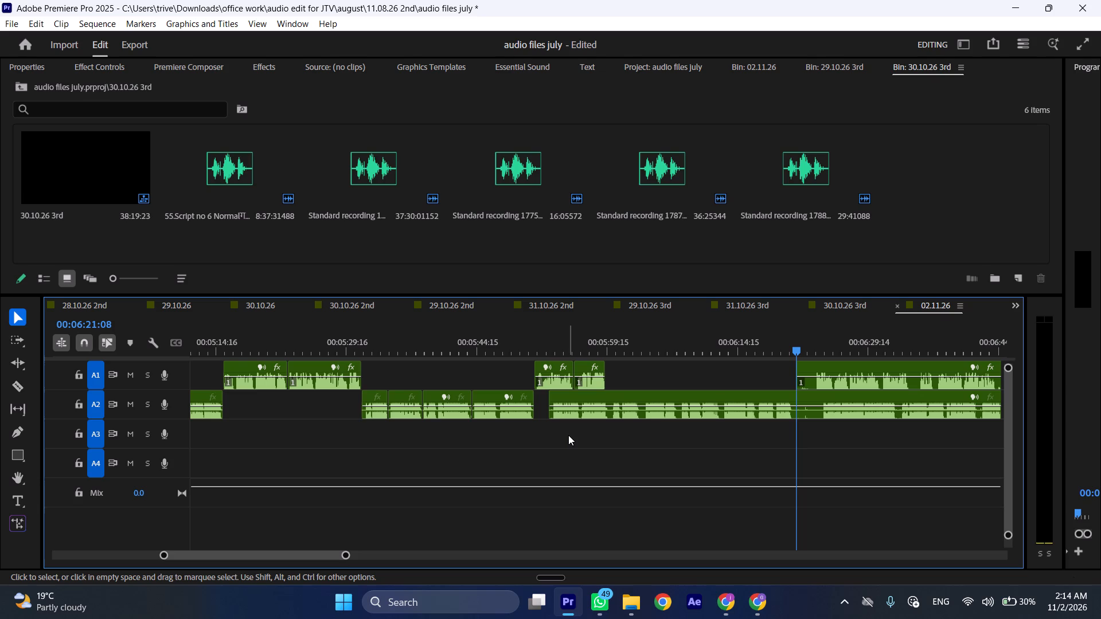
drag(567, 397, 620, 397)
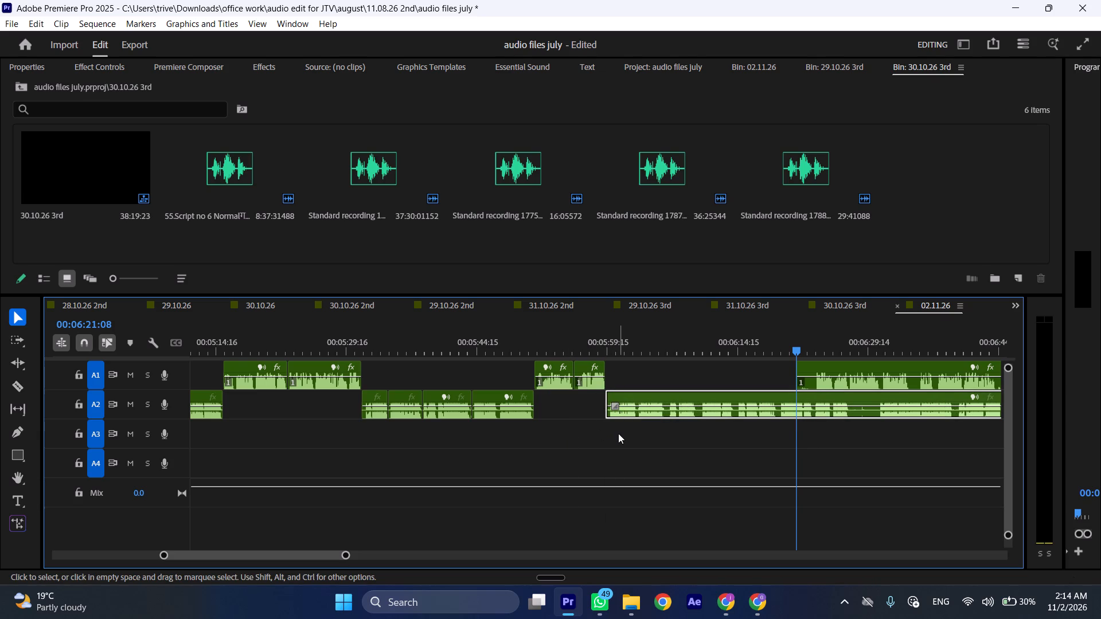
click(618, 433)
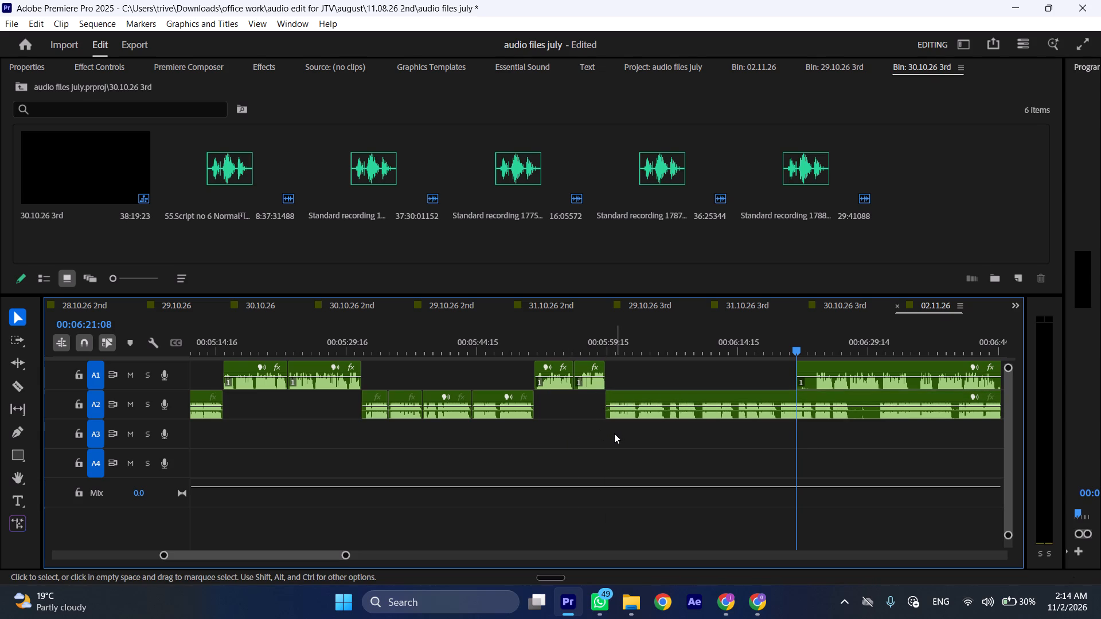
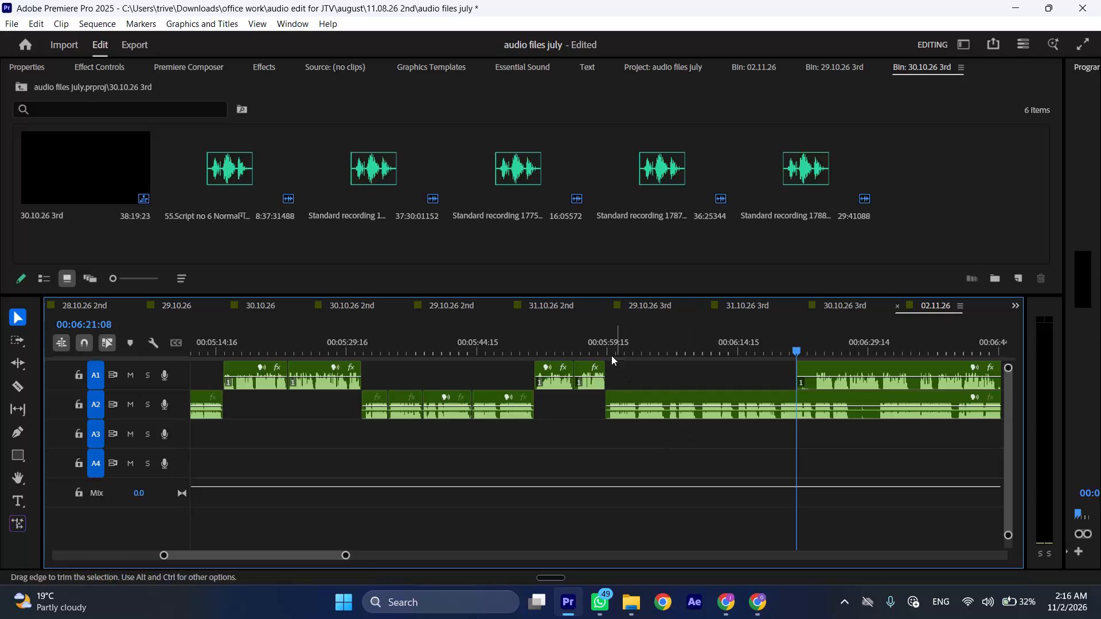
Play back the transition around 00:05:58 to 00:06:09 to review how the A1 clips lead into the long A2 clip.
click(597, 338)
key(space)
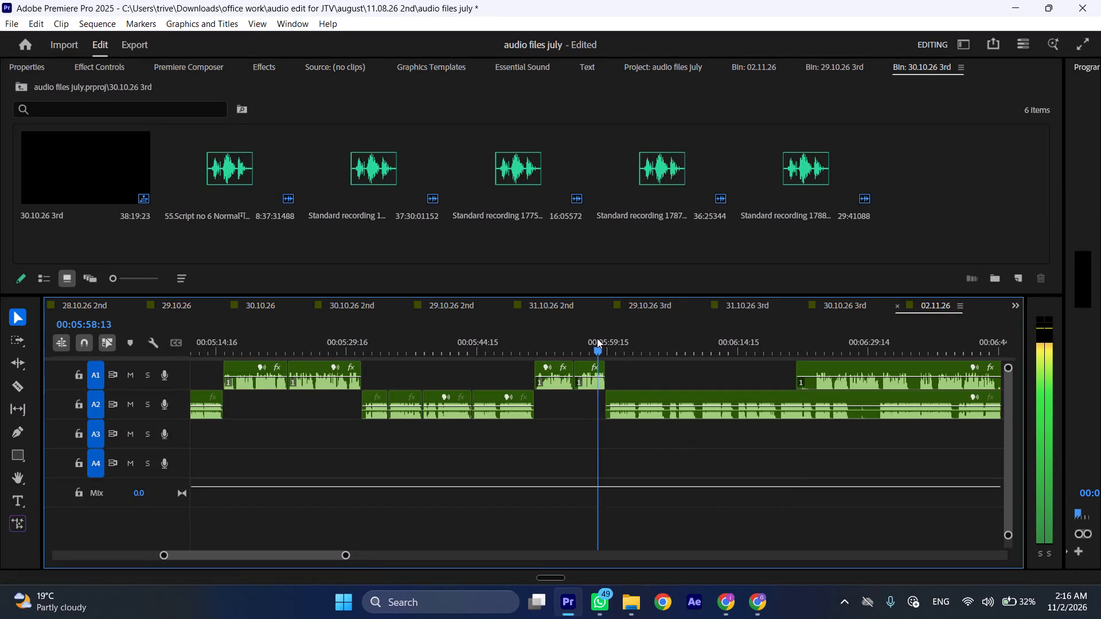
key(l)
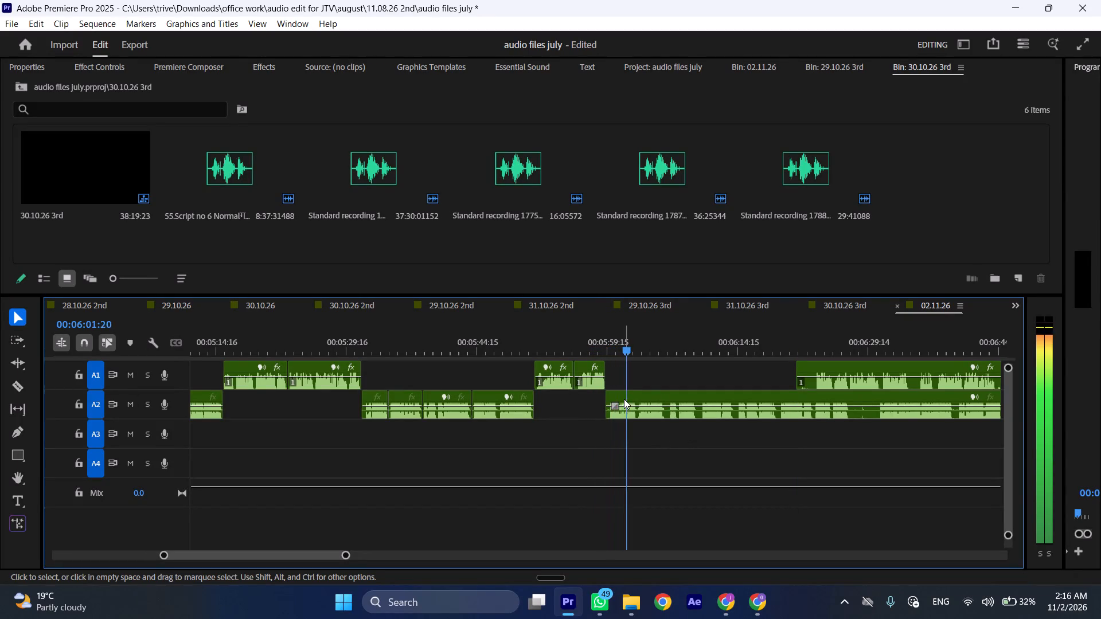
click(598, 342)
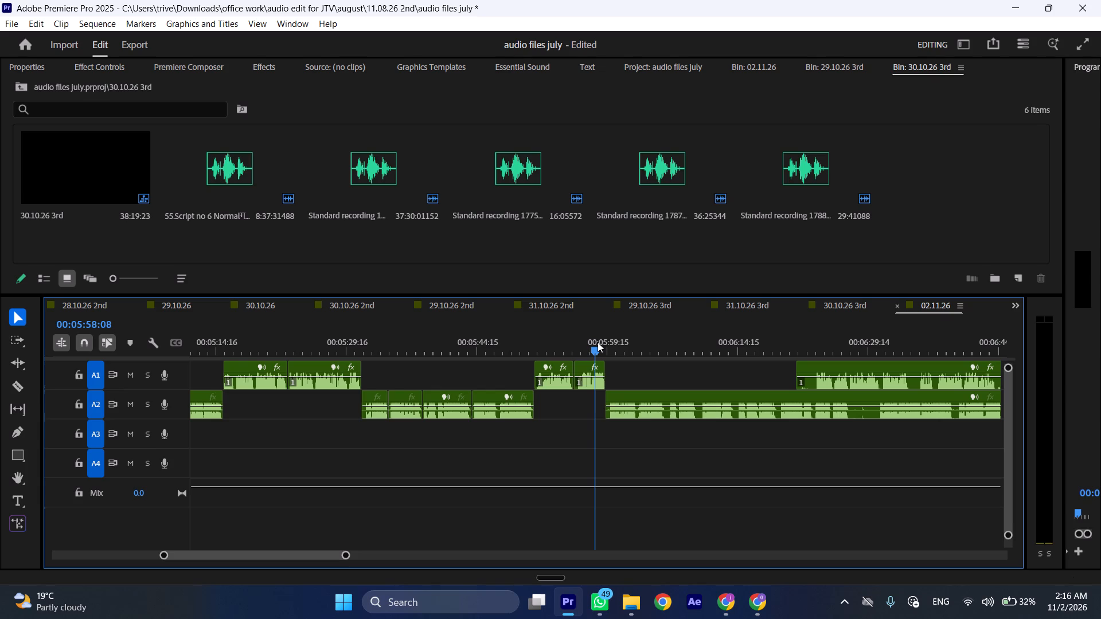
key(space)
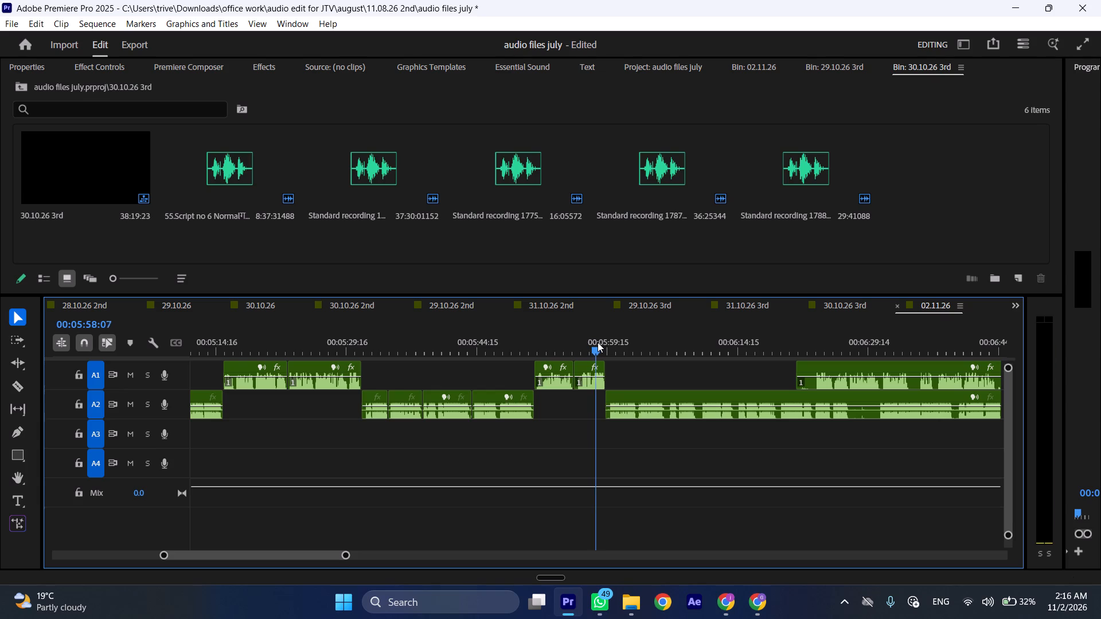
key(l)
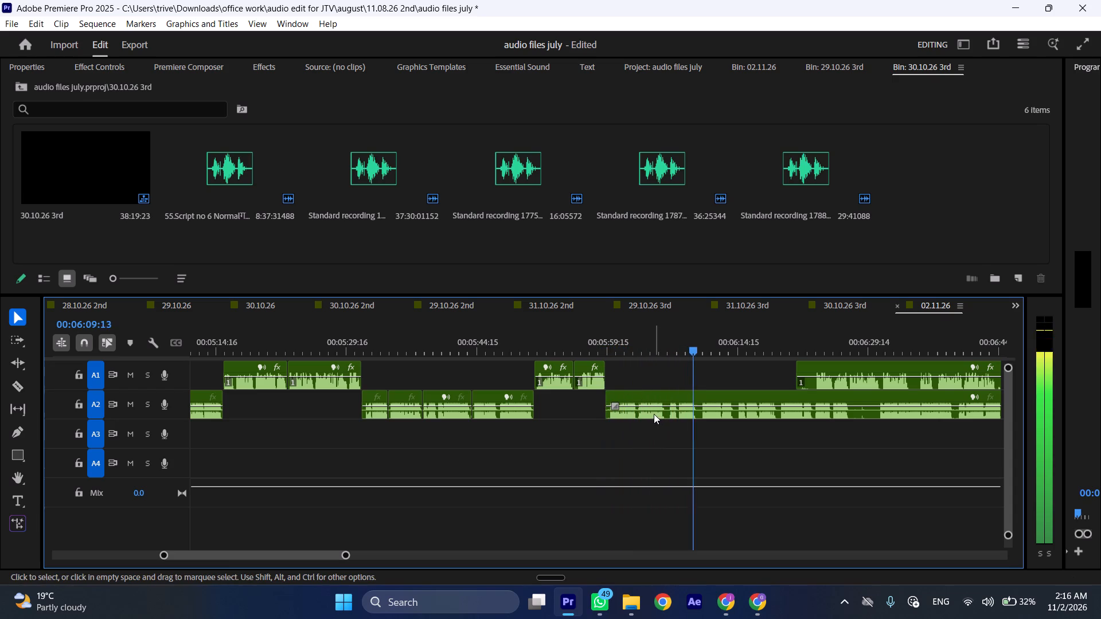
click(606, 340)
key(space)
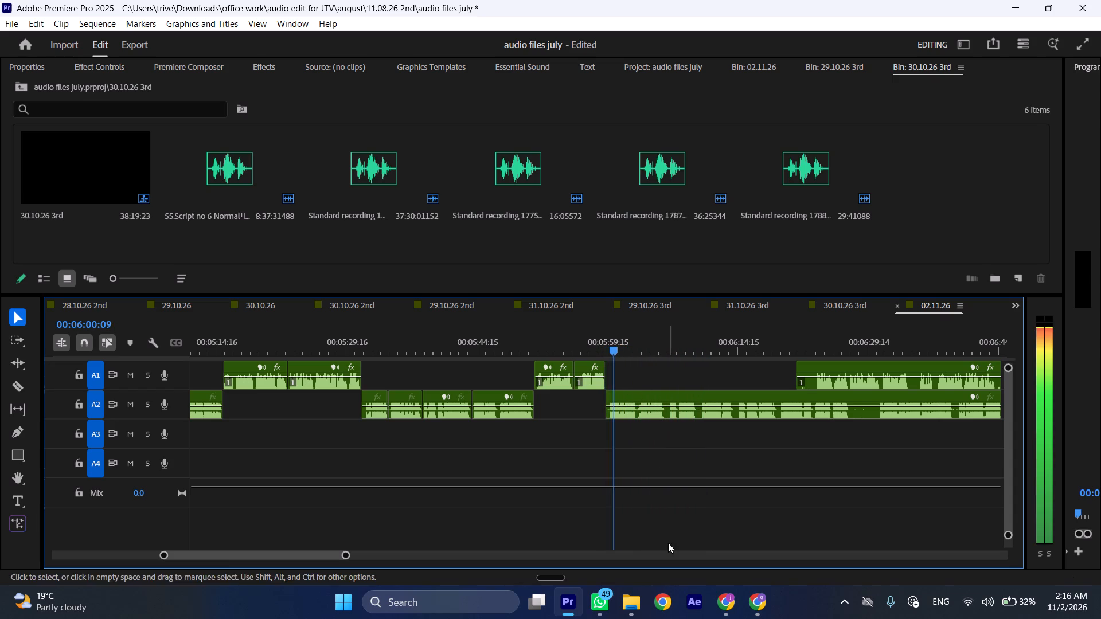
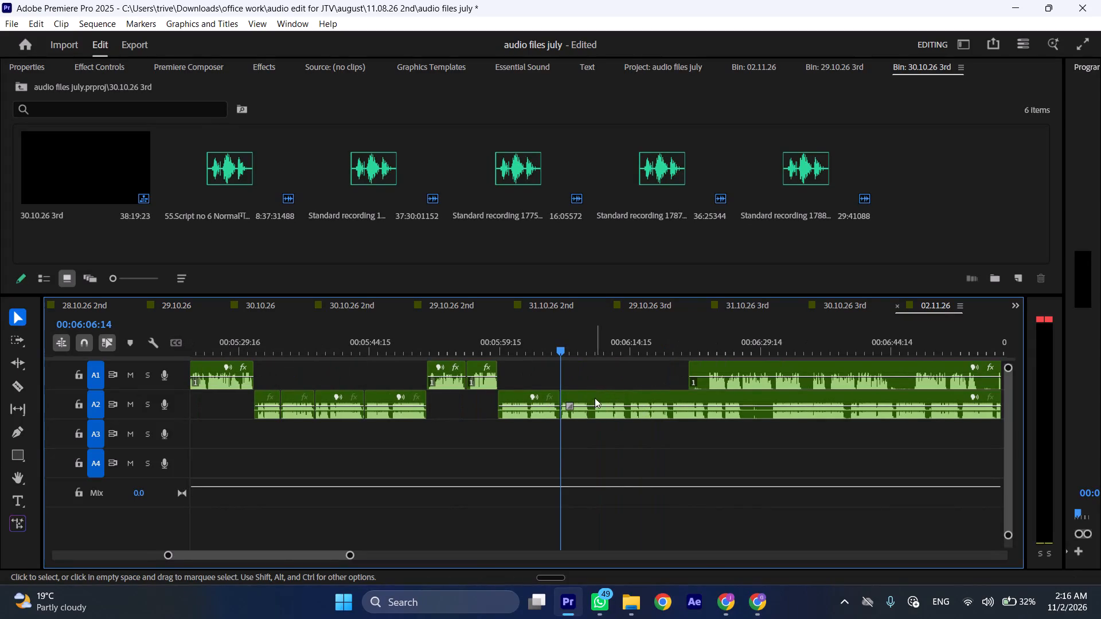
Move the remaining A2 clip after the 00:06:06:14 cut down to A3, starting at about 00:06:27.
drag(598, 395, 782, 424)
Trim the silent start of the long A1 clip and move it earlier to begin at 00:06:06:14, against the preceding A2 clip.
drag(689, 370, 700, 371)
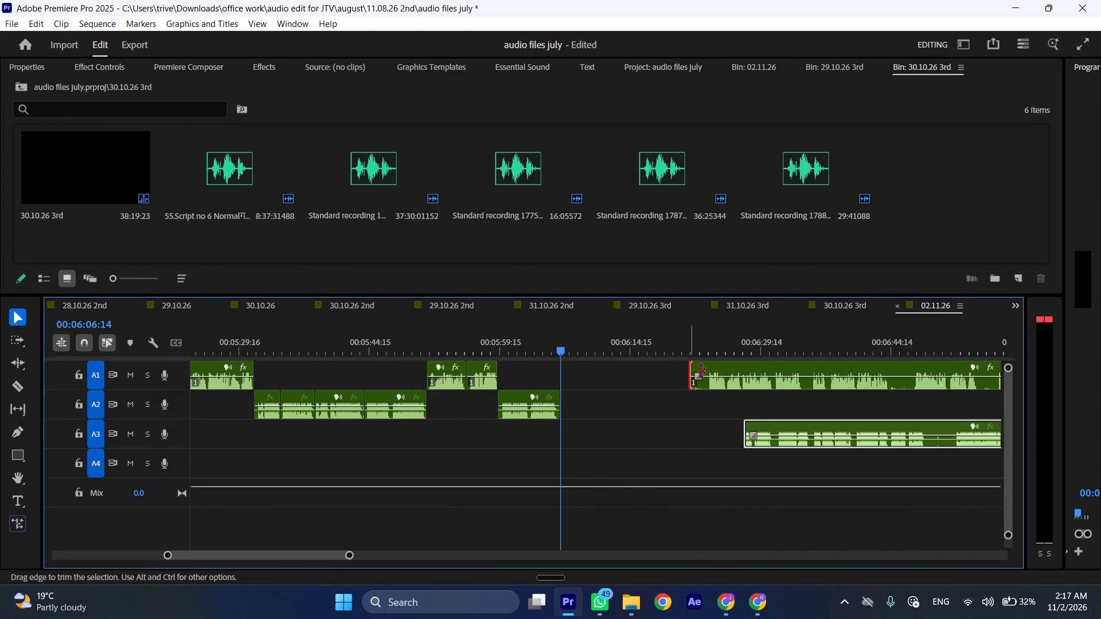
drag(700, 371, 706, 374)
drag(741, 365, 612, 379)
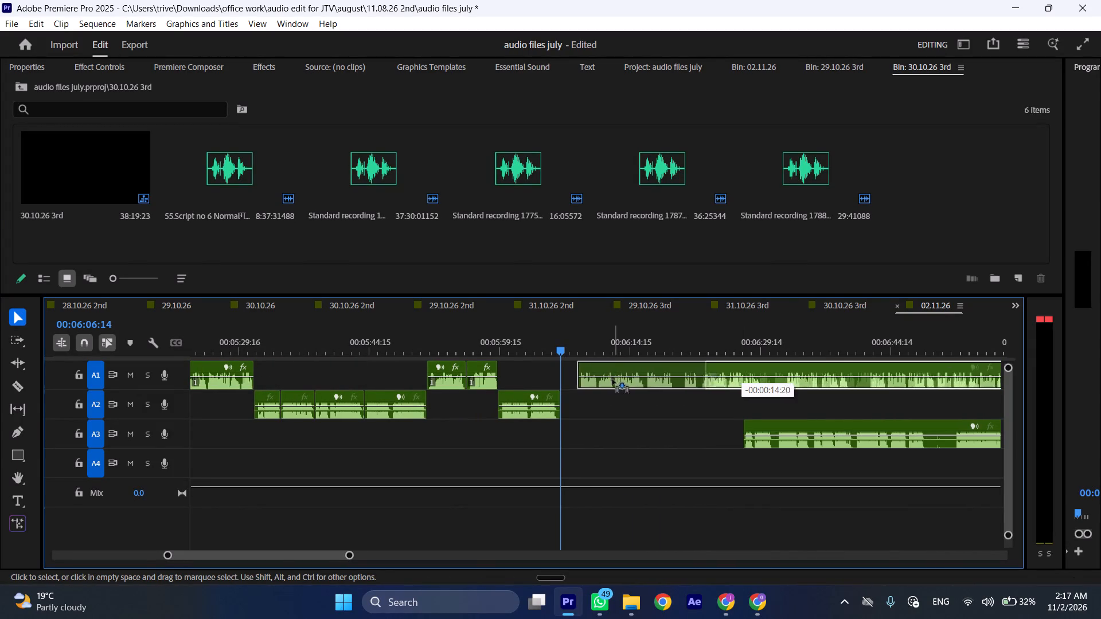
drag(612, 379, 606, 382)
Play back the repositioned A1 clip from 00:06:06:14 at increased speed to review the transition and find the next cut.
key(space)
key(l)
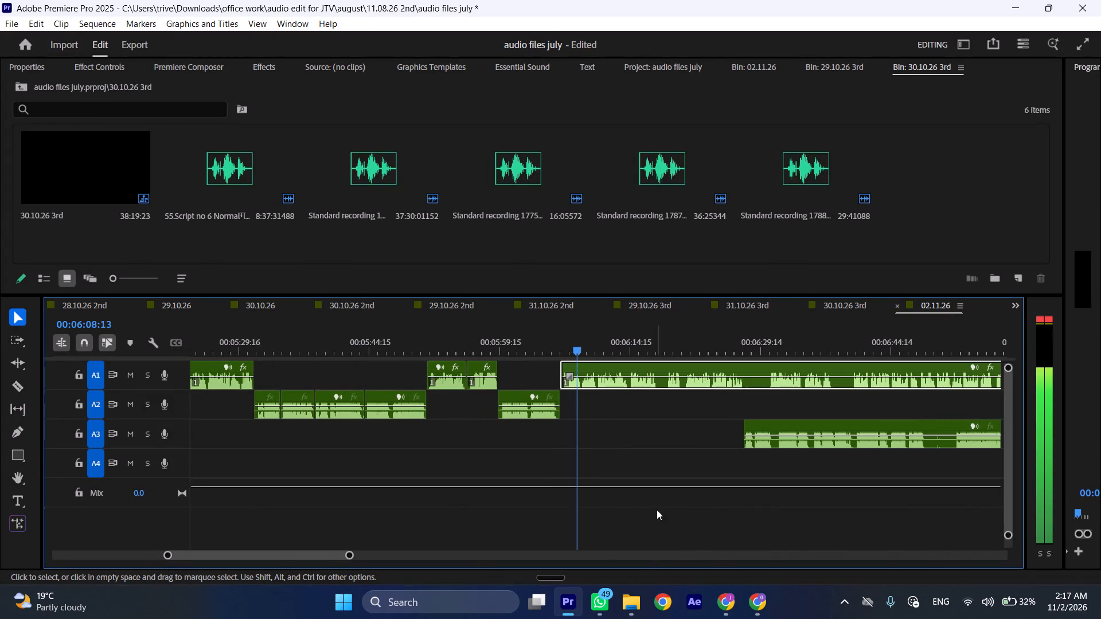
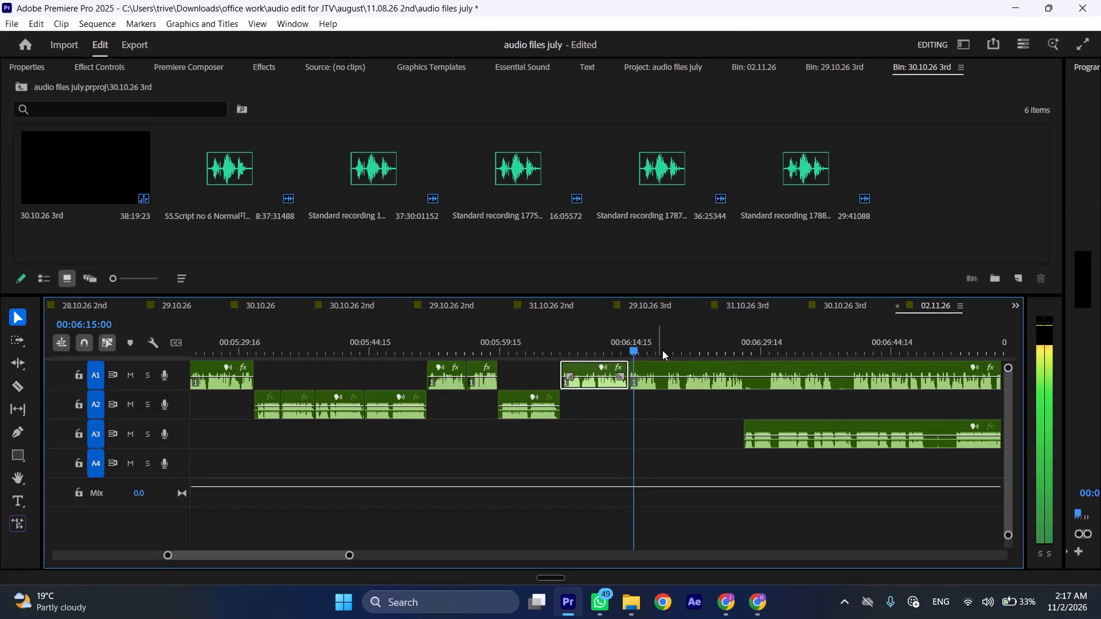
Cut the long A1 clip at about 00:06:21 and ripple-delete its unwanted opening section from 00:06:14:12 up to the cut.
drag(662, 350, 685, 354)
click(685, 371)
key(shift+c)
key(ctrl+shift+d)
Play back from 00:06:14:13 at increased speed while moving the A3 clip up to A2, starting at about 00:06:28.
key(space)
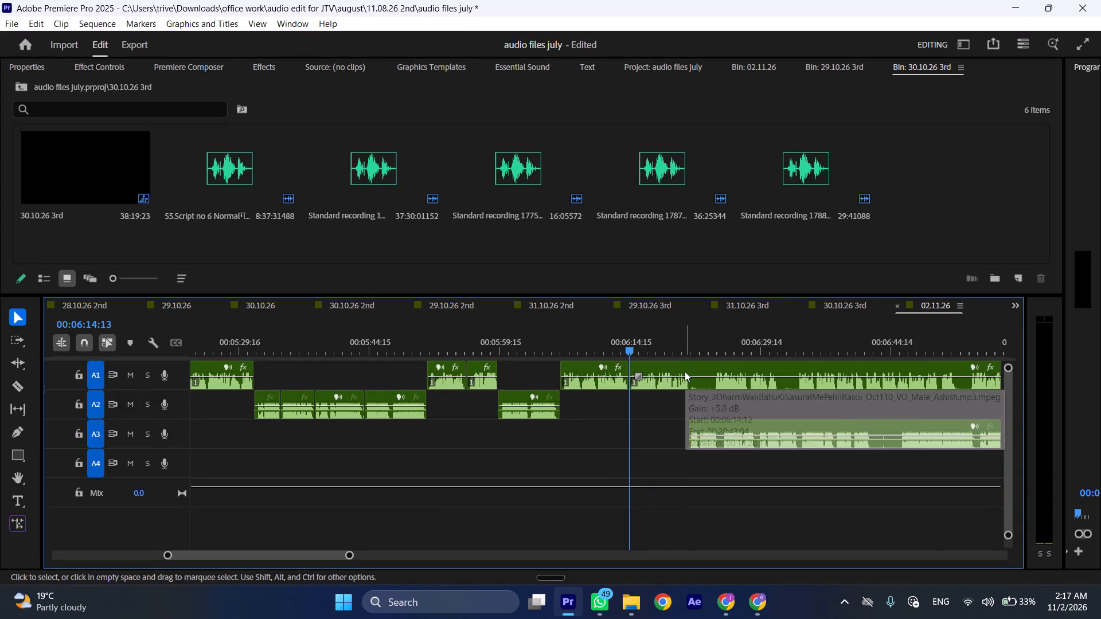
text(kll)
drag(710, 423, 766, 408)
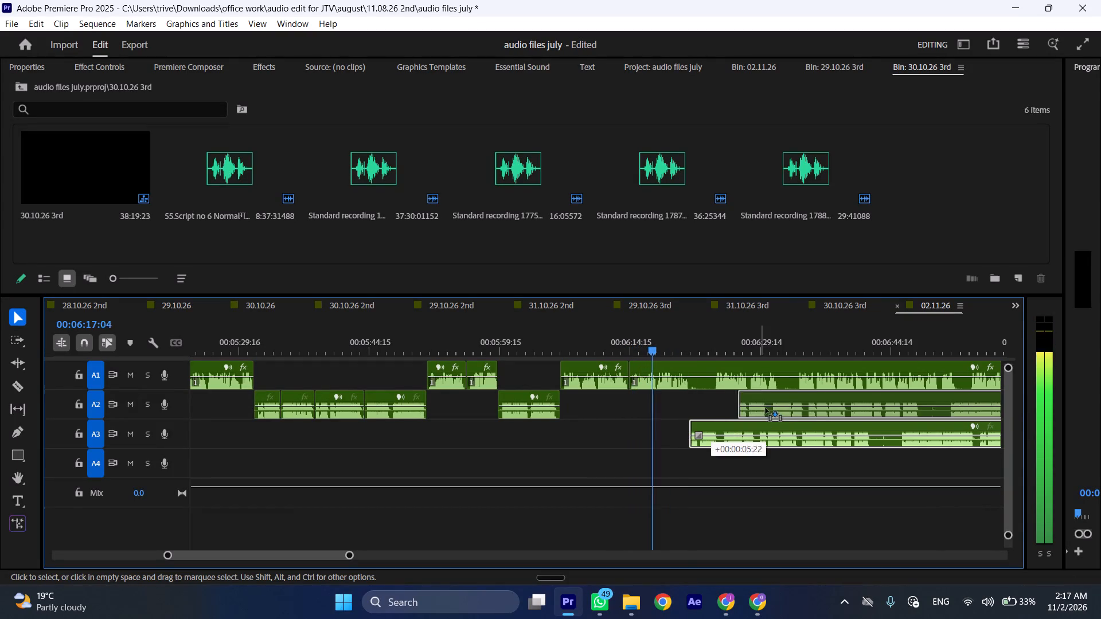
drag(766, 408, 768, 407)
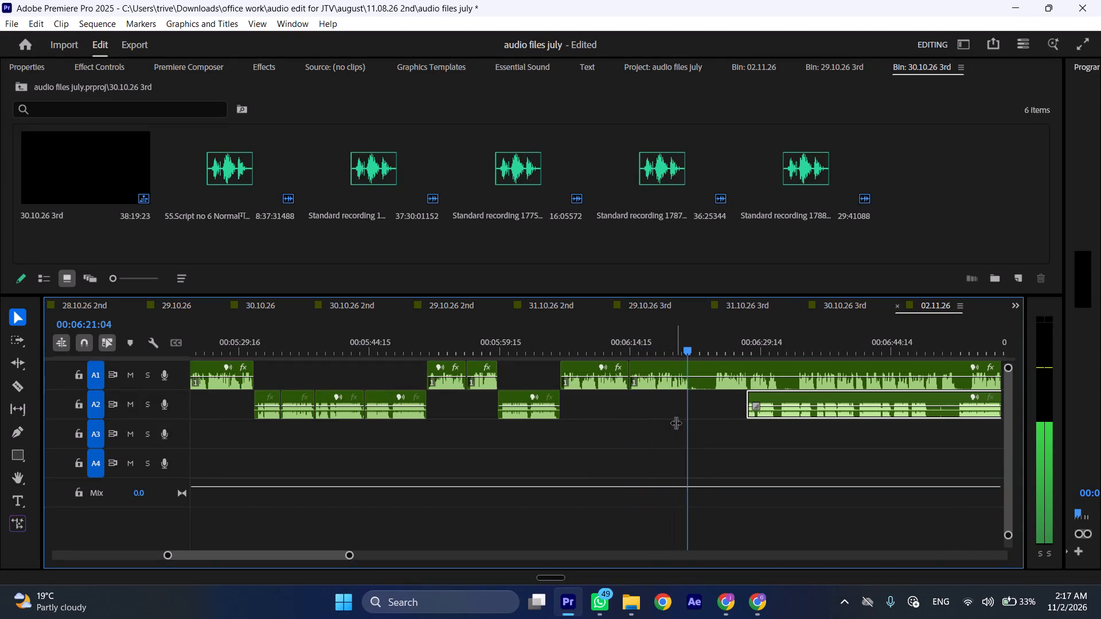
Stop playback and cut the A1 clip at 00:06:21:14, at the pause after the spoken section.
key(space)
text(C)
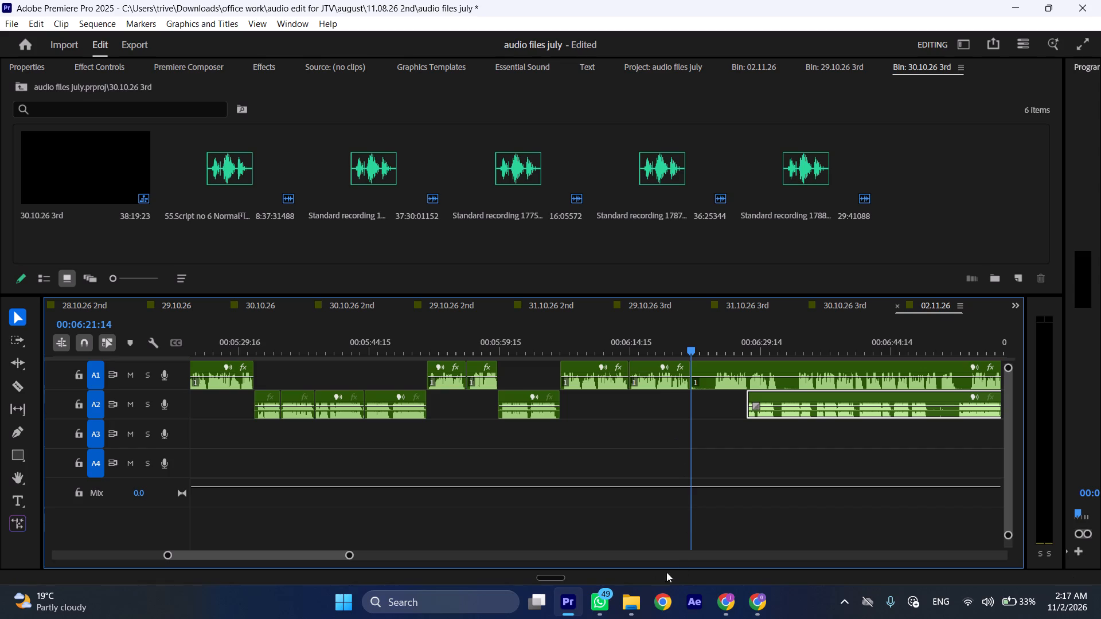
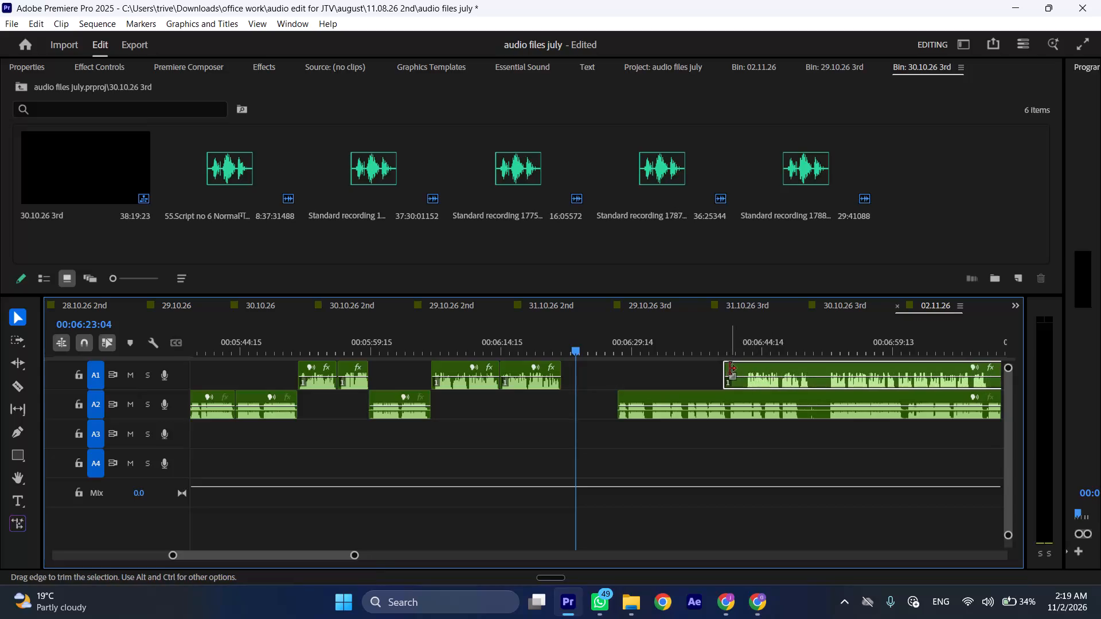
Move the long A1 clip later to about 00:06:42, and the long A2 clip earlier to directly follow the A1 section ending at 00:06:21:14.
drag(728, 369, 749, 370)
drag(717, 393, 702, 395)
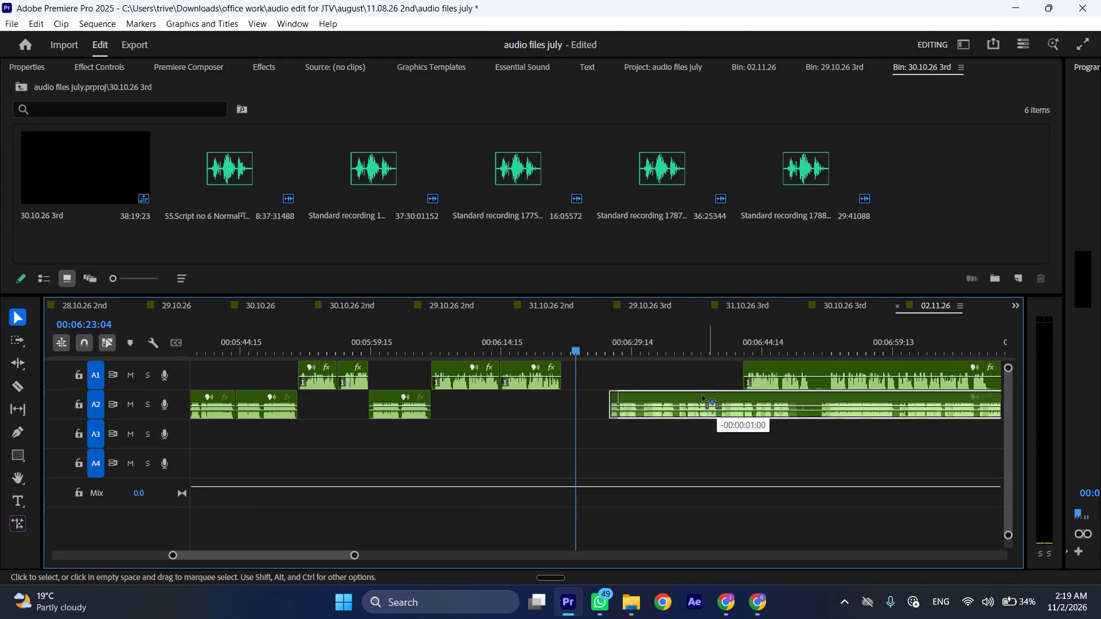
drag(702, 395, 659, 397)
Play back from about 00:06:21 at increased speed, cut the A2 clip at 00:06:29:11 and ripple-delete its unwanted opening section.
click(551, 347)
key(space)
text(l)
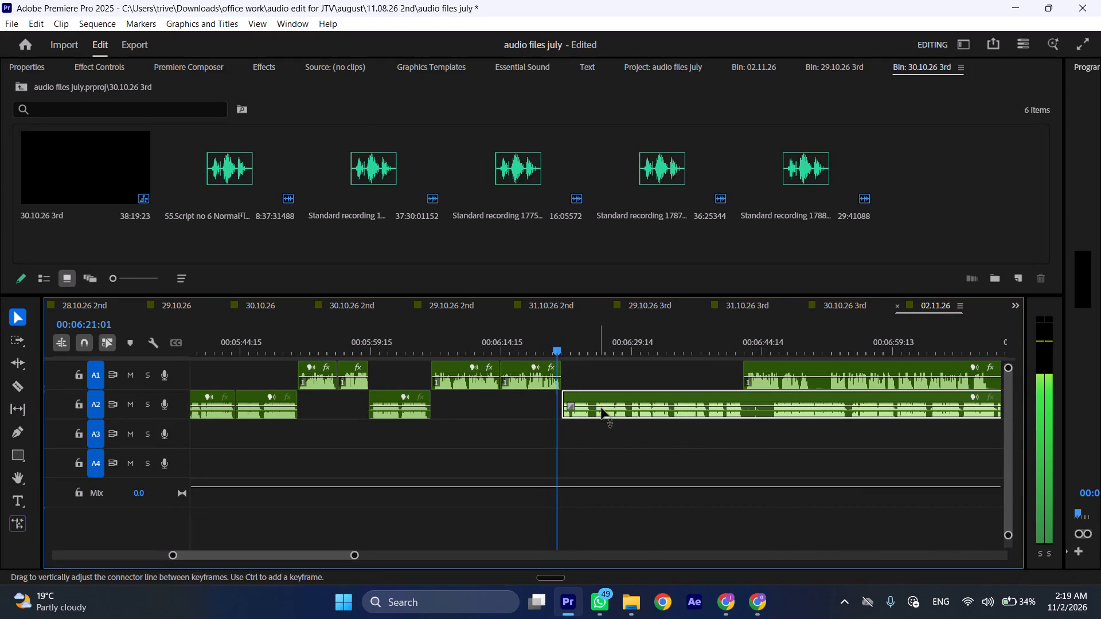
scroll(628, 471, down, 4)
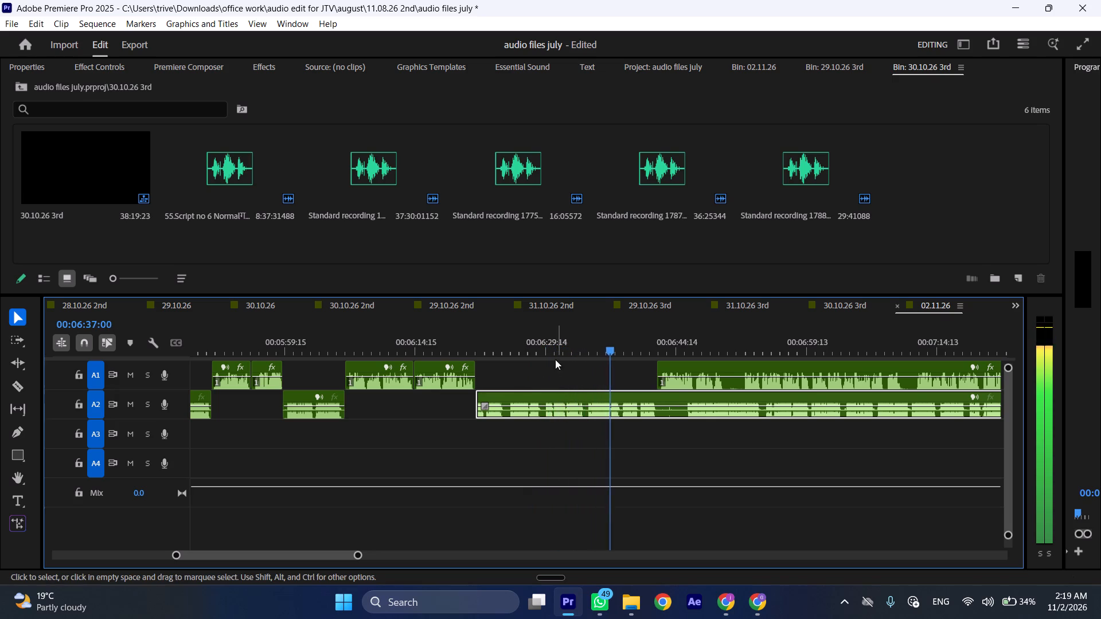
click(547, 346)
click(547, 346)
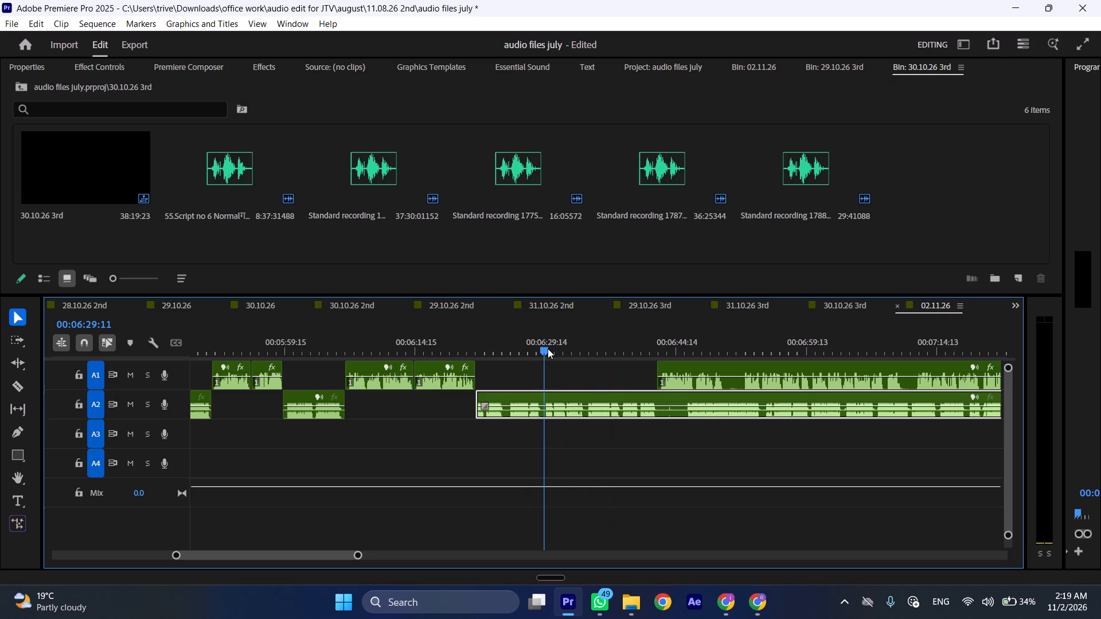
key(shift+c)
key(ctrl+shift+d)
Play the new A2 opening, cut it at 00:06:24:01 and 00:06:26:16, and ripple-delete the section between the cuts.
key(space)
key(l)
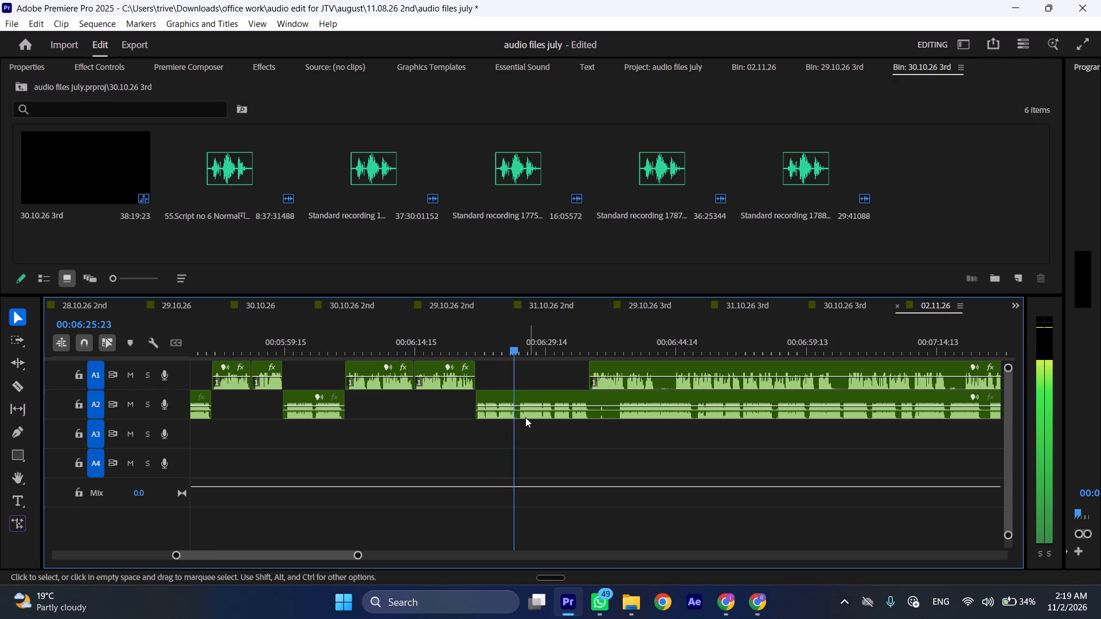
click(498, 340)
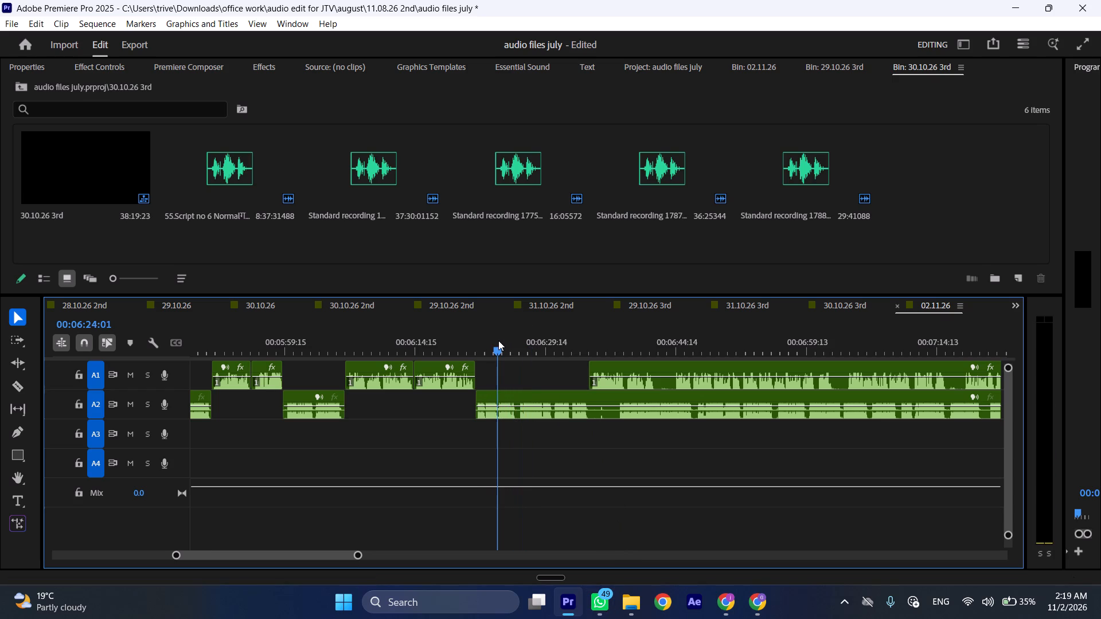
key(shift+c)
drag(508, 340, 521, 342)
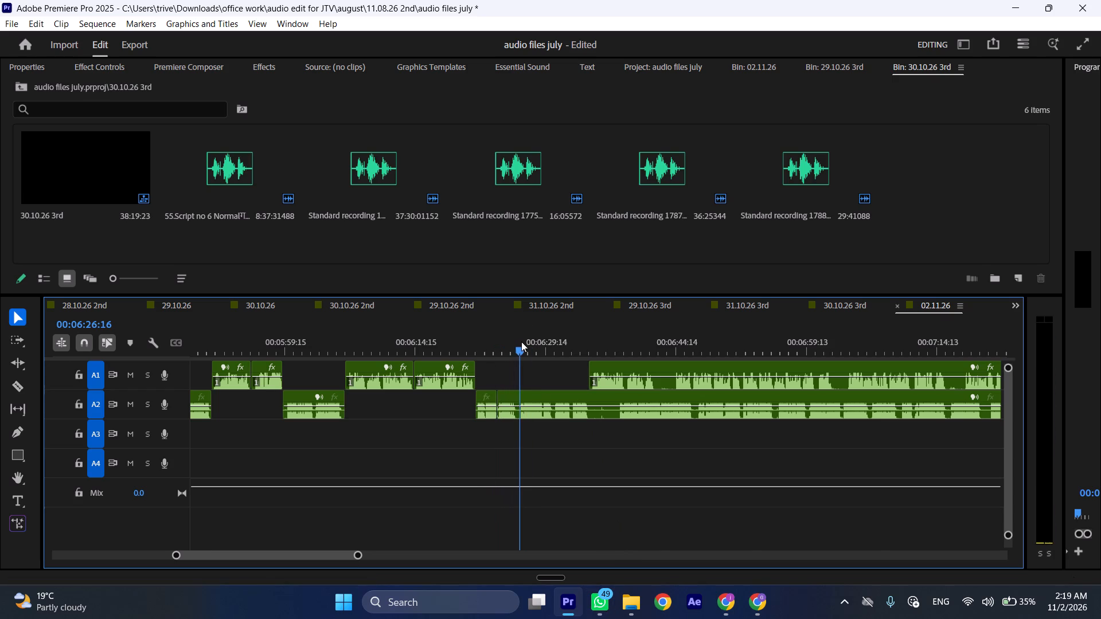
click(538, 402)
key(shift+c)
key(ctrl+shift+d)
Replay the A2 join from about 00:06:24 at increased speed and move the long A1 clip later to about 00:06:45.
key(space)
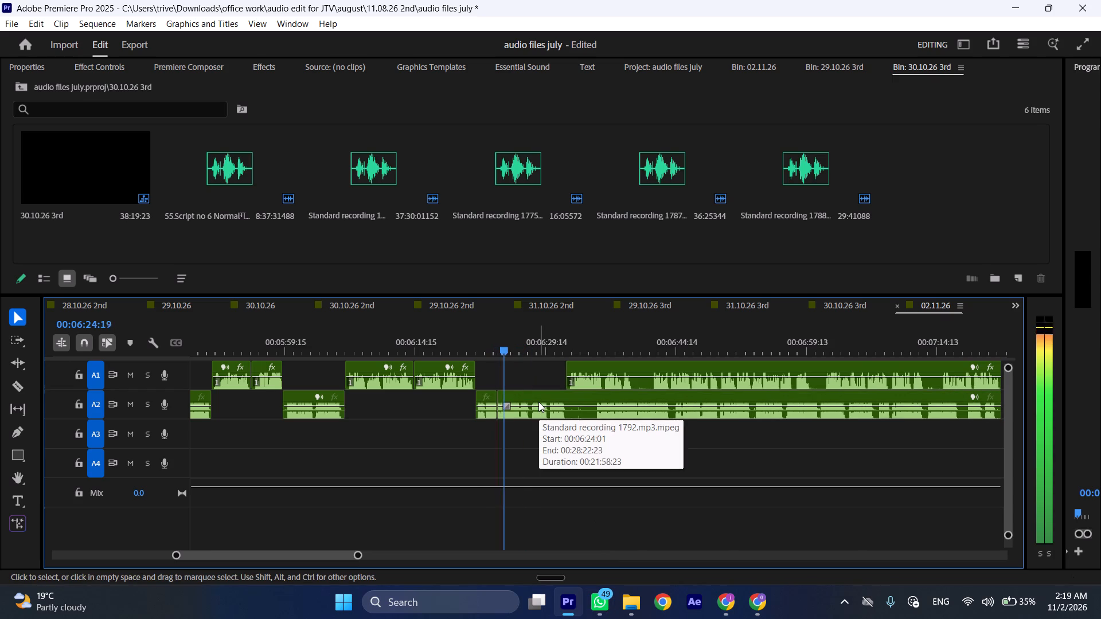
drag(489, 342, 496, 343)
key(space)
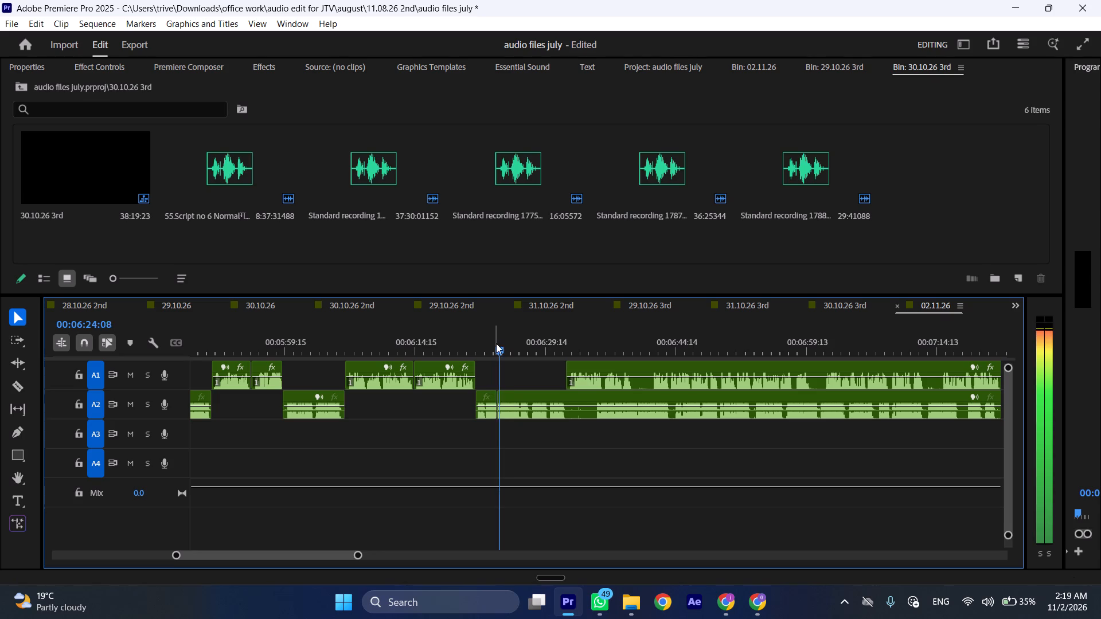
key(l)
drag(582, 363, 697, 365)
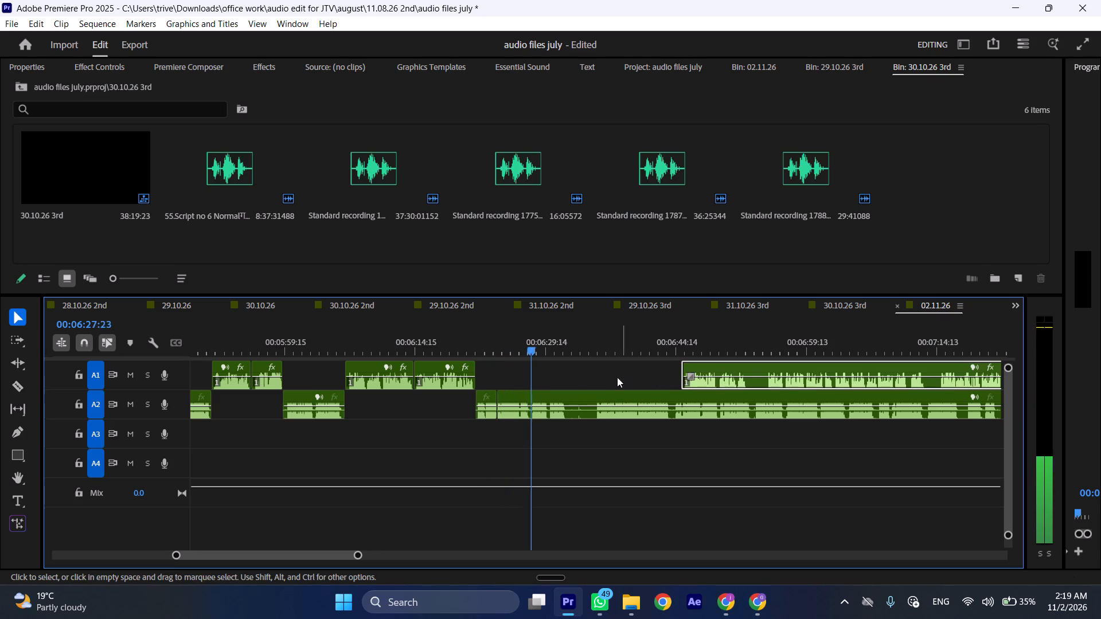
Cut the A2 clip at 00:06:26:14 and 00:06:29:22, and ripple-delete the section between the cuts.
click(522, 344)
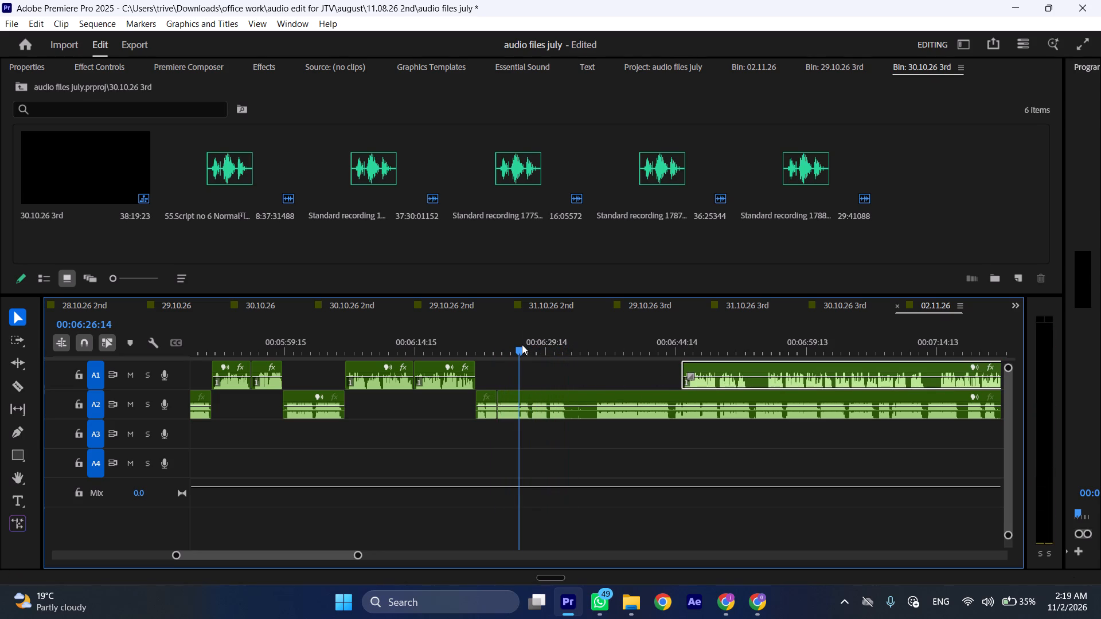
key(space)
key(space)
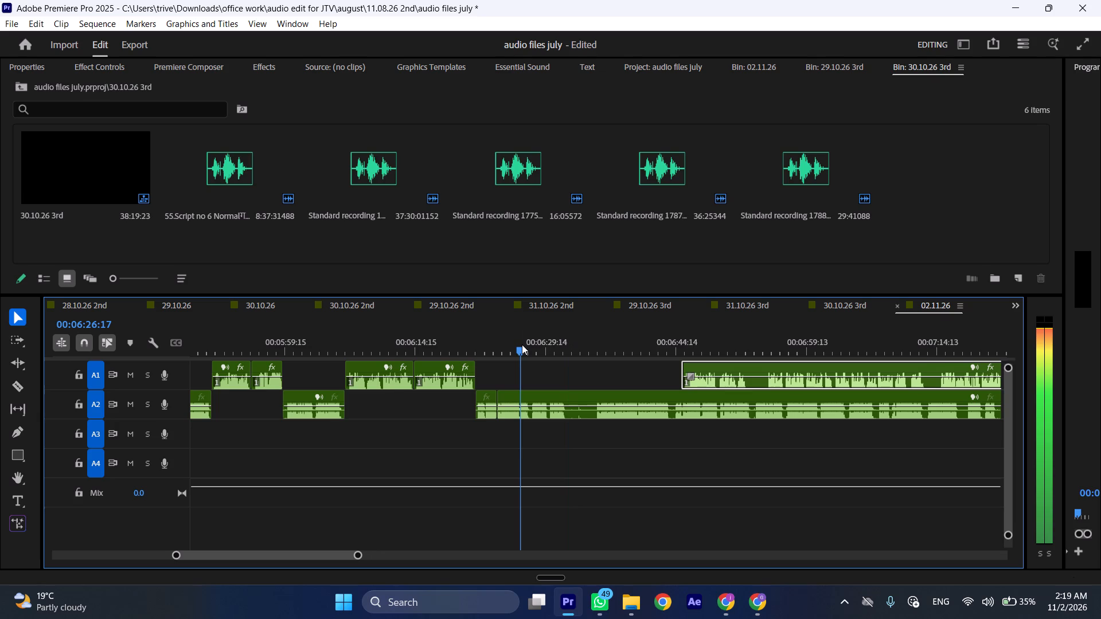
key(ctrl+shift+c)
key(ctrl+shift+c)
drag(589, 352, 595, 352)
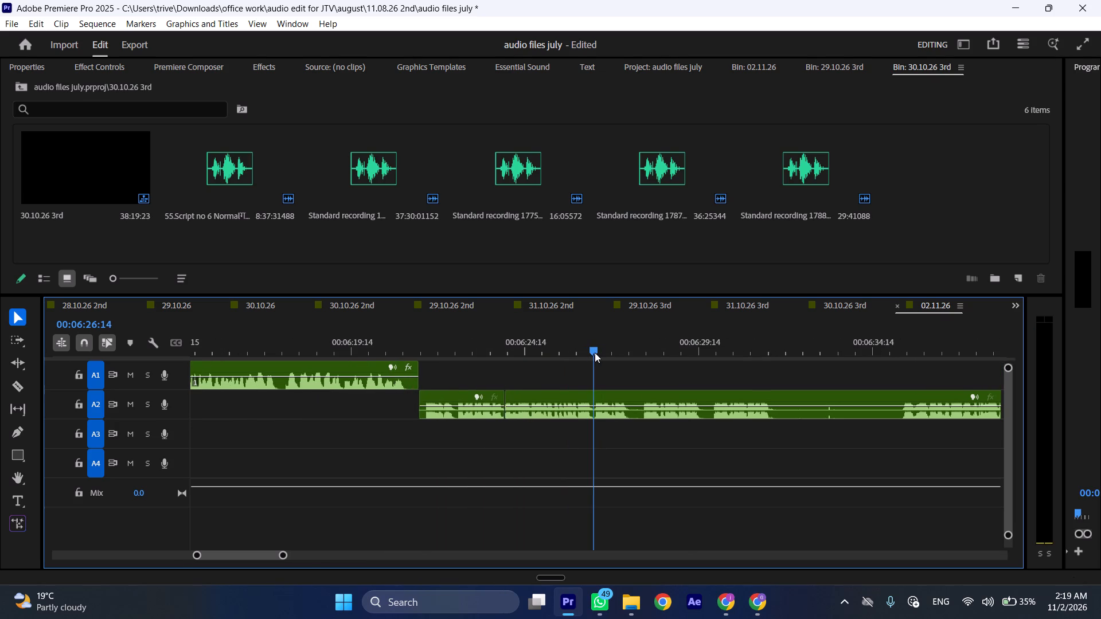
drag(595, 352, 712, 352)
key(shift+c)
click(725, 402)
key(shift+c)
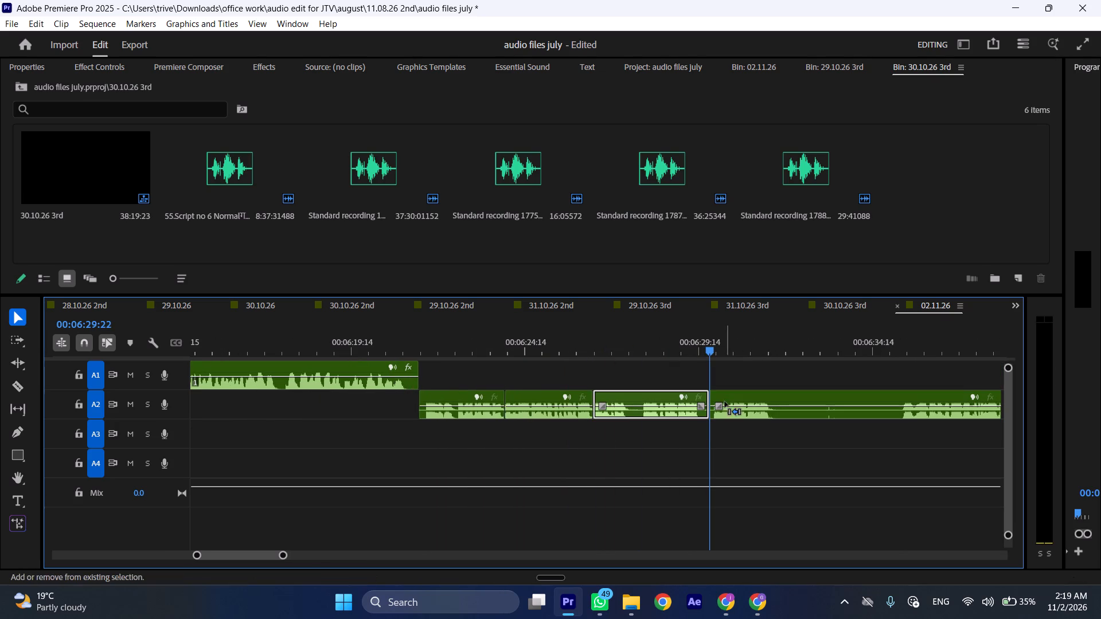
key(ctrl+shift+d)
Play across the new A2 join and cut the clip at 00:06:28:13, in the pause after the spoken section.
key(space)
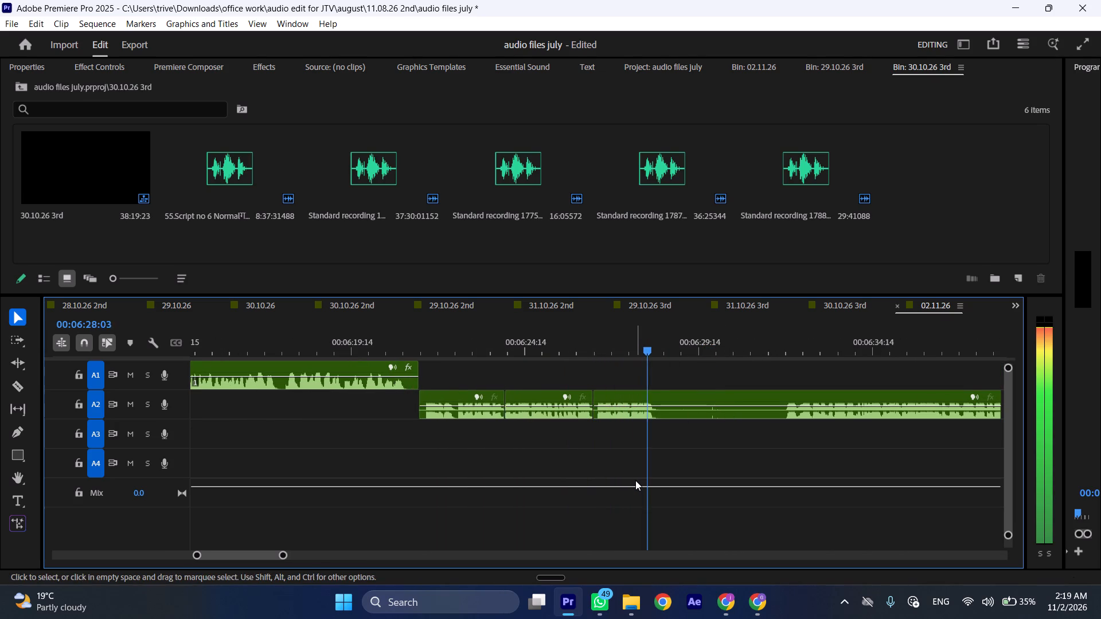
key(space)
text(C)
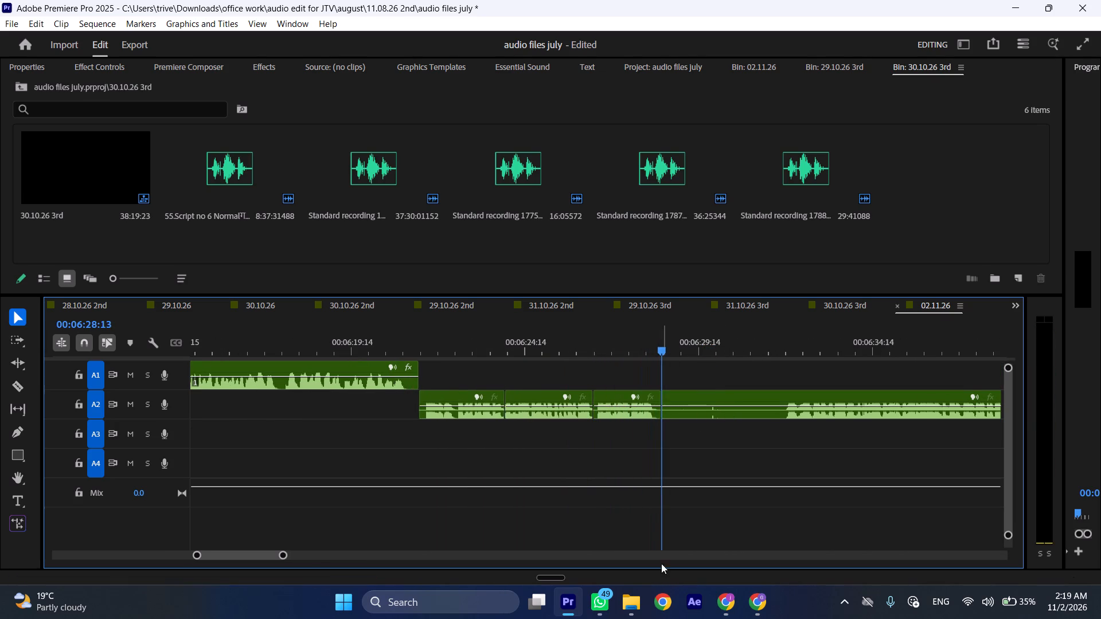
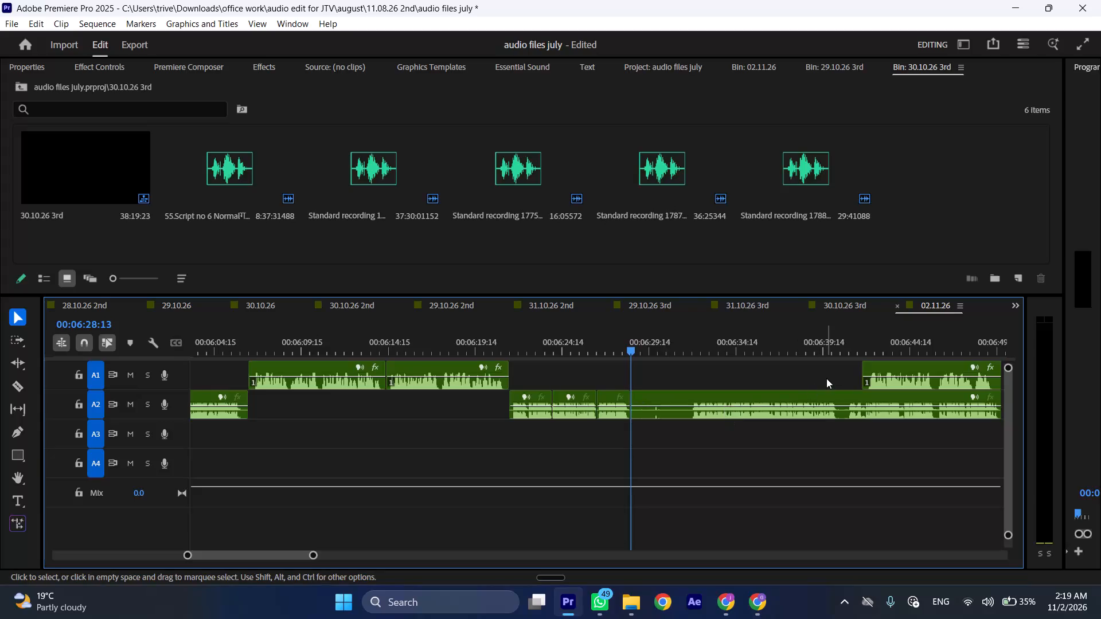
Move the long A1 clip earlier so it begins at 00:06:28:13, where the short A2 clips end.
drag(888, 366, 662, 383)
scroll(662, 383, down, 13)
key(ctrl+shift+x)
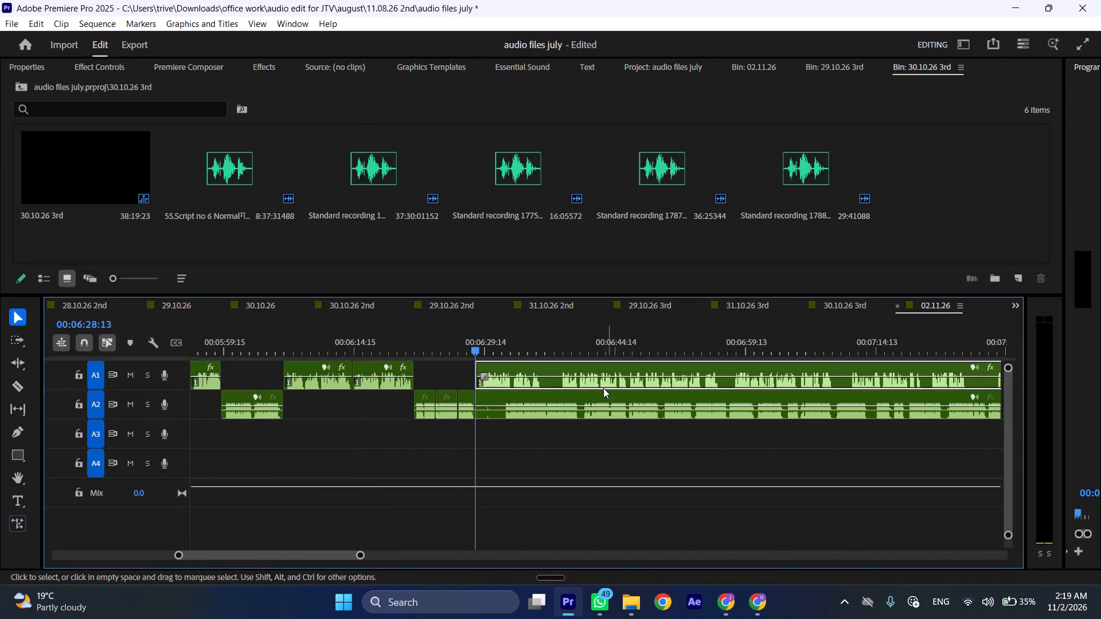
Play the A1 section while moving the long A2 clip later to about 00:07:28, and trim the silence from its start.
drag(491, 393, 861, 395)
key(space)
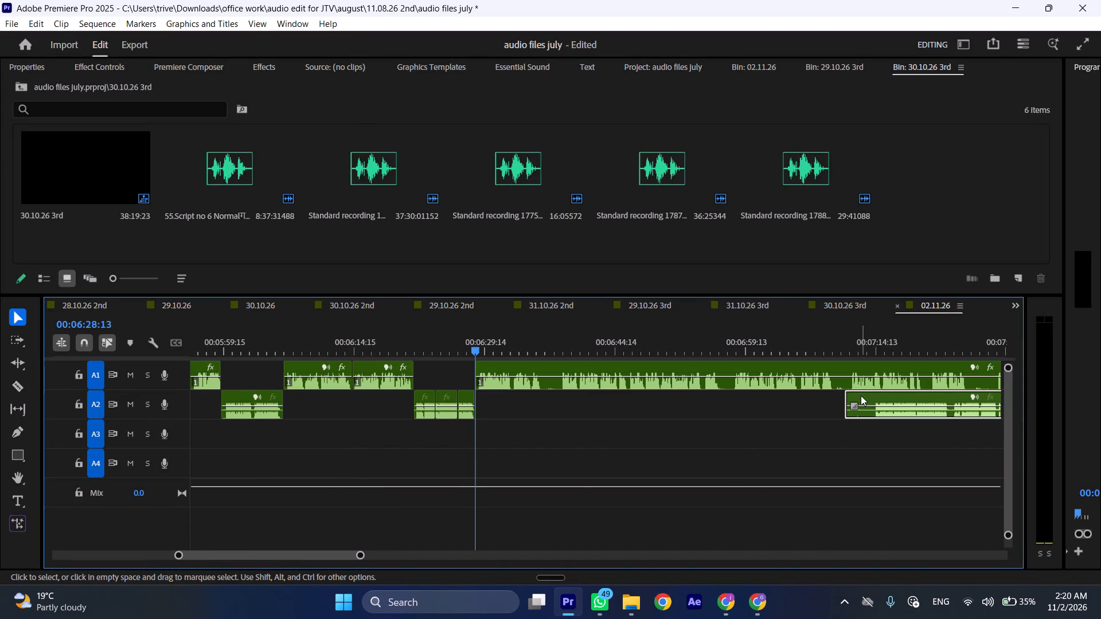
key(l)
scroll(516, 419, down, 7)
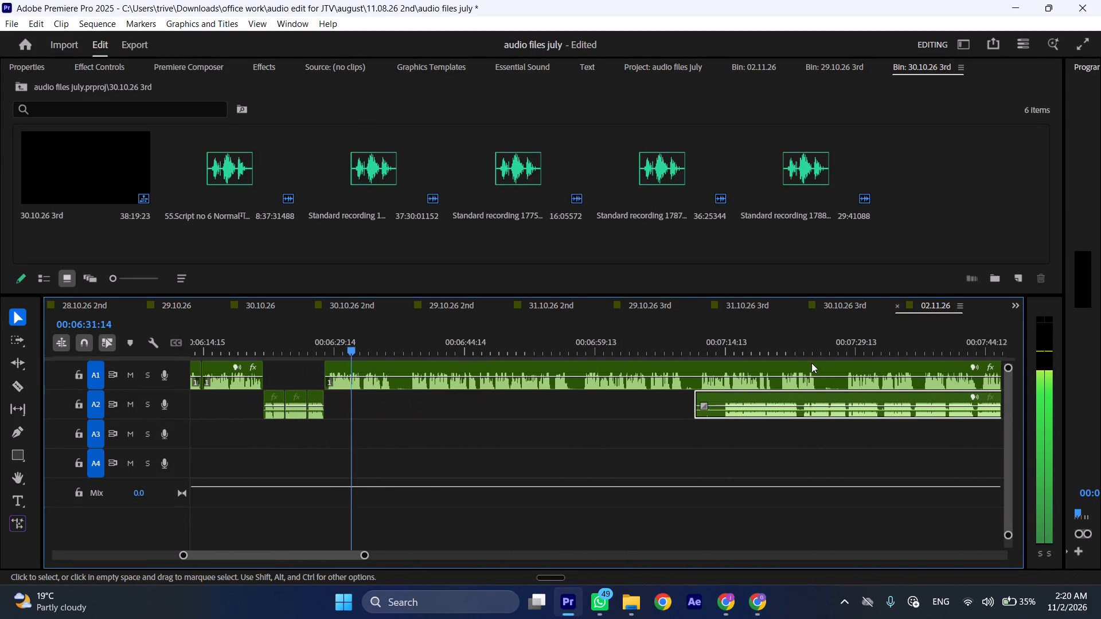
drag(725, 393, 877, 394)
drag(856, 394, 866, 395)
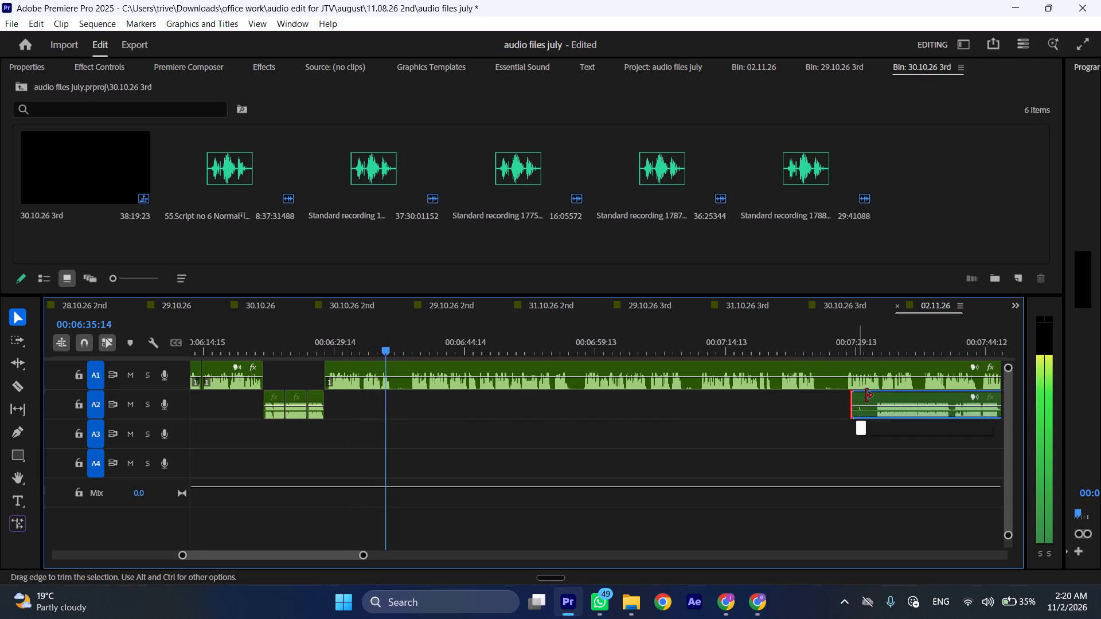
drag(866, 395, 883, 397)
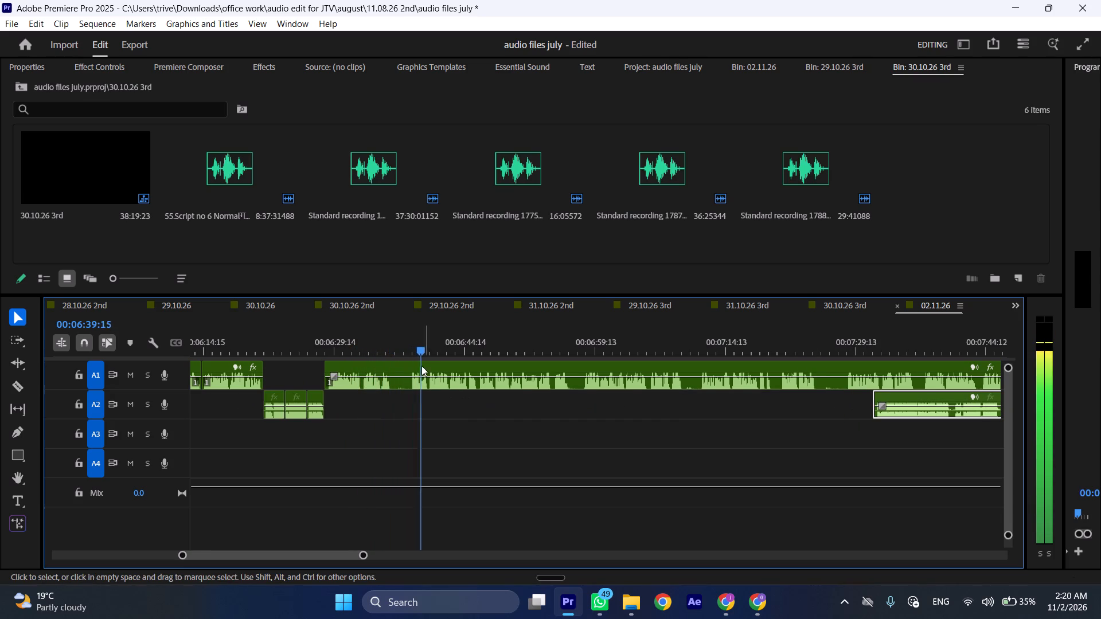
Cut the A1 clip at about 00:06:36 and 00:06:38, and ripple-delete the section between the cuts.
drag(383, 346, 411, 346)
key(shift+c)
click(436, 374)
key(shift+c)
key(ctrl+shift+d)
Play on at increased speed, cut the A1 clip at about 00:06:51 and 00:06:53, and ripple-delete the section between the cuts.
key(space)
text(l)
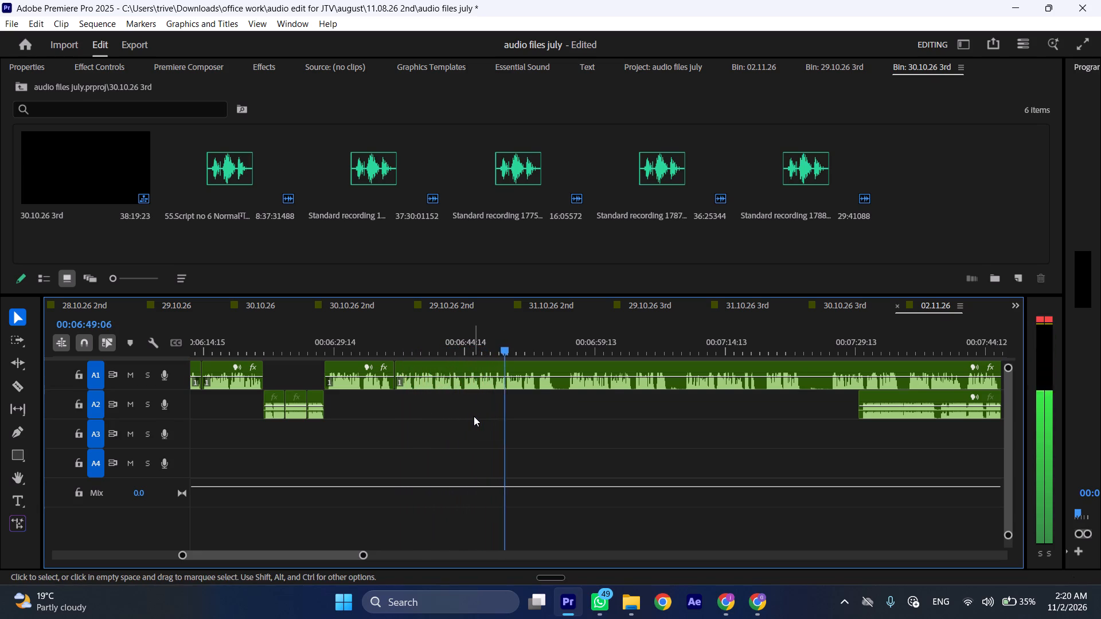
scroll(474, 416, down, 4)
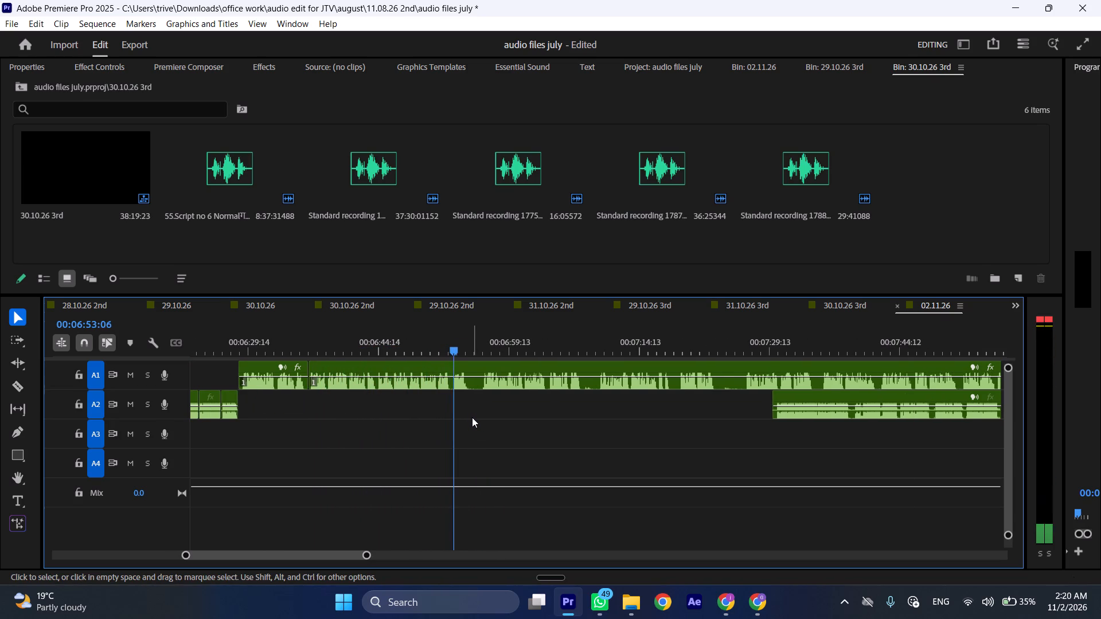
click(442, 349)
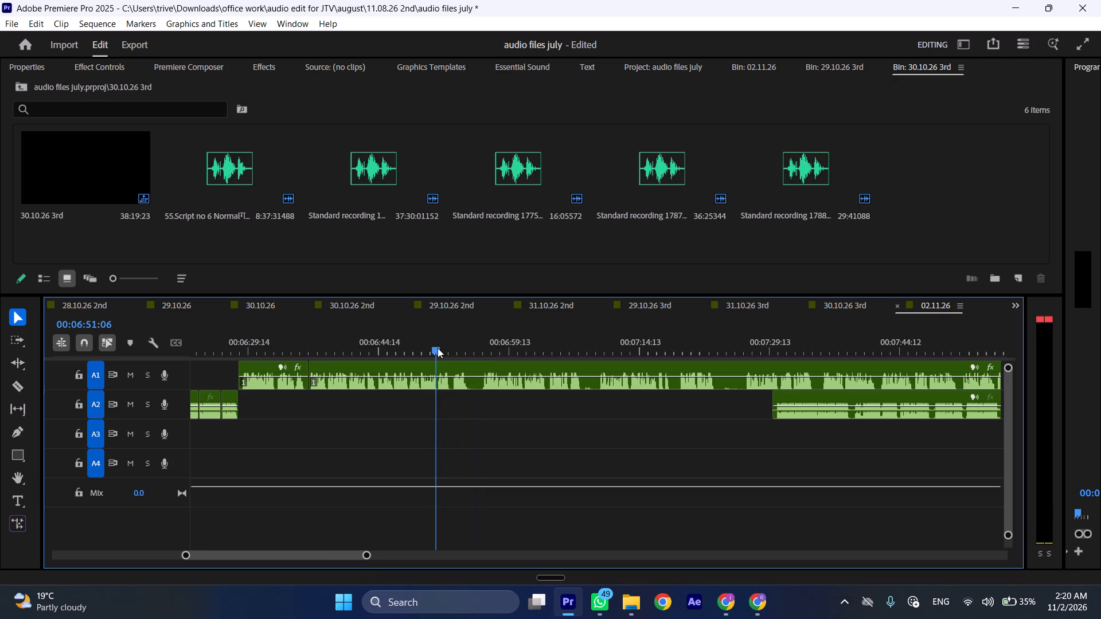
text(C)
key(space)
drag(446, 348, 451, 348)
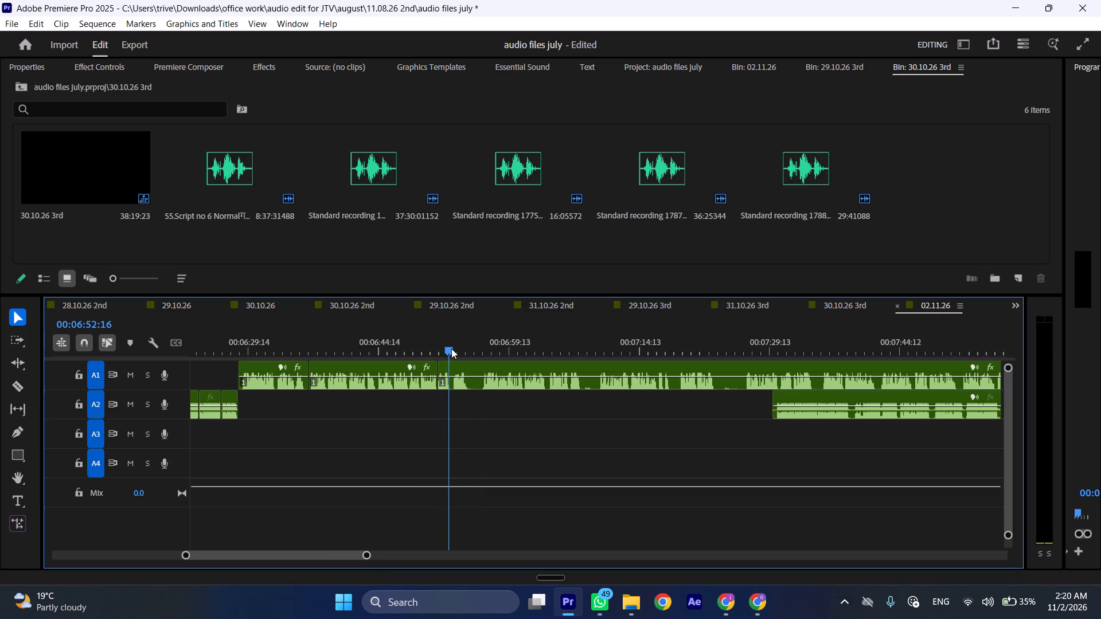
drag(451, 348, 452, 349)
click(464, 380)
key(shift+c)
key(ctrl+shift+d)
Play across the new A1 join, cut the clip at 00:06:53:12 and 00:06:54:21, and ripple-delete the section between the cuts.
key(space)
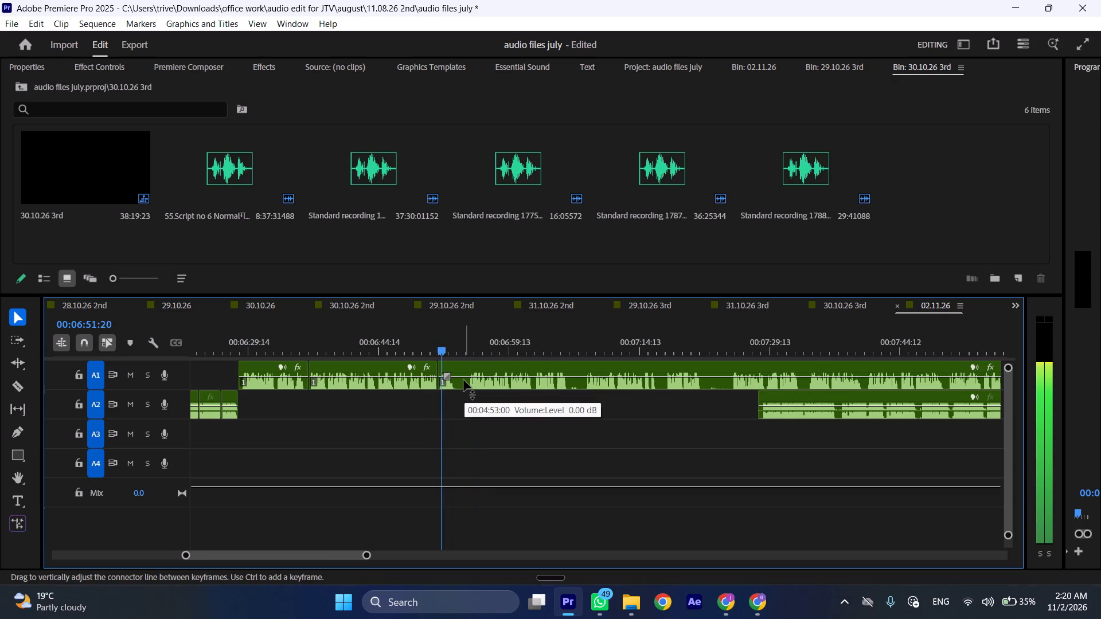
key(space)
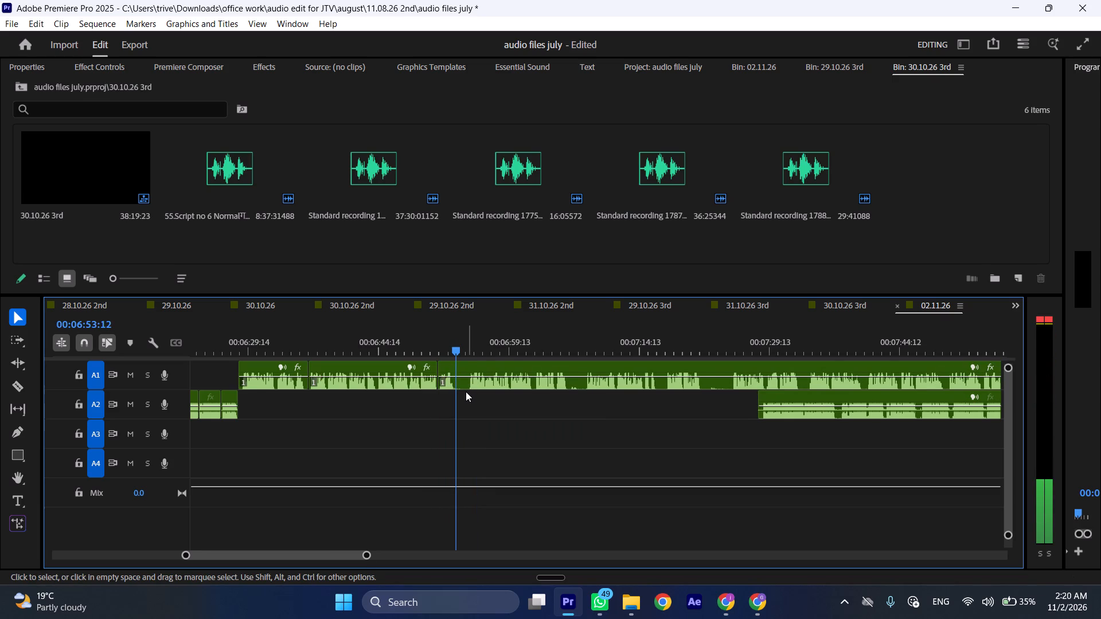
key(shift+c)
drag(462, 347, 470, 347)
click(475, 383)
key(shift+c)
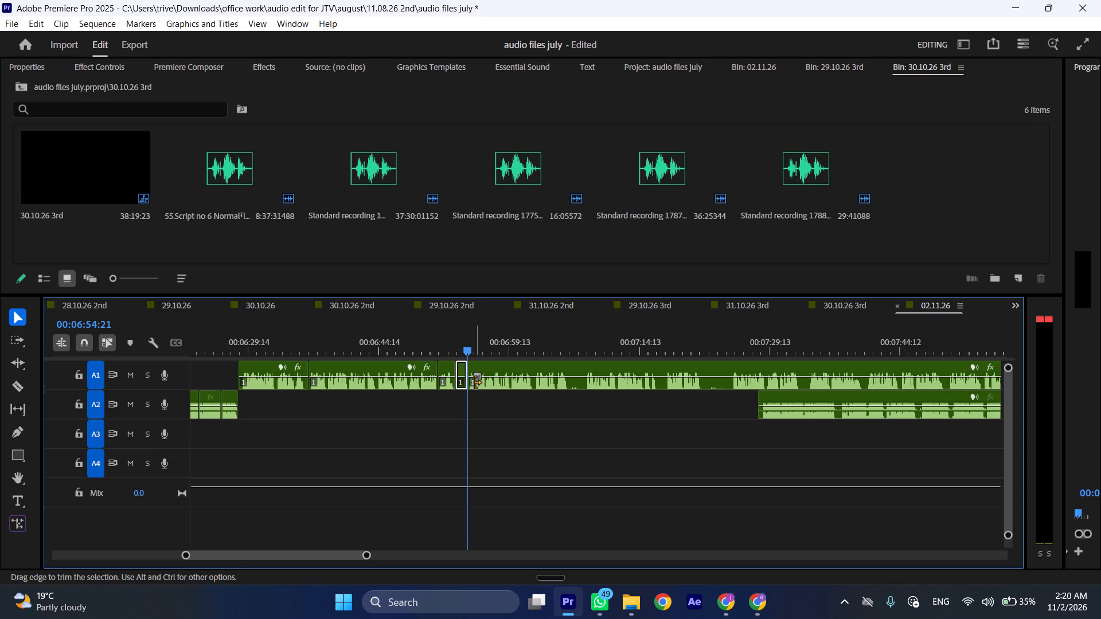
key(ctrl+shift+d)
Play on at increased speed, cut the A1 clip at 00:07:05:02 and 00:07:06:20, and ripple-delete the section between the cuts.
key(space)
text(l)
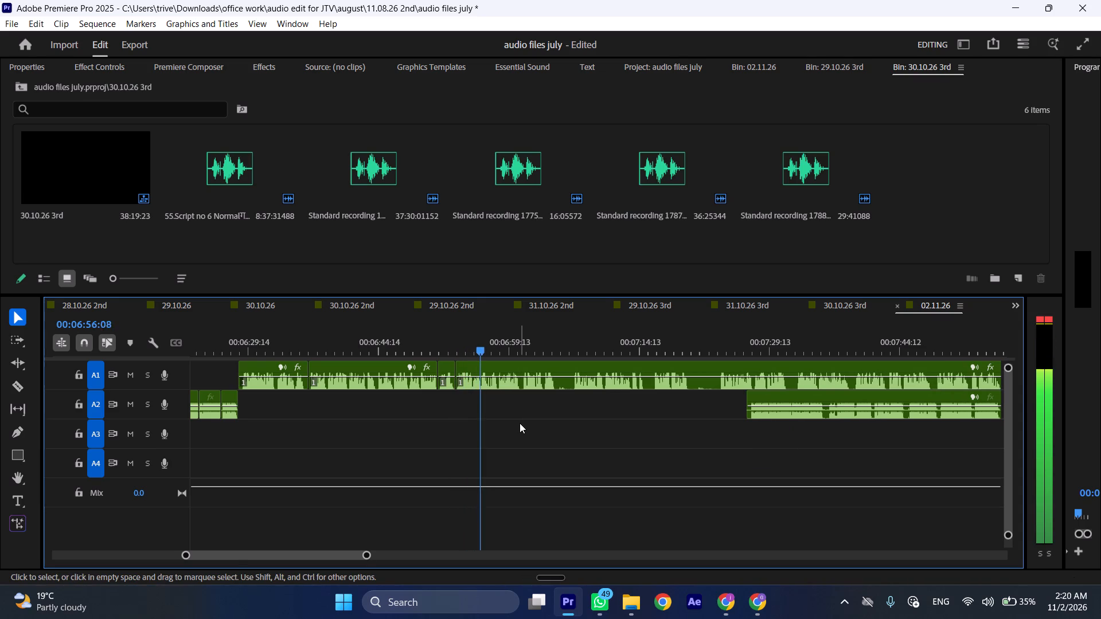
scroll(510, 436, down, 4)
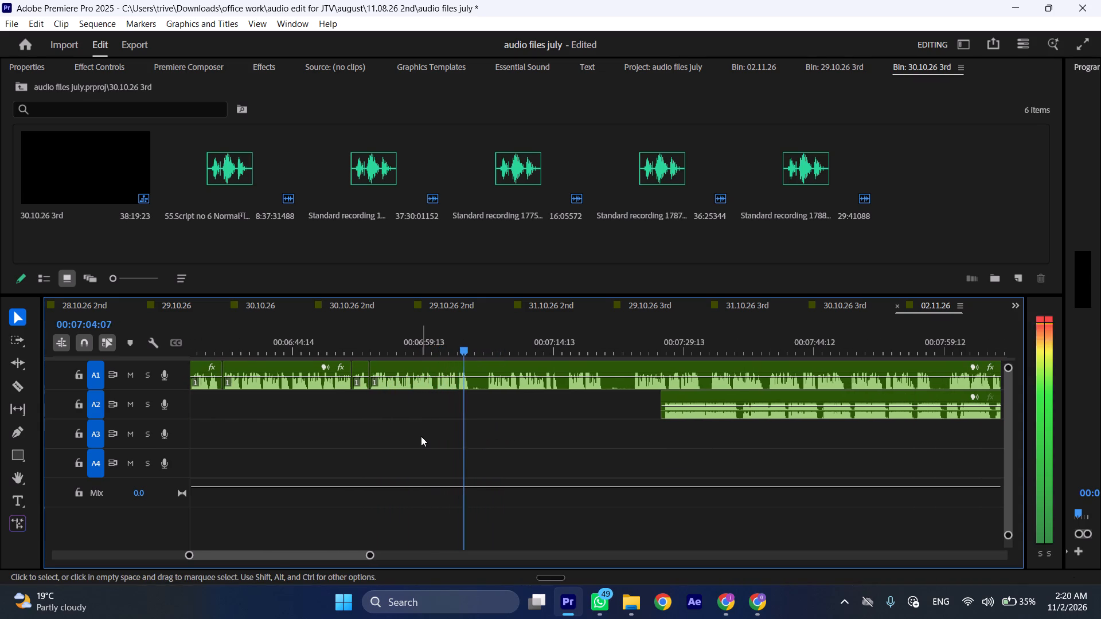
key(space)
text(C)
click(487, 350)
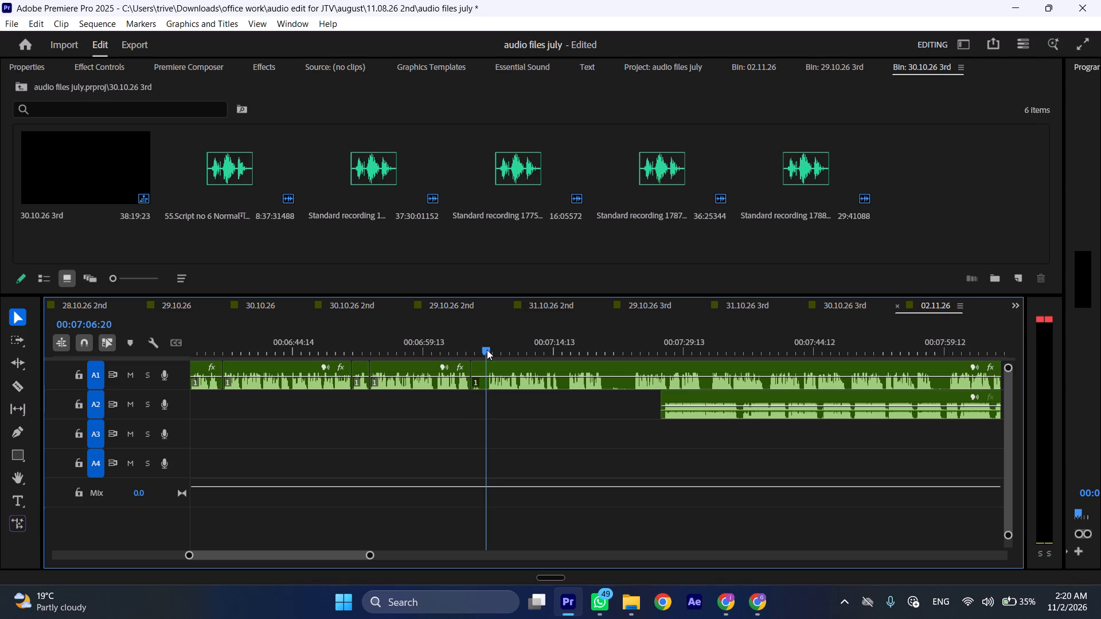
click(493, 366)
key(shift+c)
key(ctrl+shift+d)
Replay the A1 join at 00:07:05:02 and move the long A1 clip after it later to about 00:07:32.
key(space)
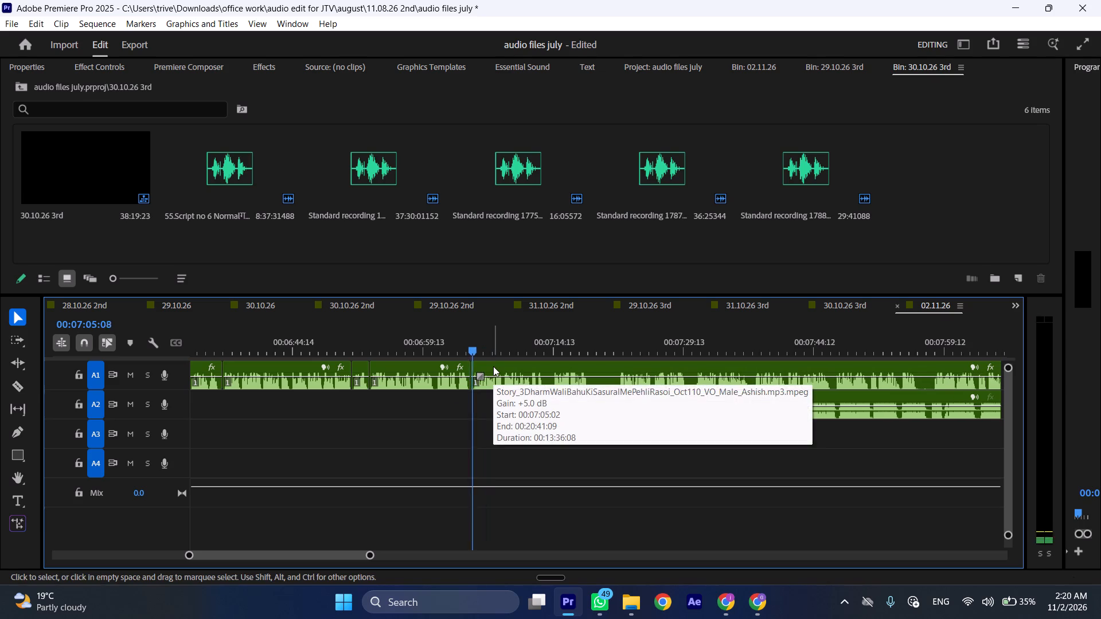
key(space)
click(460, 349)
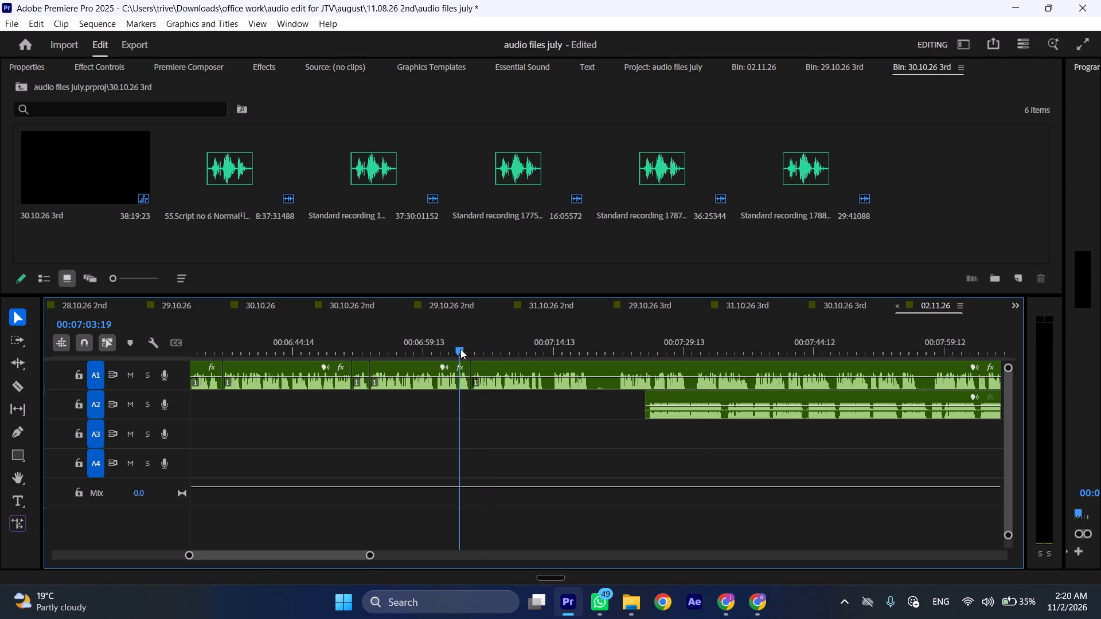
key(space)
key(space)
drag(493, 364, 730, 370)
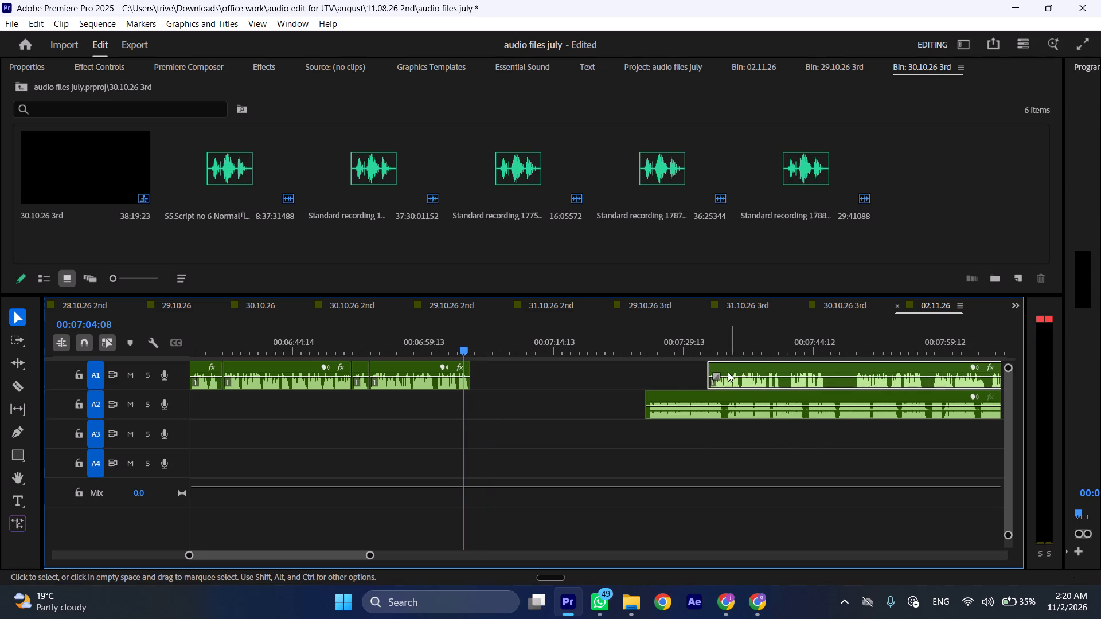
Move the long A2 clip earlier to begin at 00:07:05:02, directly after the A1 section, and play into it.
key(space)
key(space)
drag(686, 391, 517, 401)
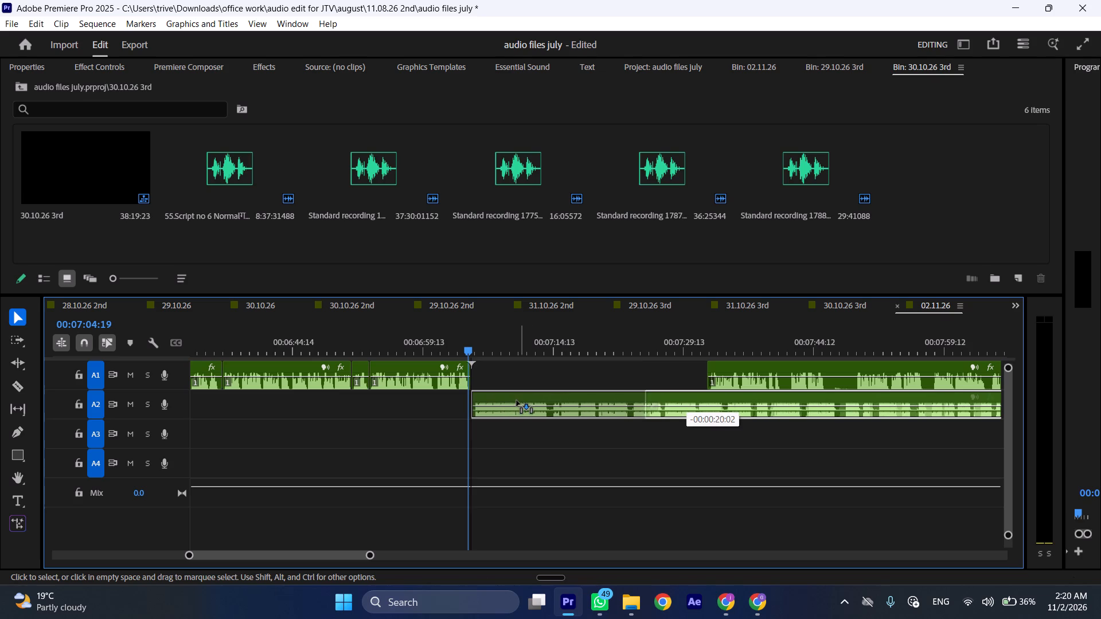
drag(517, 401, 516, 401)
key(space)
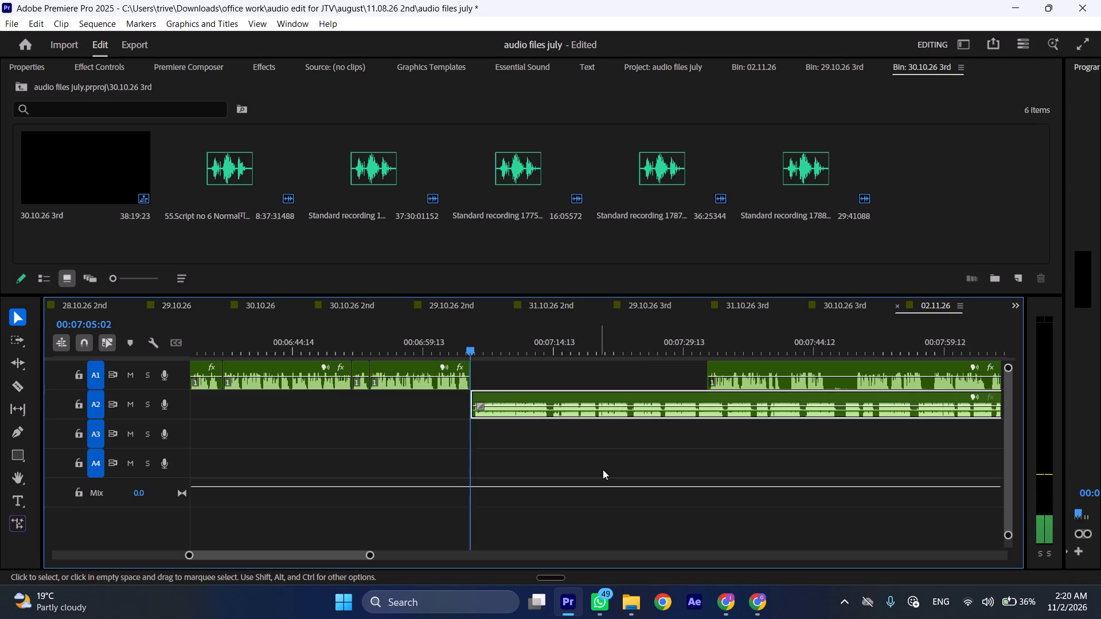
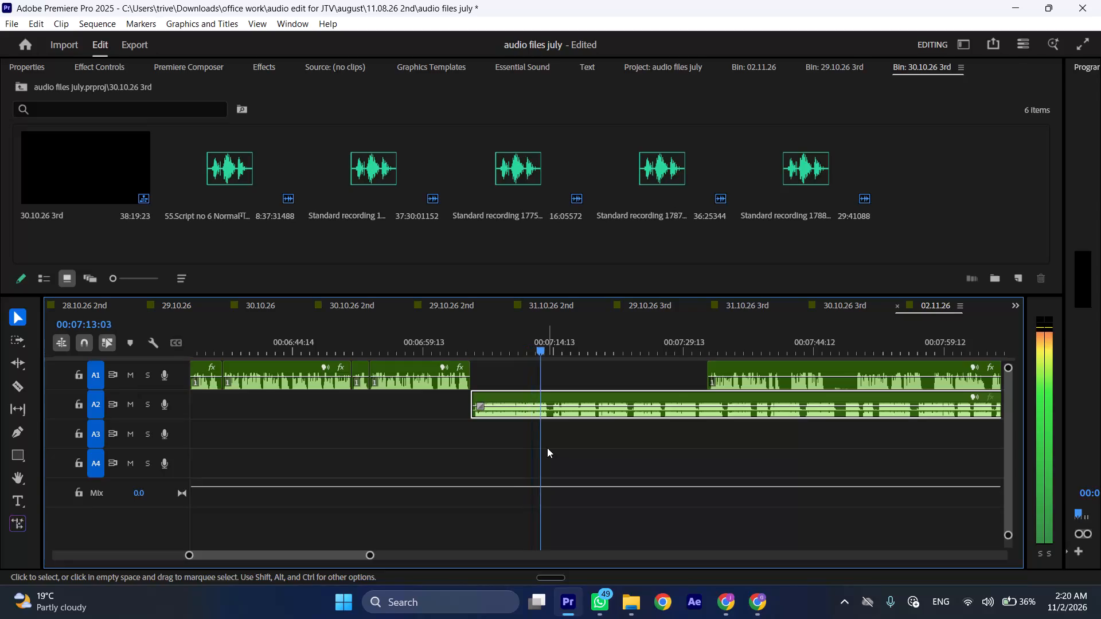
Cut the long A2 clip at 00:07:14:03 and move the long A1 clip earlier to begin at that cut.
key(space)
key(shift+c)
drag(730, 367, 626, 377)
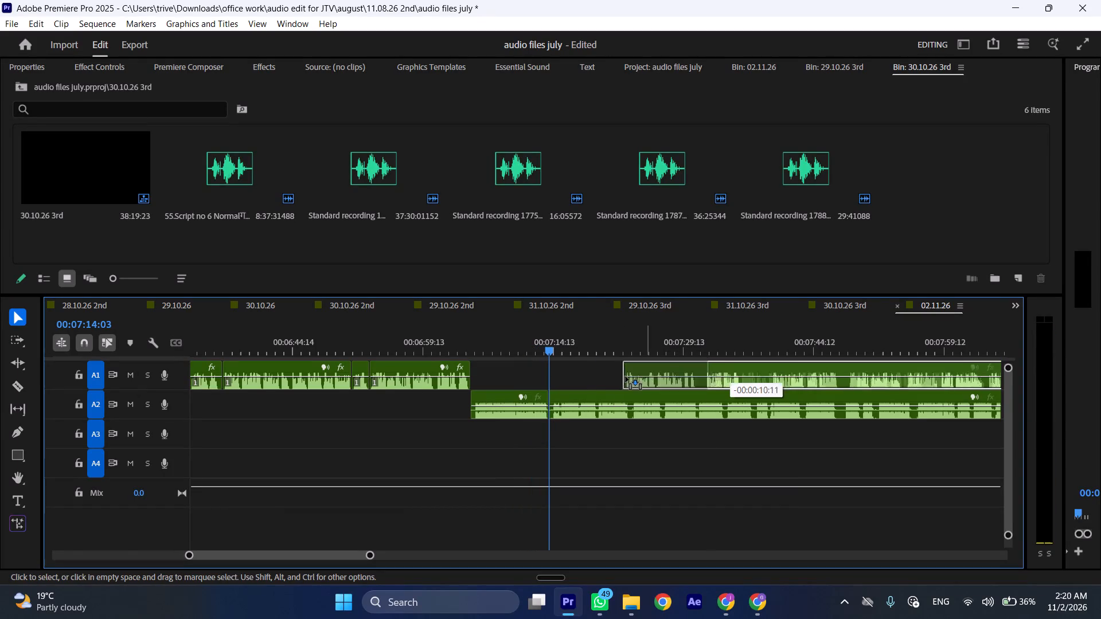
drag(626, 377, 580, 377)
Move the A2 remainder after the 00:07:14:03 cut later to begin at about 00:07:34.
drag(569, 393, 747, 393)
Play on at increased speed, cut the A1 clip at 00:07:21:00 and 00:07:23:15, and ripple-delete the section between the cuts.
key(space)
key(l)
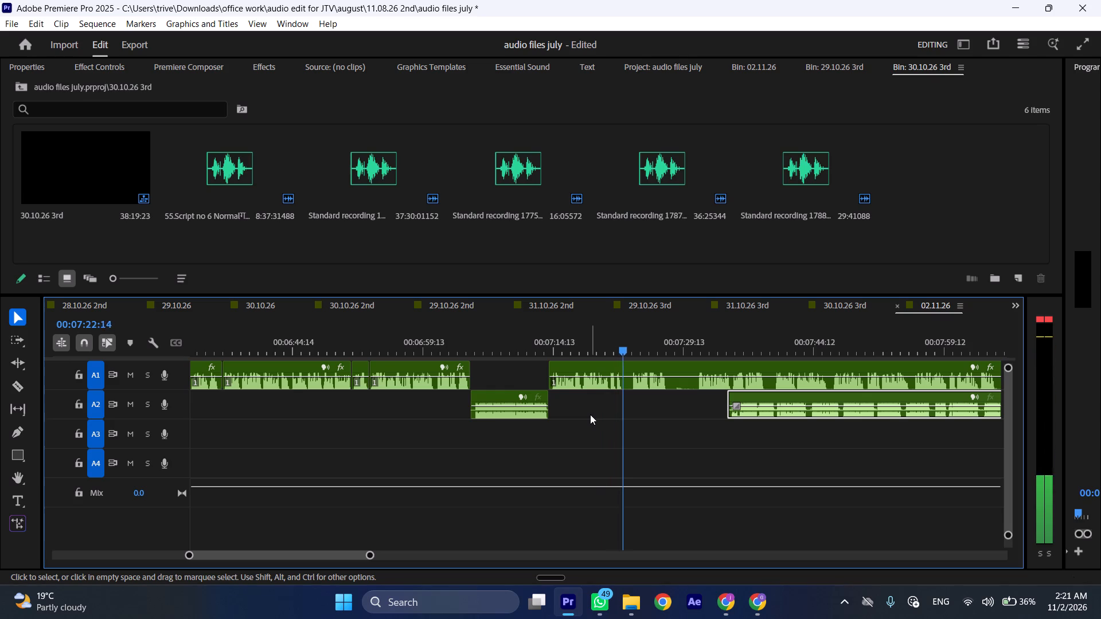
scroll(590, 414, down, 5)
click(506, 341)
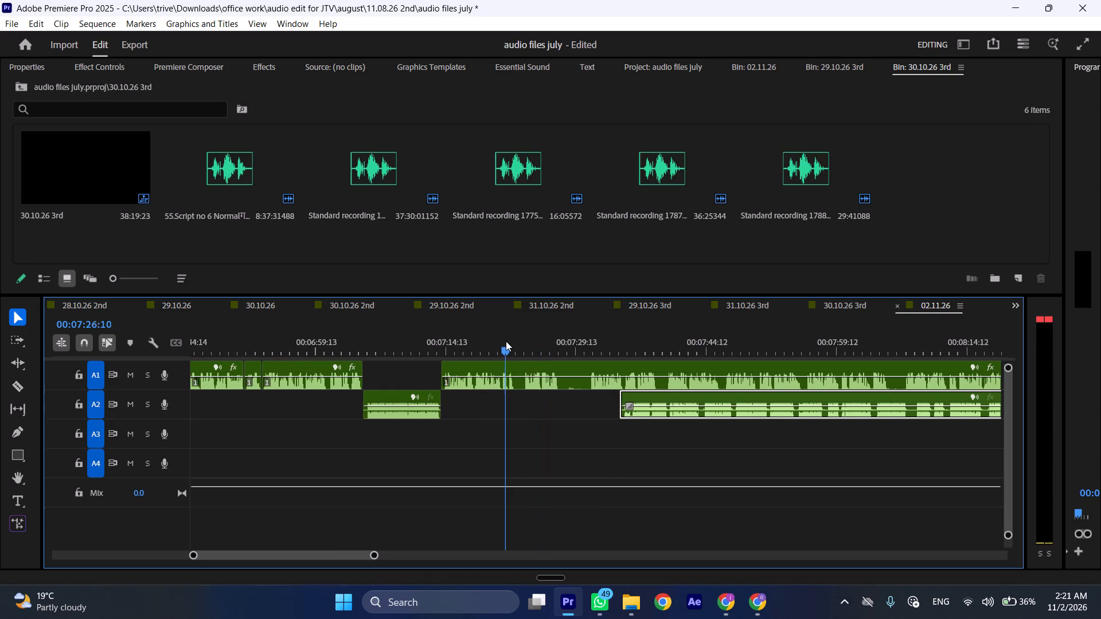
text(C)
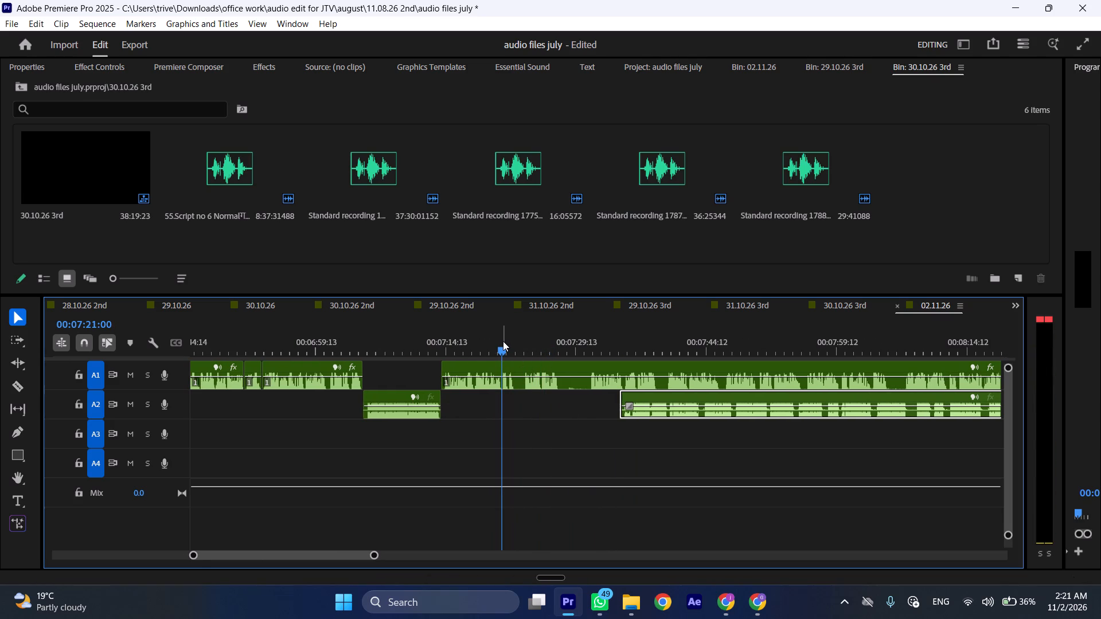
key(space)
drag(520, 341, 526, 341)
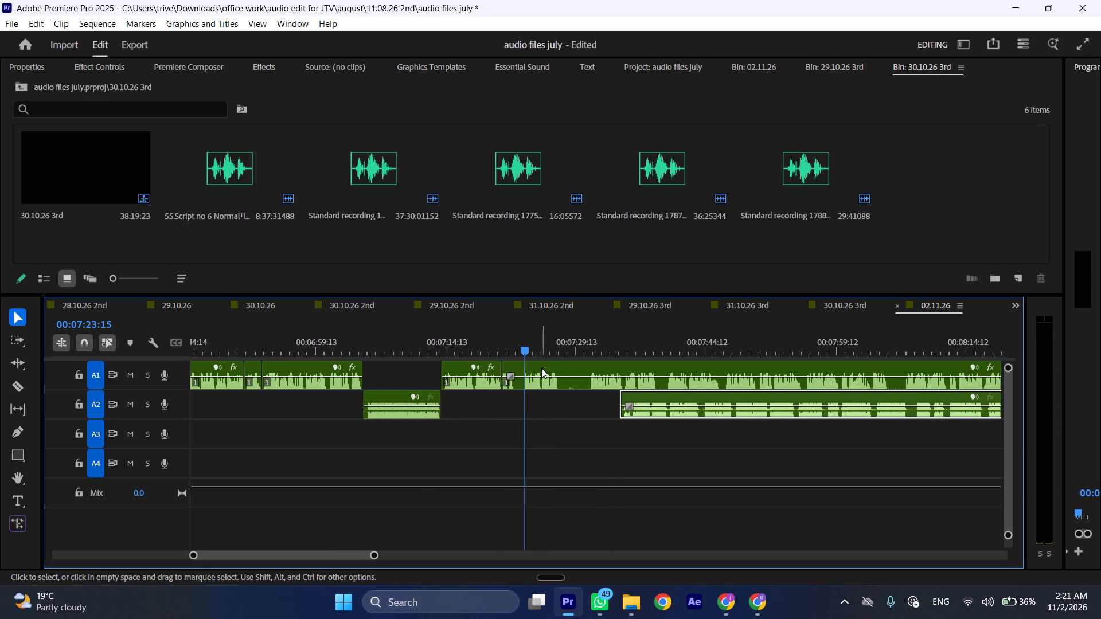
click(541, 368)
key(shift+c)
key(ctrl+shift+d)
Play across the new A1 join at 00:07:21:00 at increased speed and cut the long clip at 00:07:25:03.
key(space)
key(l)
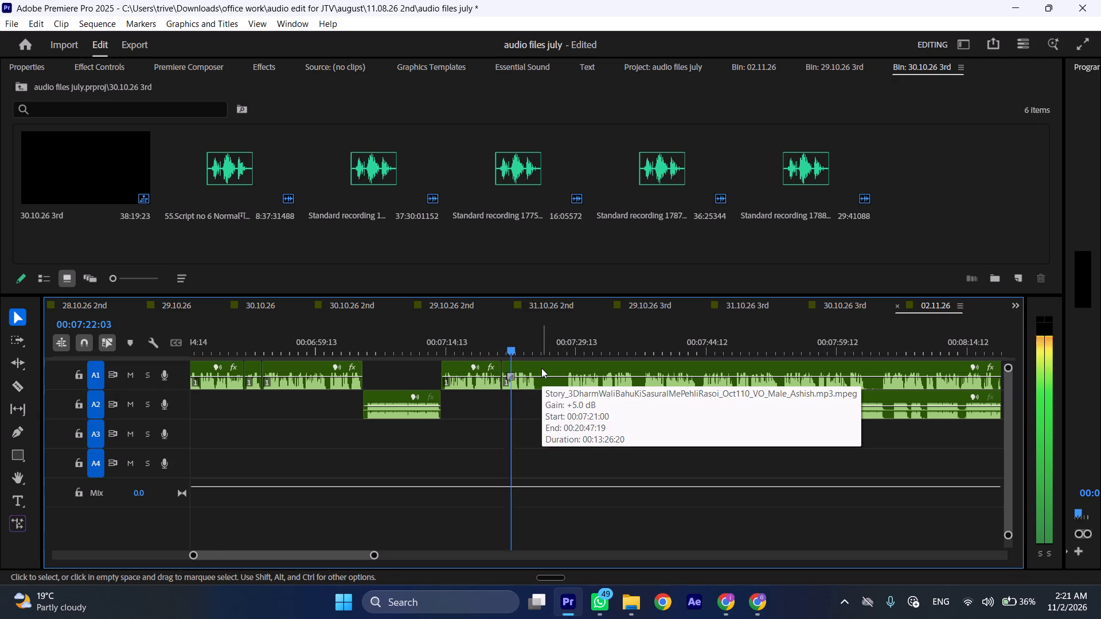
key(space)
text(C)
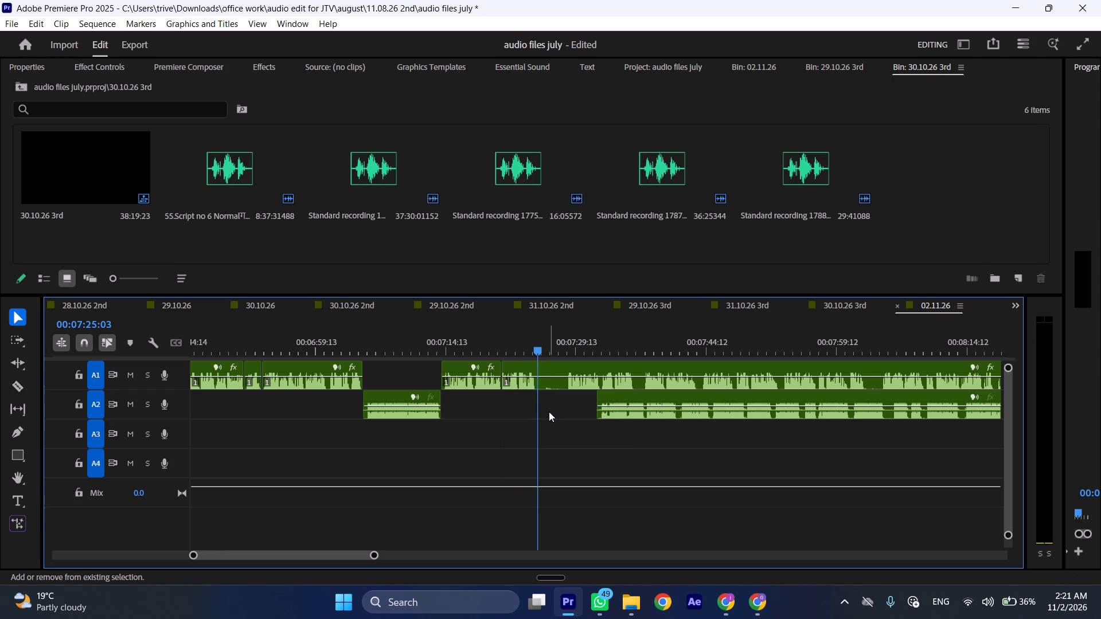
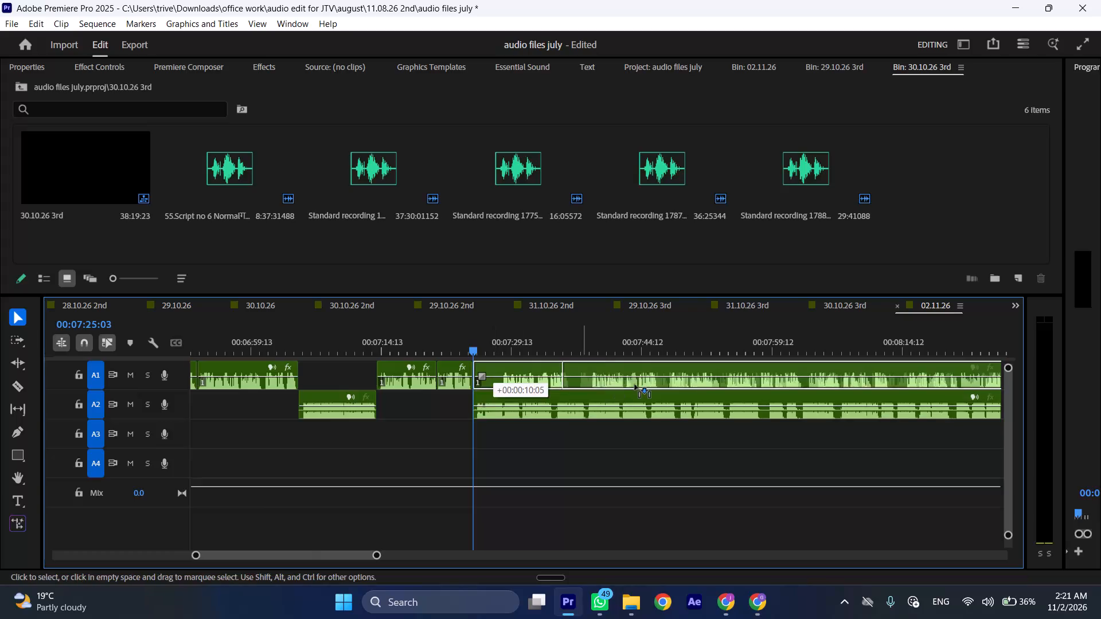
Play the long A2 clip from its start at 00:07:25:03 at increased speed to check the recording.
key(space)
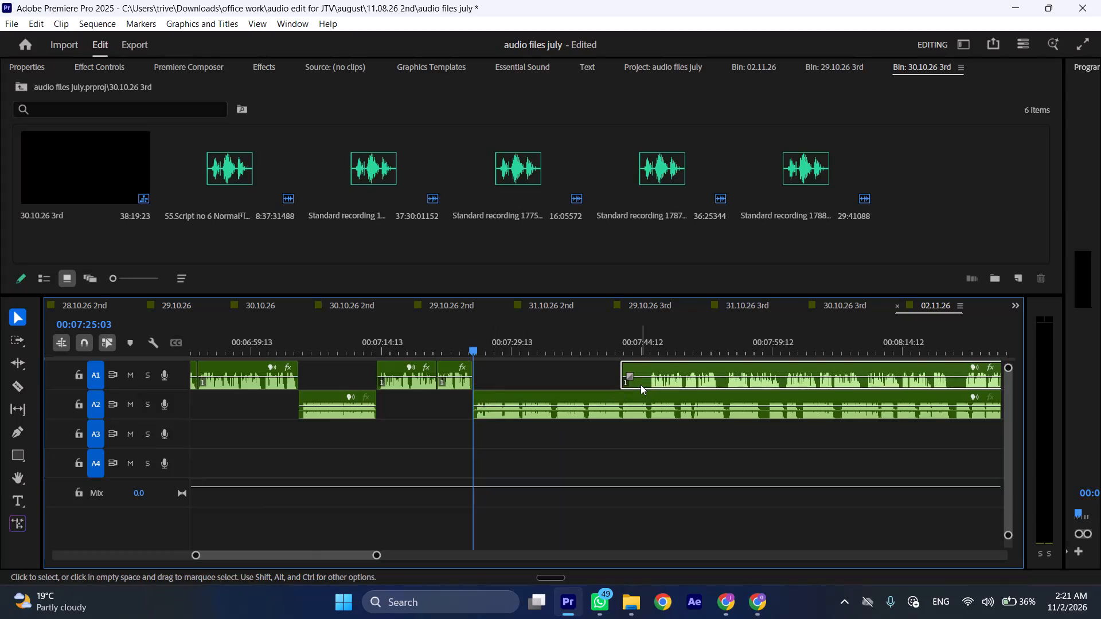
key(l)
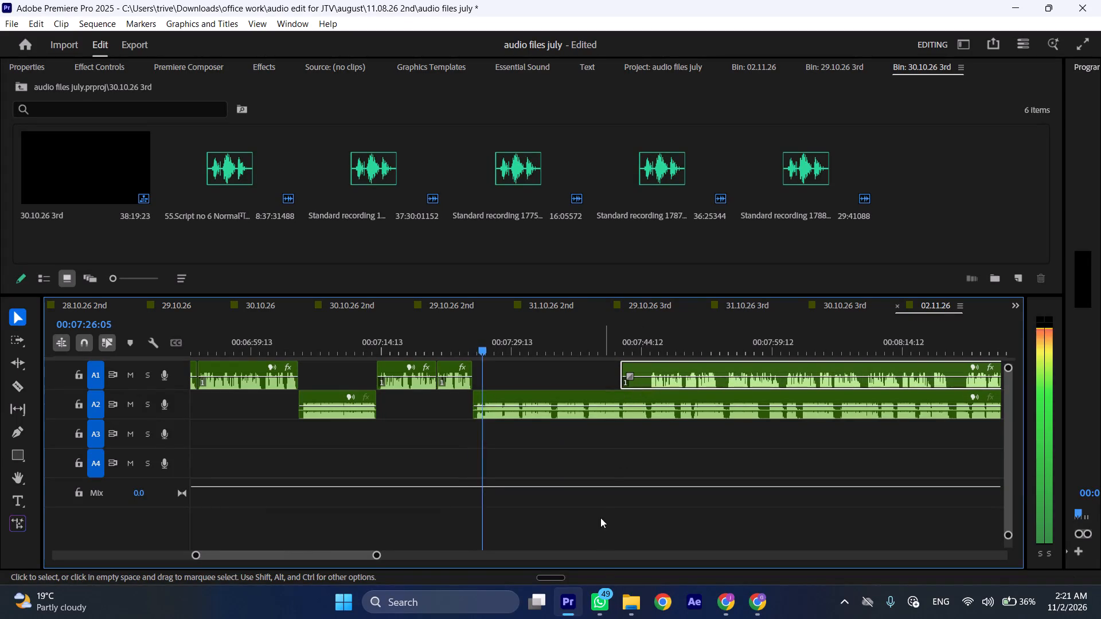
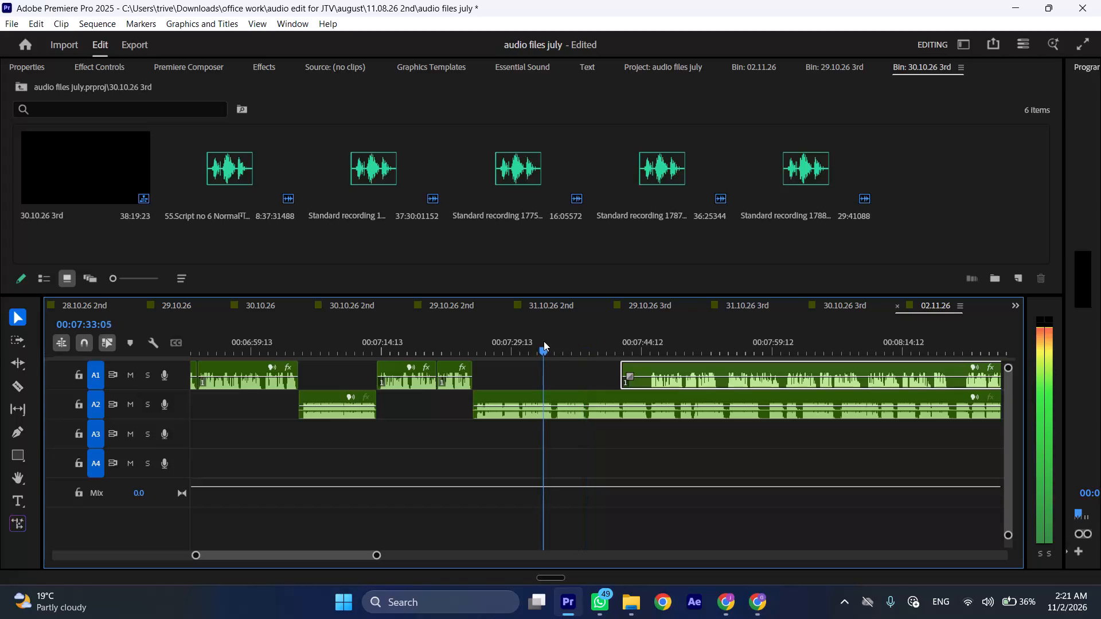
Stop playback and cut the A2 clip at 00:07:34:09, and move the long A1 clip later to about 00:07:45.
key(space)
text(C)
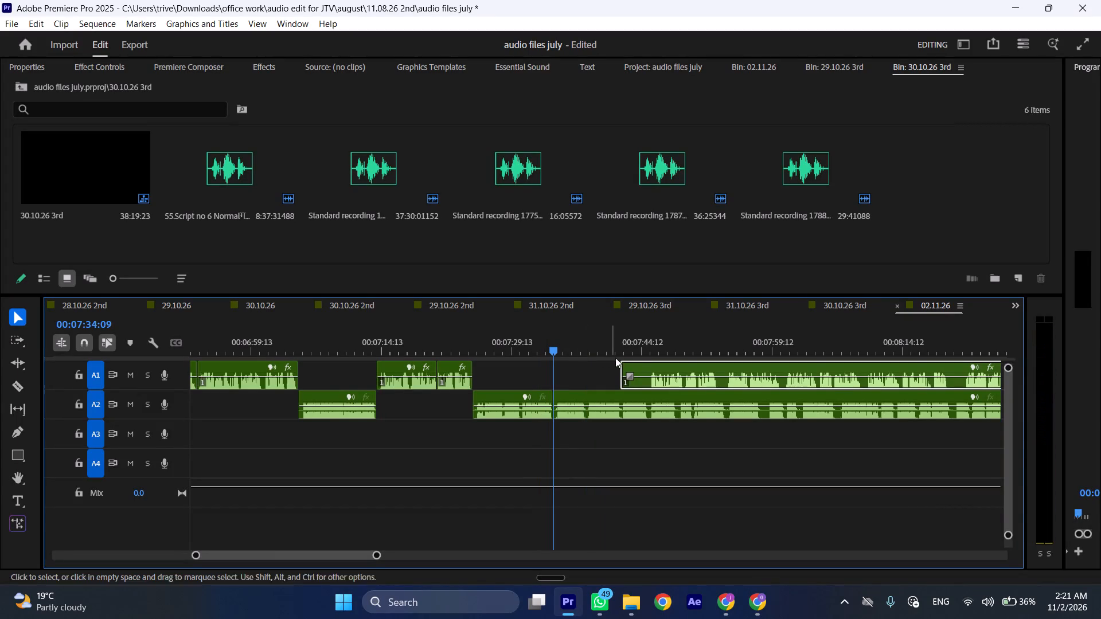
drag(628, 361, 654, 366)
Cut the long A1 clip at 00:07:53:05 and insert its opening section at the A2 cut, pushing the rest of A2 later.
drag(709, 335, 716, 335)
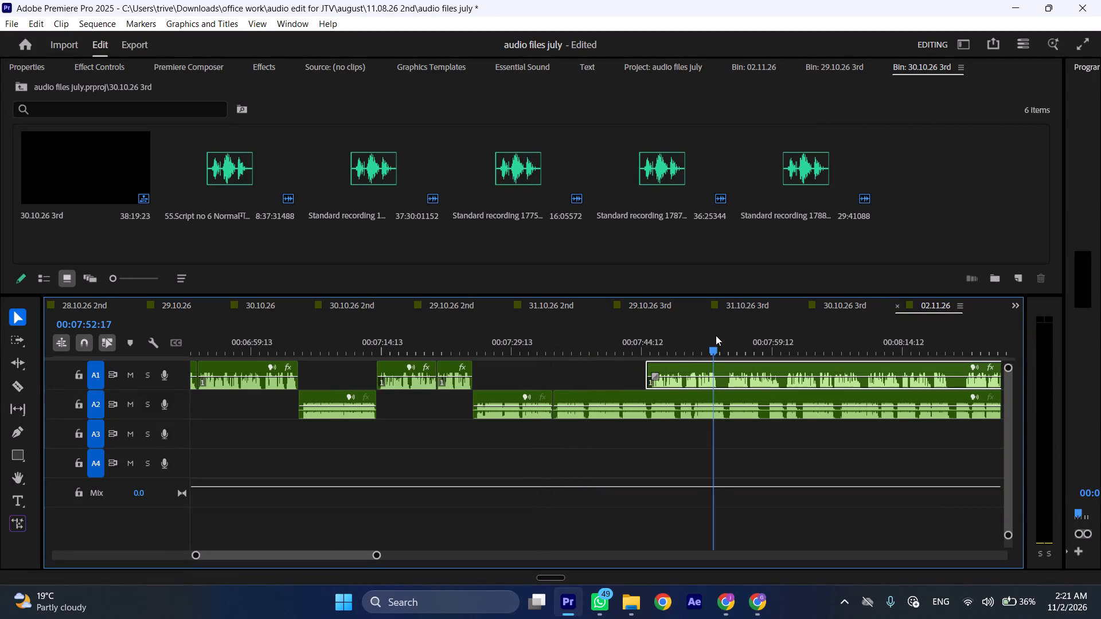
drag(716, 335, 719, 336)
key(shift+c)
ctrl+drag(674, 366, 579, 371)
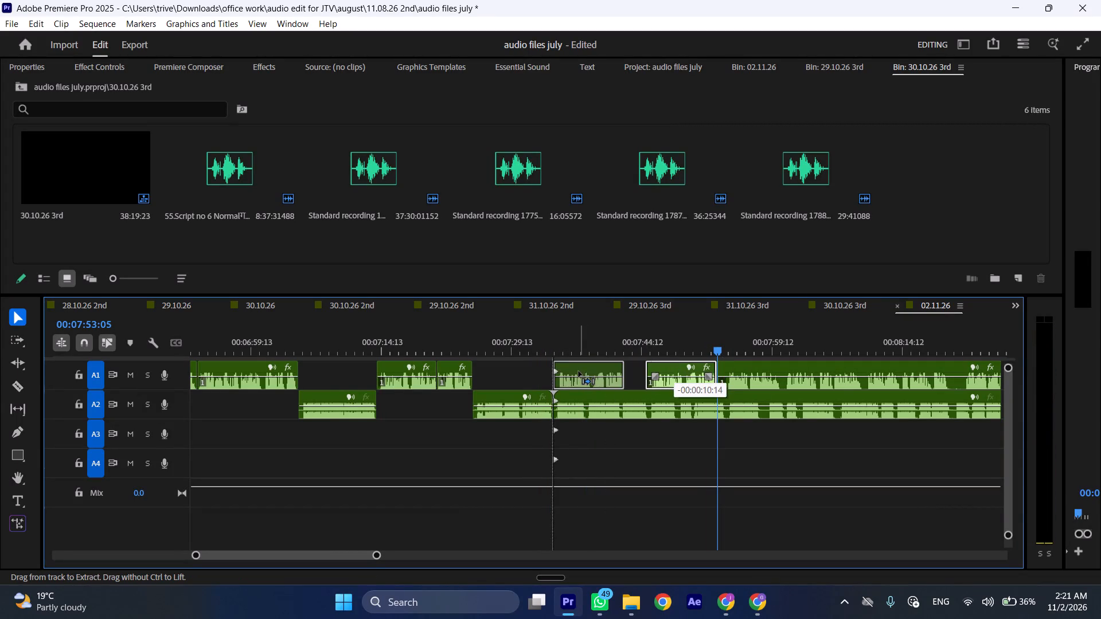
ctrl+drag(579, 371, 578, 371)
Play at increased speed from just before the join between the A2 section and the inserted A1 section.
click(540, 352)
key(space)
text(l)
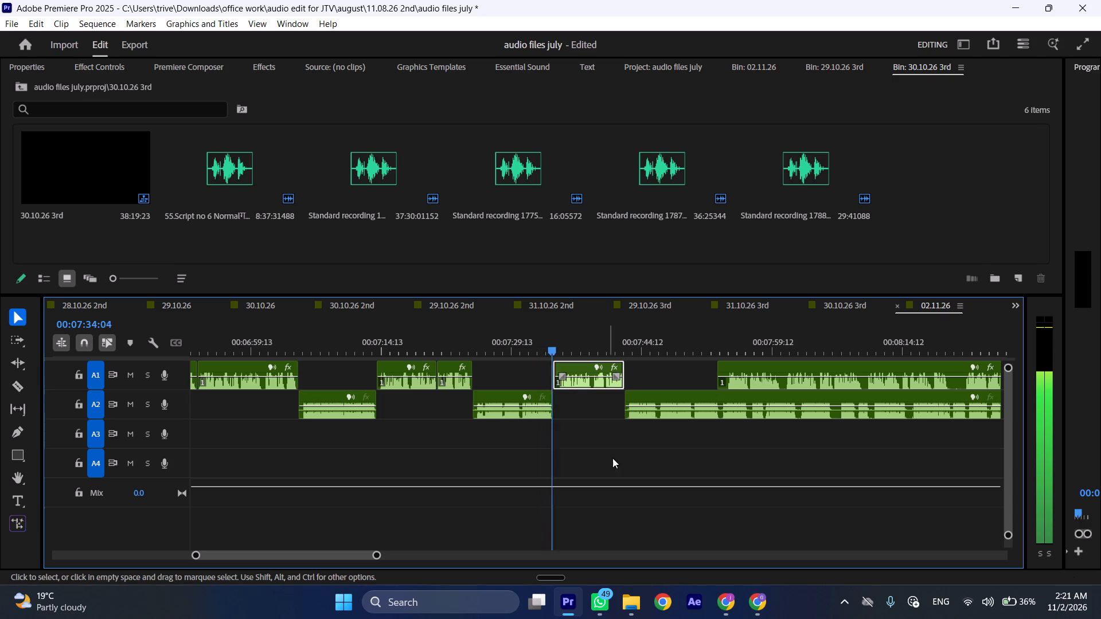
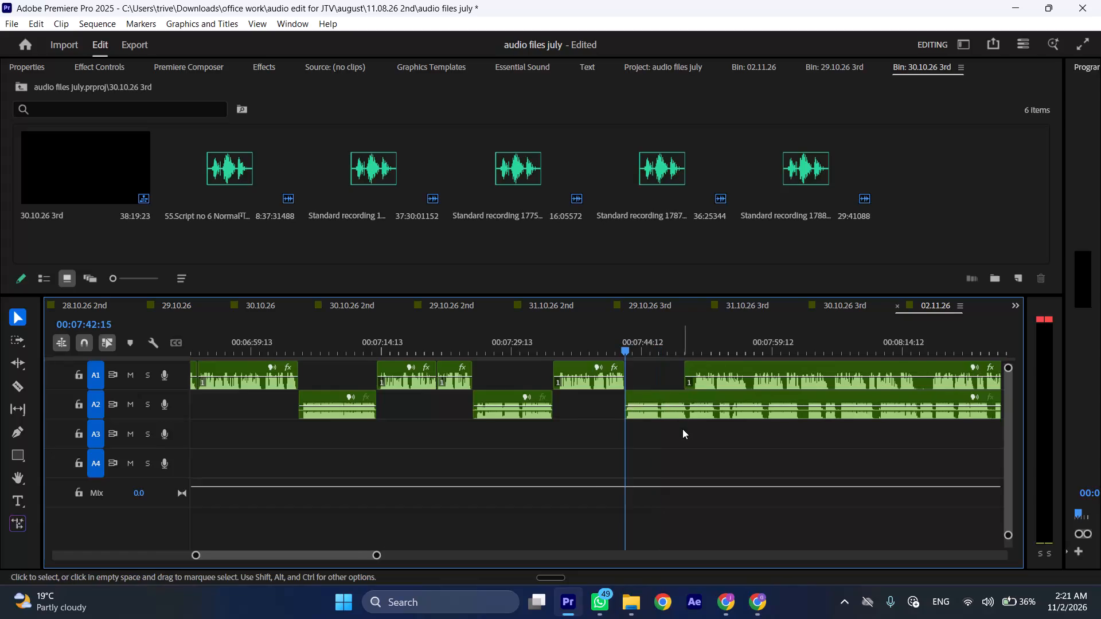
Play on through the long A2 clip at increased speed and move the long A1 clip later to begin at about 00:07:58.
scroll(682, 429, down, 2)
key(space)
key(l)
scroll(622, 442, down, 6)
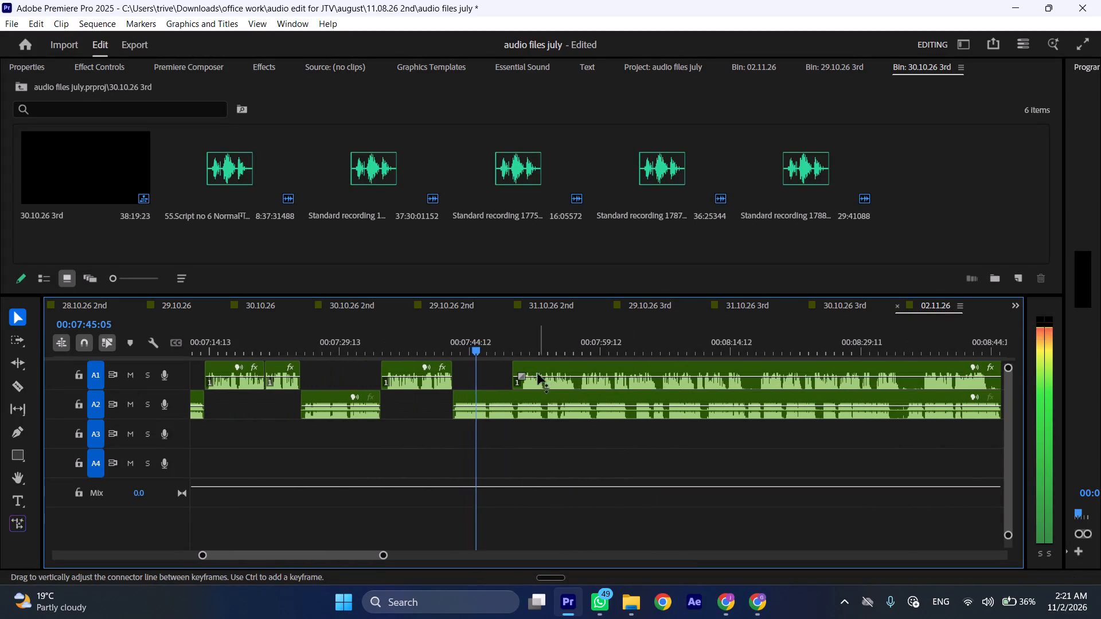
drag(534, 367, 600, 367)
drag(583, 362, 590, 363)
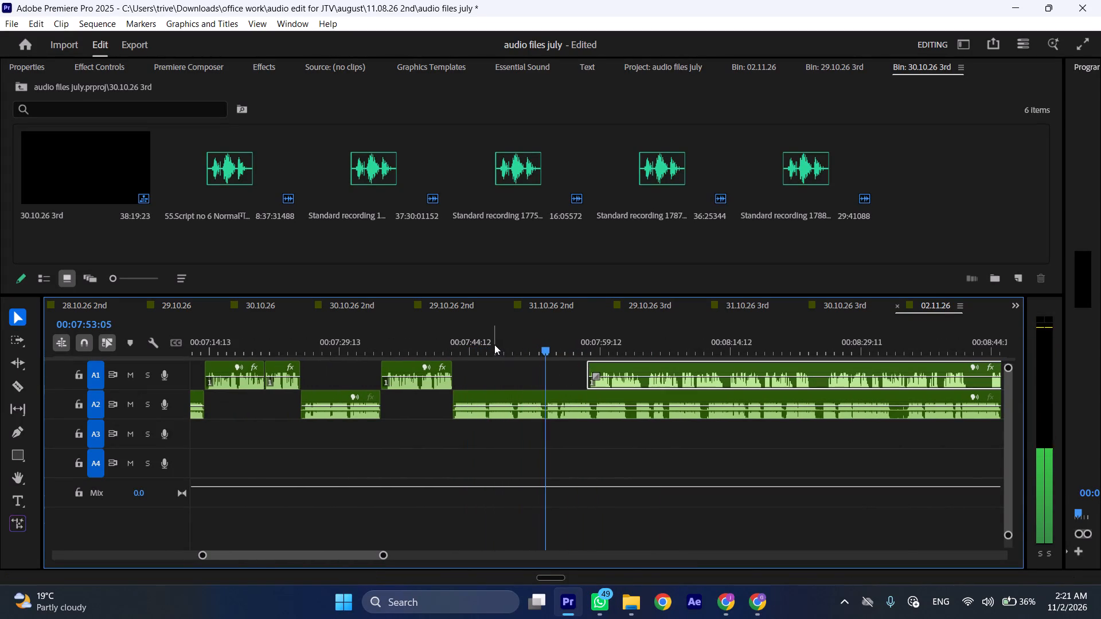
Cut the long A2 clip at 00:07:46:16 and about three seconds later, and ripple-delete the section between the cuts.
drag(491, 343, 491, 342)
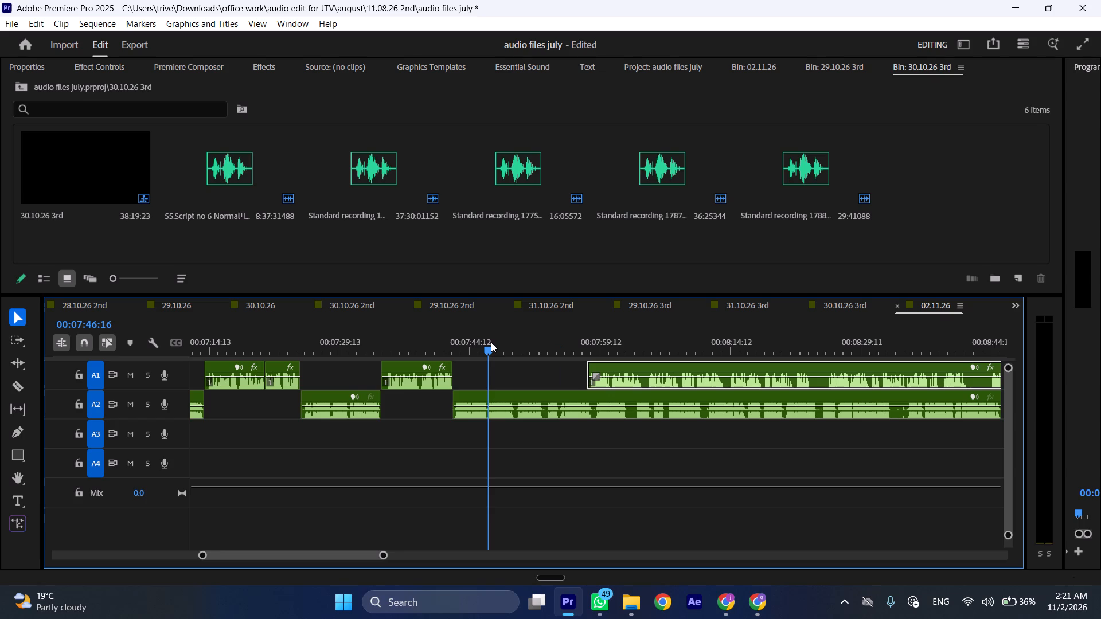
drag(491, 342, 517, 339)
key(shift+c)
click(550, 399)
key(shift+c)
key(ctrl+shift+d)
Cut the A2 clip again at about 00:07:50 and replay from about 00:07:45 across the new join.
drag(510, 349, 521, 348)
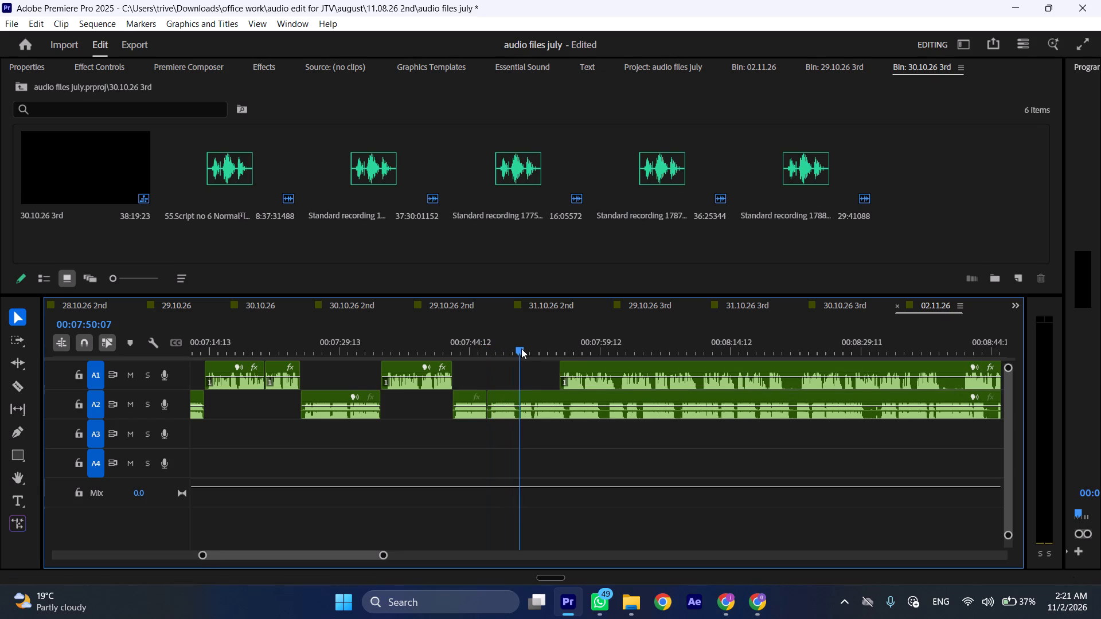
drag(521, 348, 519, 348)
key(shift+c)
click(478, 342)
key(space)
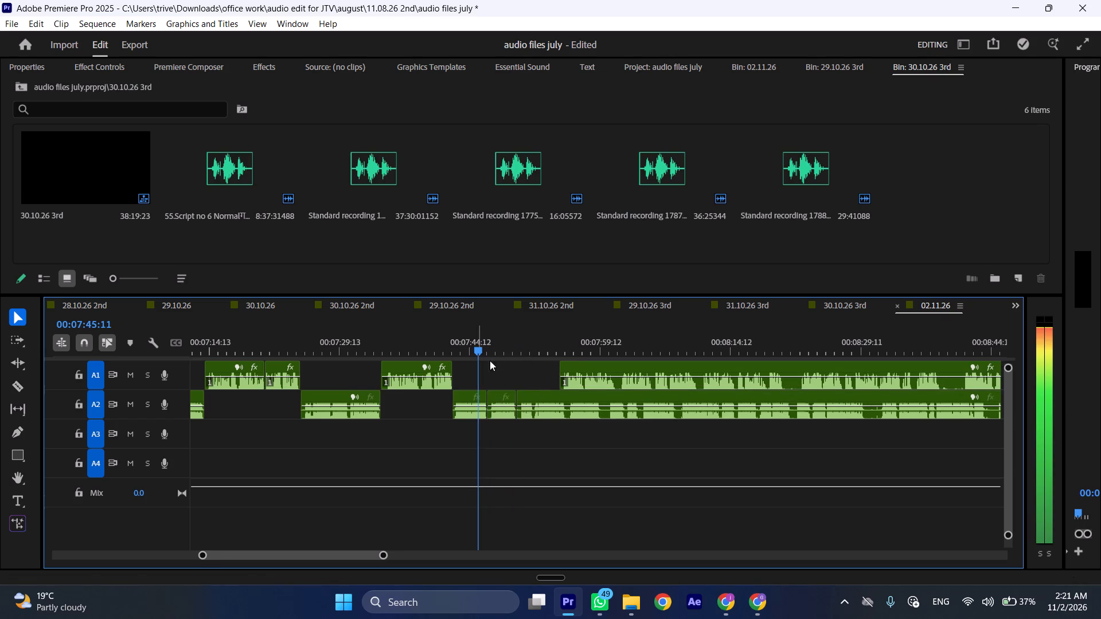
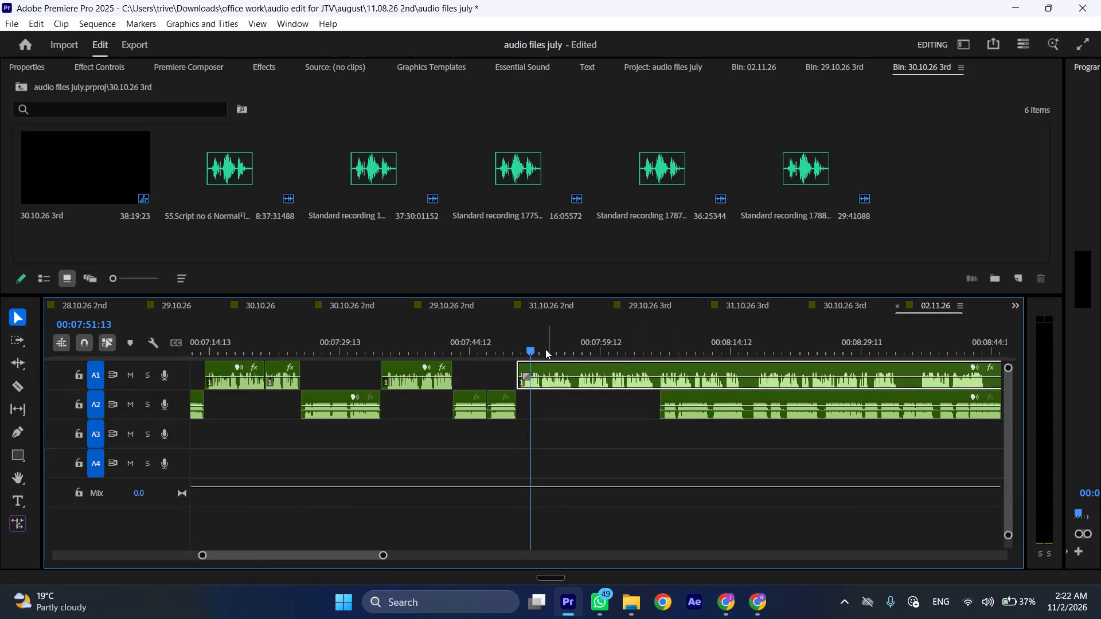
Replay the join from the end of the A2 section into the long A1 clip at increased speed, starting from about 00:07:48.
click(502, 344)
key(space)
text(l)
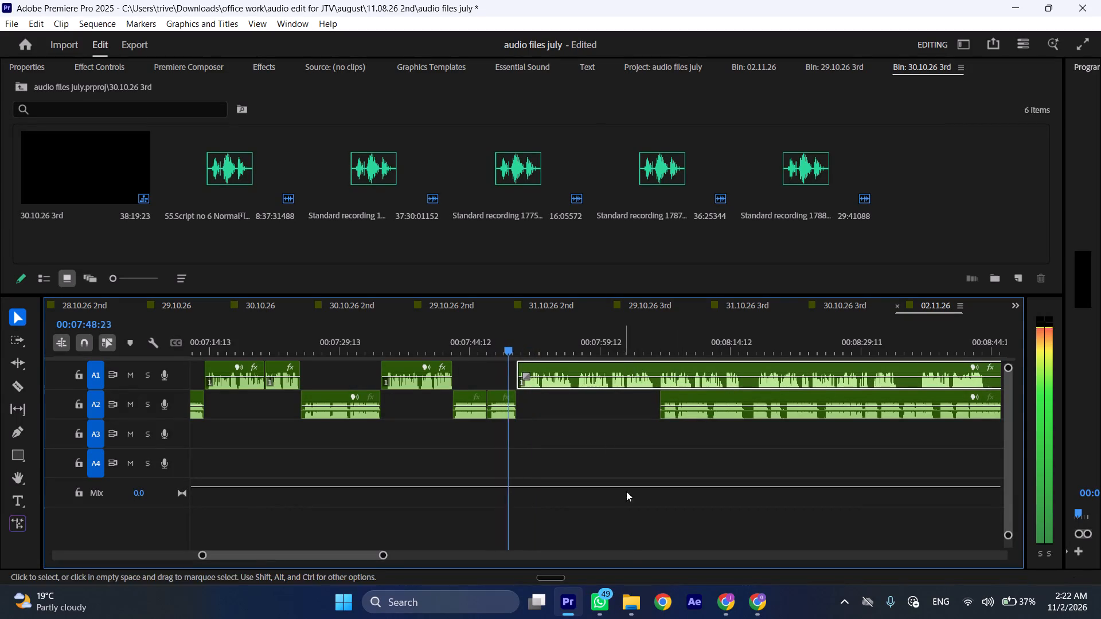
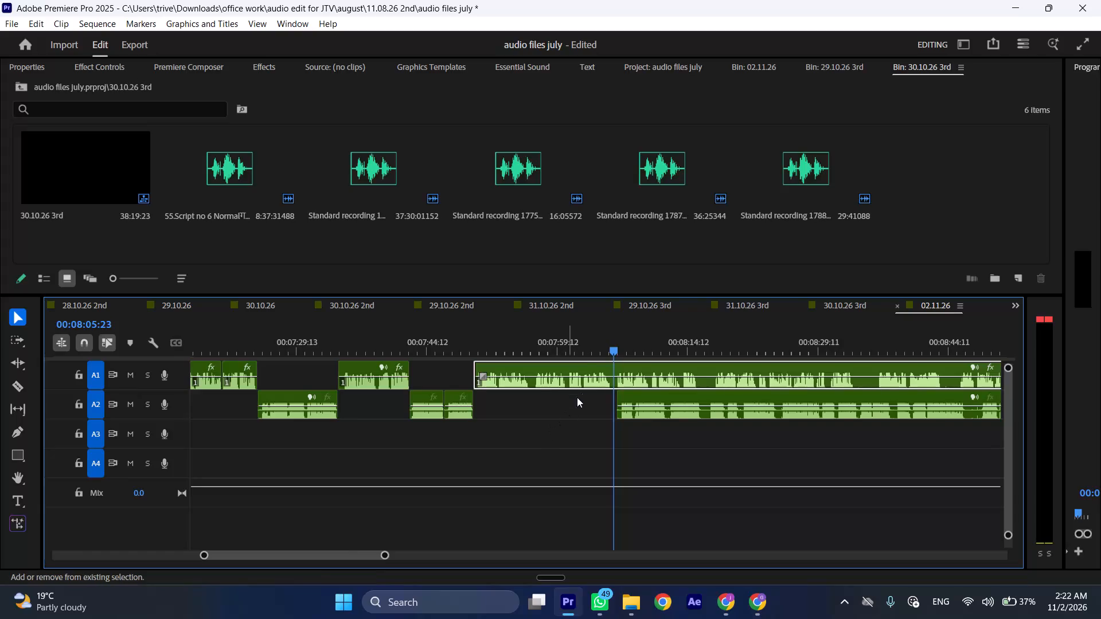
Split the long A1 clip at 00:08:05:23 and move its remainder forward along A1 to start at about 00:08:22.
key(shift+c)
drag(629, 366, 769, 370)
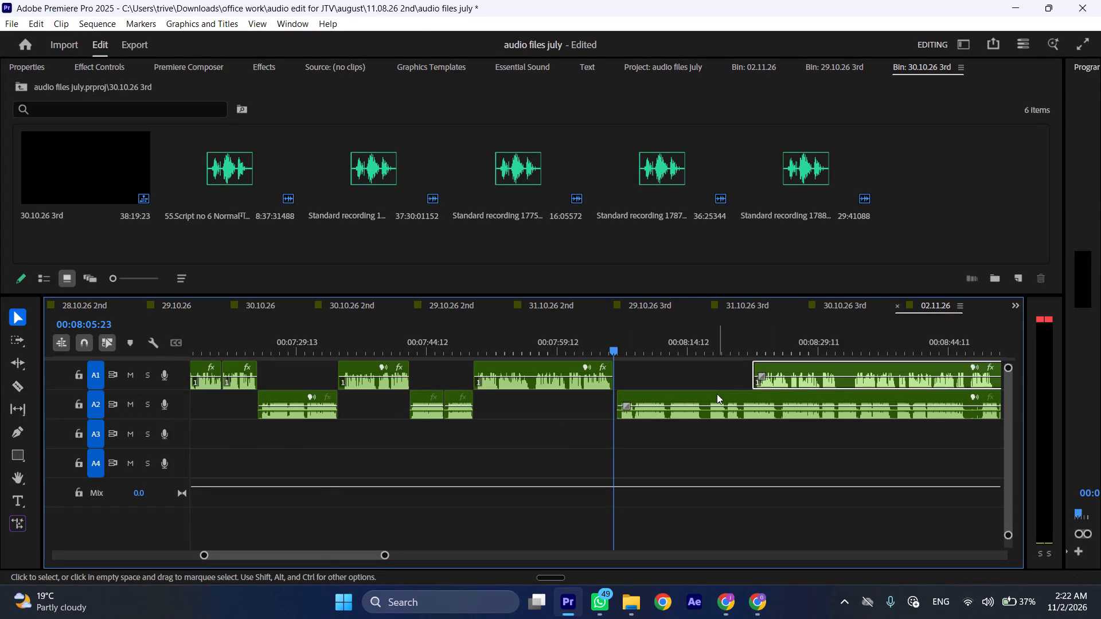
Move the long A2 clip slightly earlier so it starts right at the end of the cut A1 section, at 00:08:05:23.
drag(716, 394, 706, 395)
Play the long A2 clip at increased speed from the new A1-to-A2 join at 00:08:05:23.
key(space)
key(l)
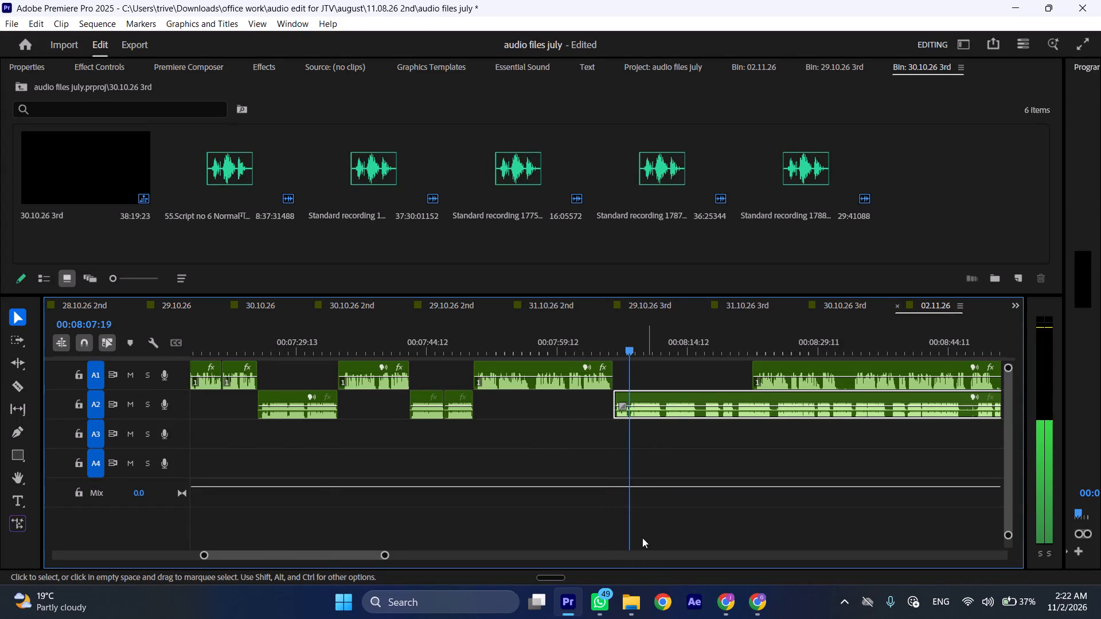
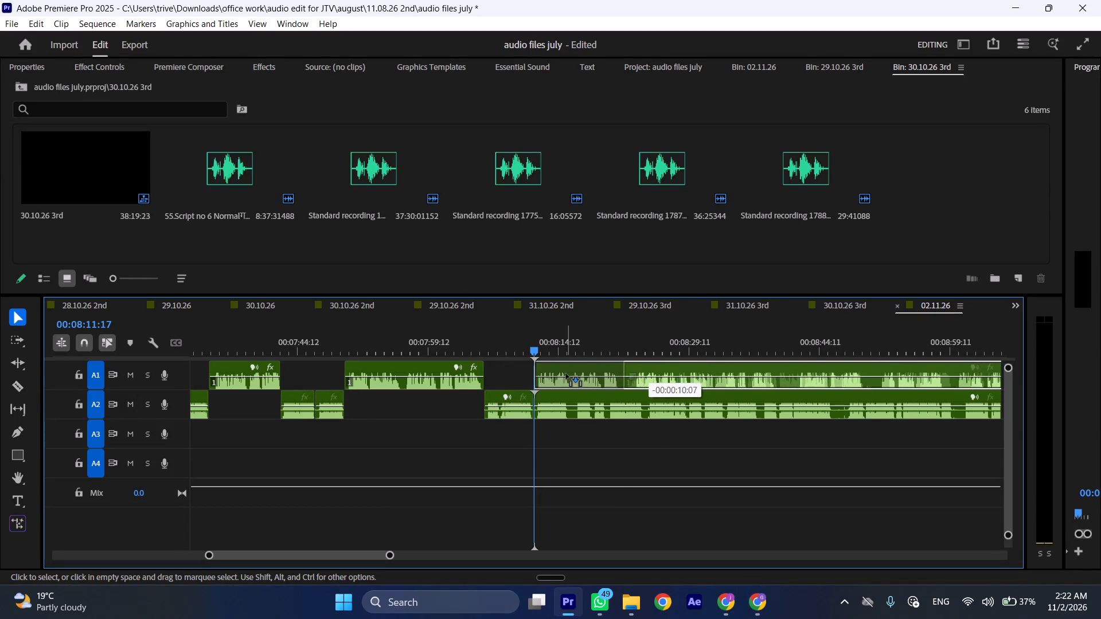
Move the long A2 clip forward along its track from 00:08:11:17 to start at about 00:08:28.
drag(563, 394, 710, 394)
Play the long A1 clip at increased speed from the A2-to-A1 join at 00:08:11:17.
key(space)
key(l)
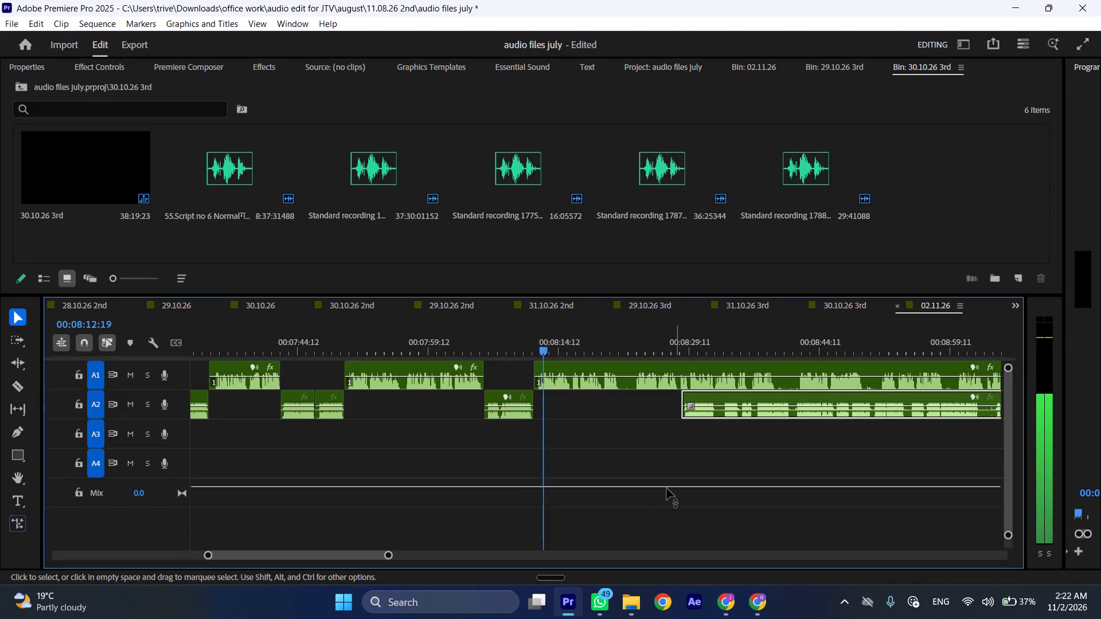
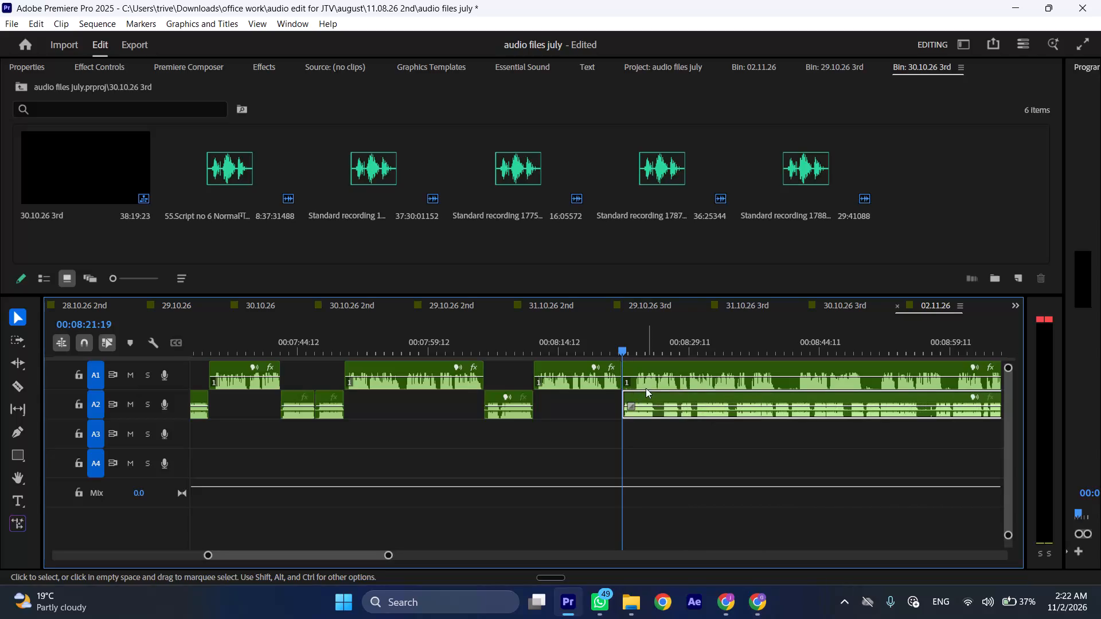
Move the long A1 clip forward along its track from 00:08:21:19 to start at about 00:08:40.
drag(645, 369, 693, 369)
key(space)
key(l)
scroll(669, 432, down, 3)
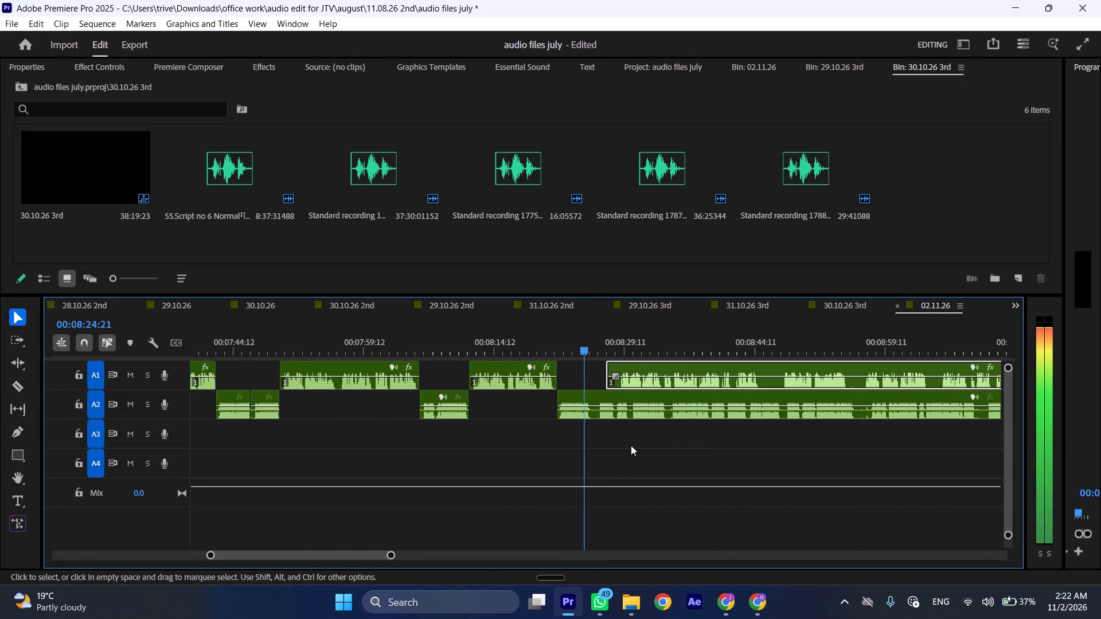
key(space)
drag(628, 362, 739, 371)
Cut the opening of the long A2 clip from 00:08:21:19 to 00:08:30:08 and close the gap on all tracks.
key(space)
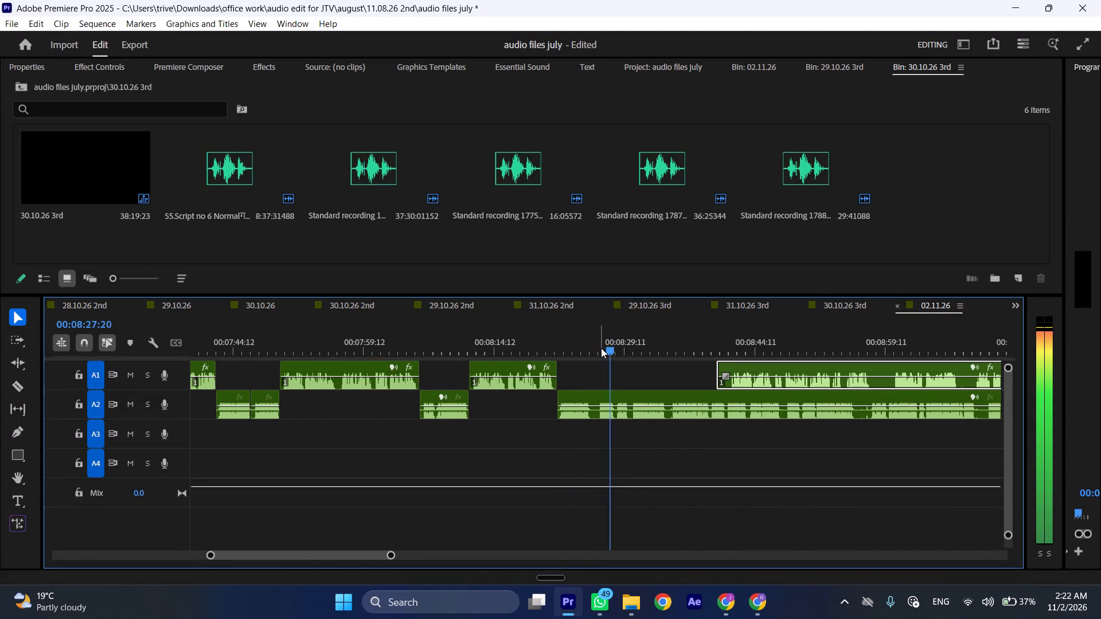
key(l)
key(space)
click(661, 410)
key(shift+c)
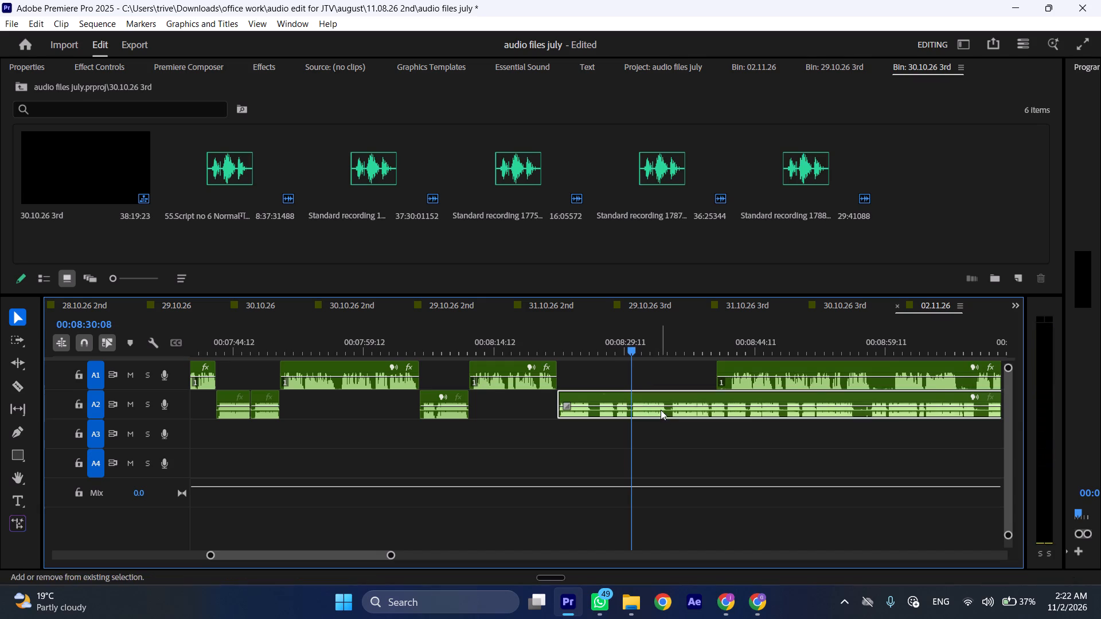
key(ctrl+shift+d)
Play the long A2 clip from its new start and split it at 00:08:26:03.
key(space)
text(l)
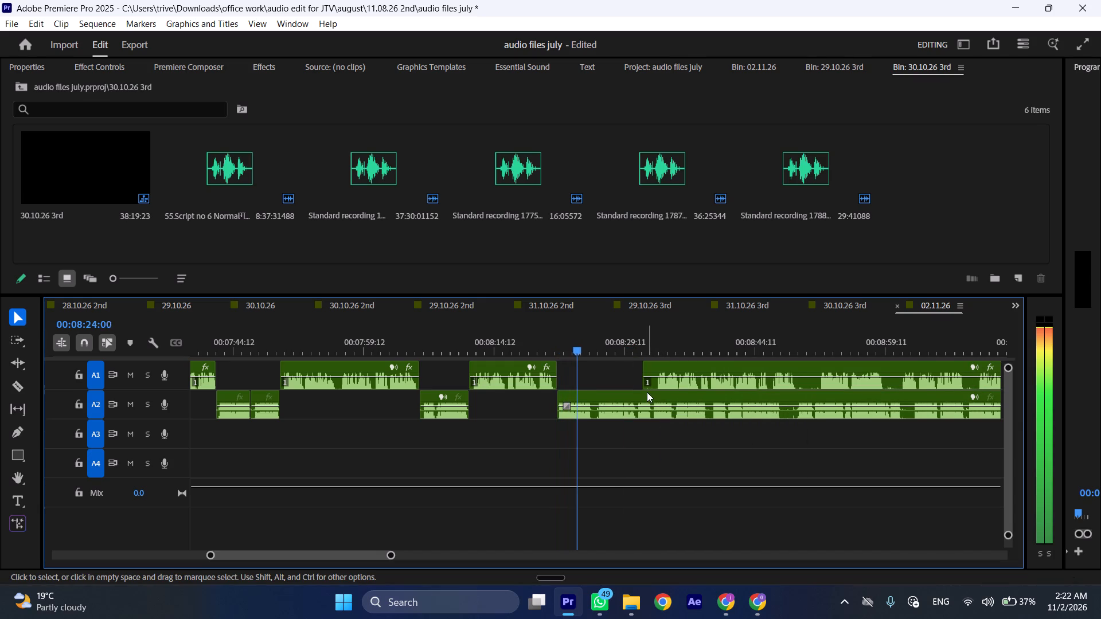
key(space)
text(C)
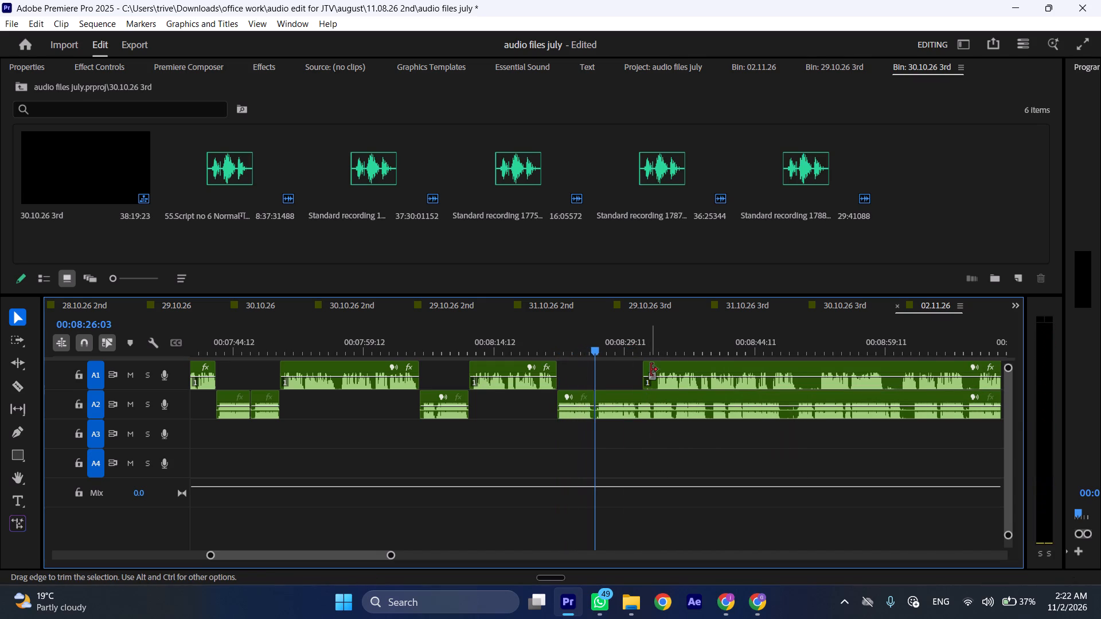
Trim about one second off the start of the long A1 clip and move it back to start at the A2 split, 00:08:26:03.
drag(652, 367, 662, 366)
drag(685, 363, 642, 367)
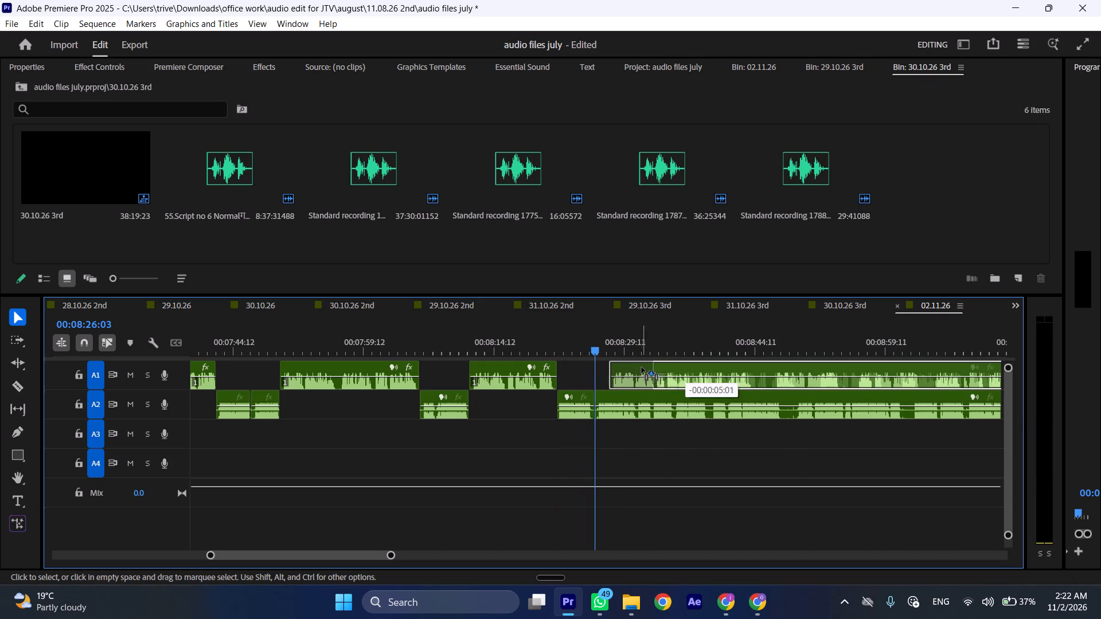
drag(642, 367, 642, 367)
key(space)
key(space)
drag(642, 367, 624, 369)
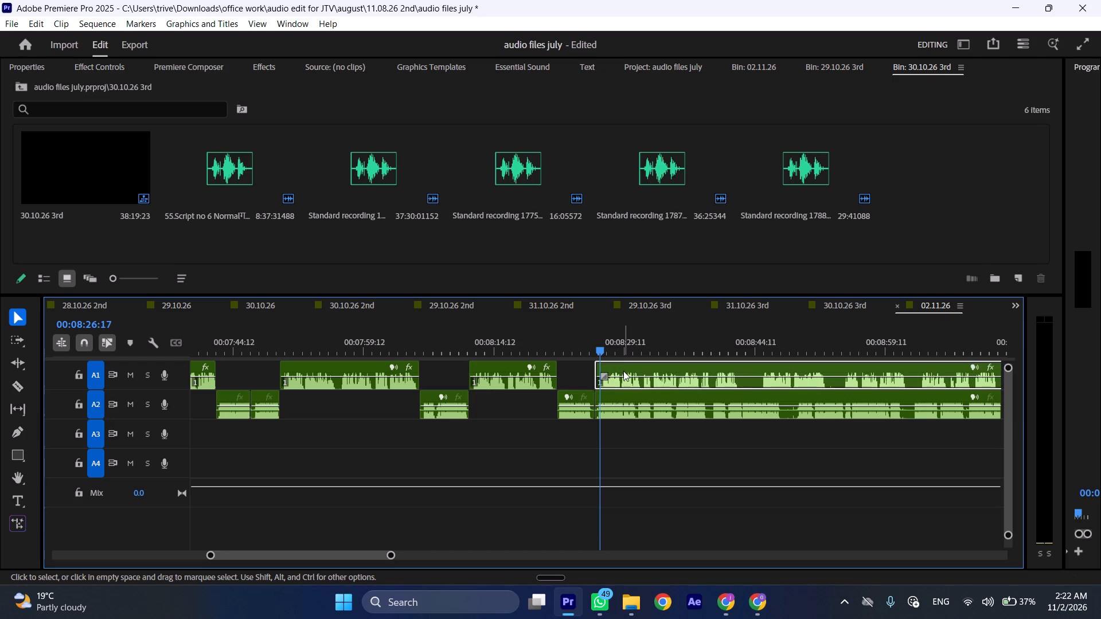
Move the A2 section after the split forward along its track to start at about 00:08:46.
drag(623, 398, 799, 398)
Play the long A1 clip at increased speed from just after its start near 00:08:26.
key(space)
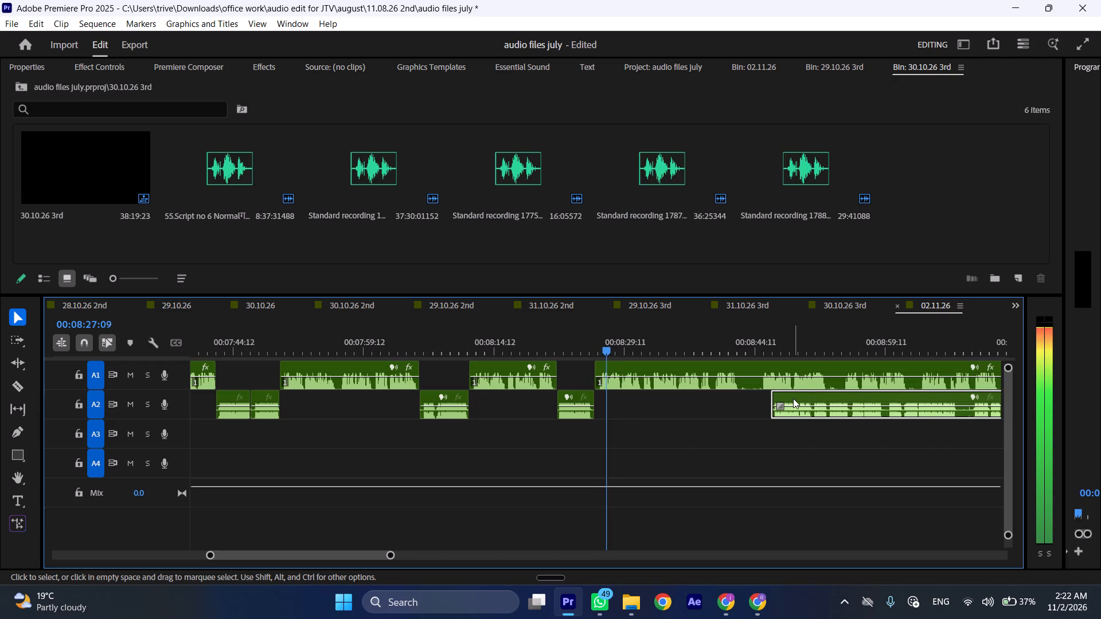
key(l)
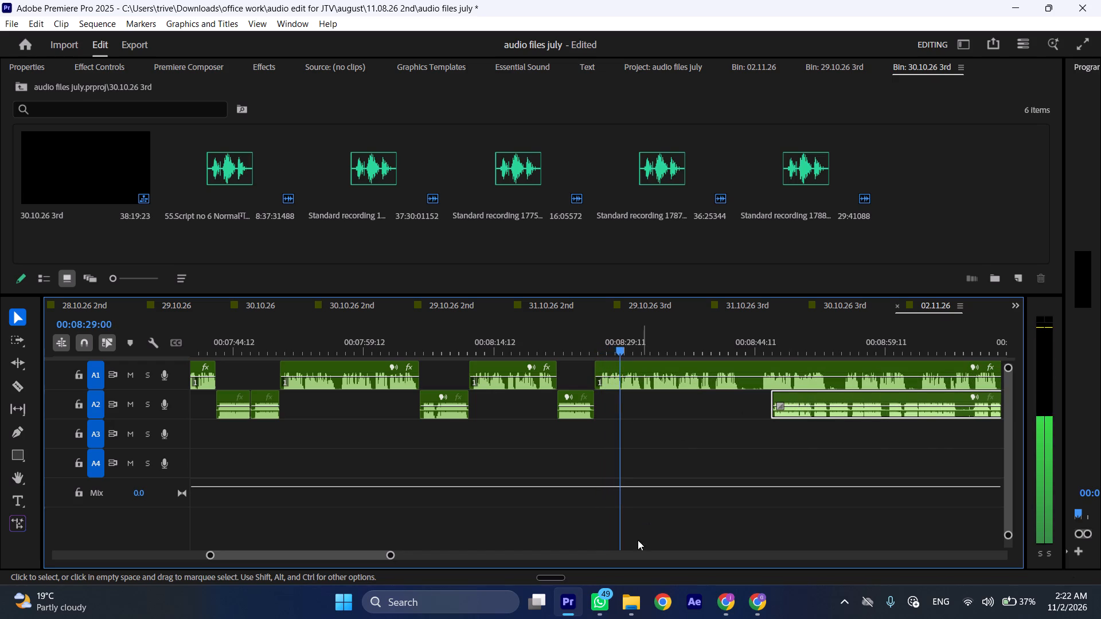
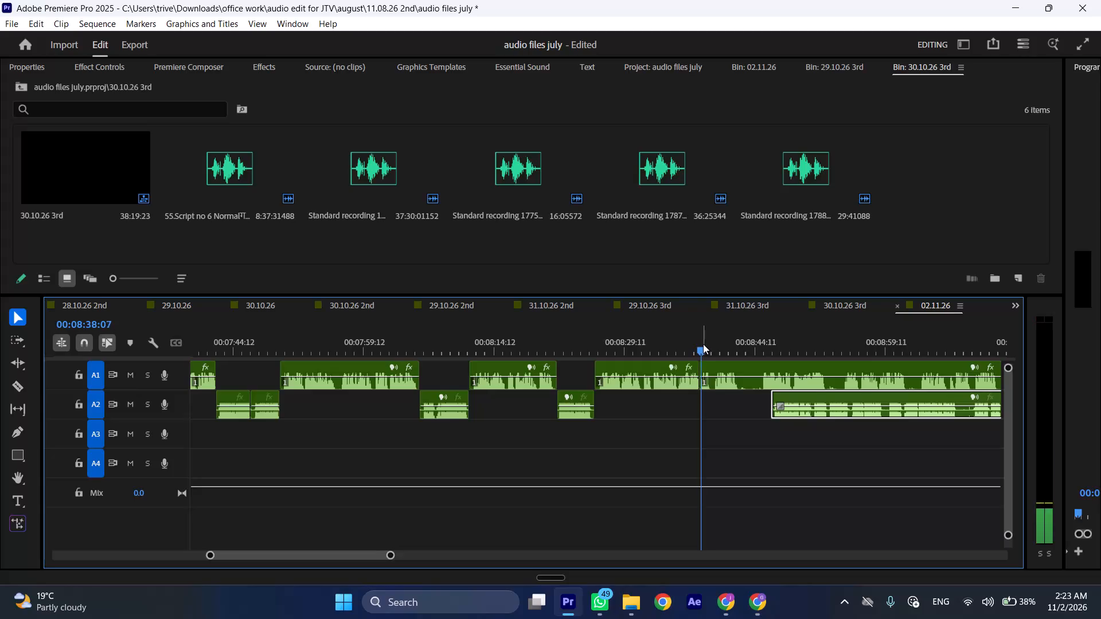
Ripple-trim the start of the long A1 clip up to 00:08:39:12, so the later audio closes back to 00:08:38:04.
click(716, 344)
click(722, 386)
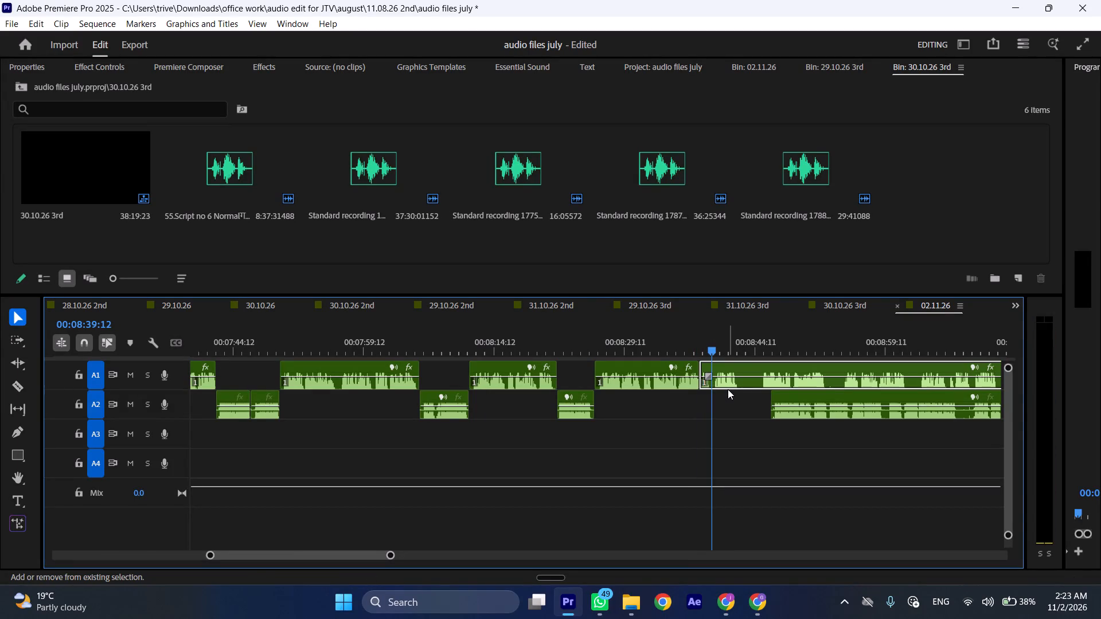
key(shift+v)
key(shift+c)
key(ctrl+shift+d)
Play the long A1 clip from its new start at increased speed and split it at 00:08:41:07.
key(space)
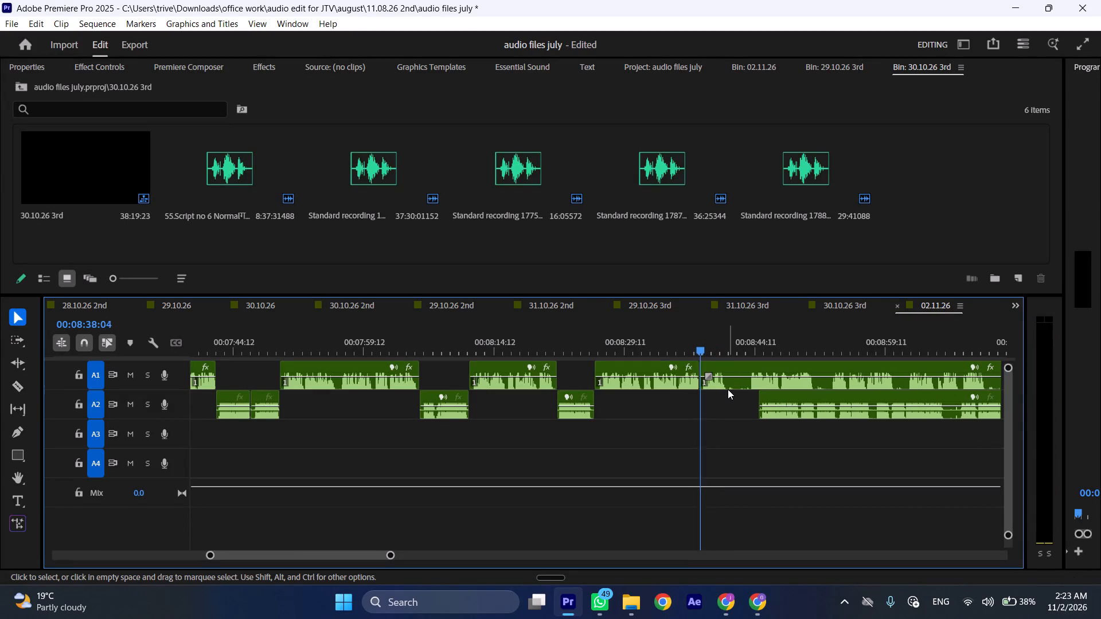
text(l)
scroll(725, 397, down, 4)
key(space)
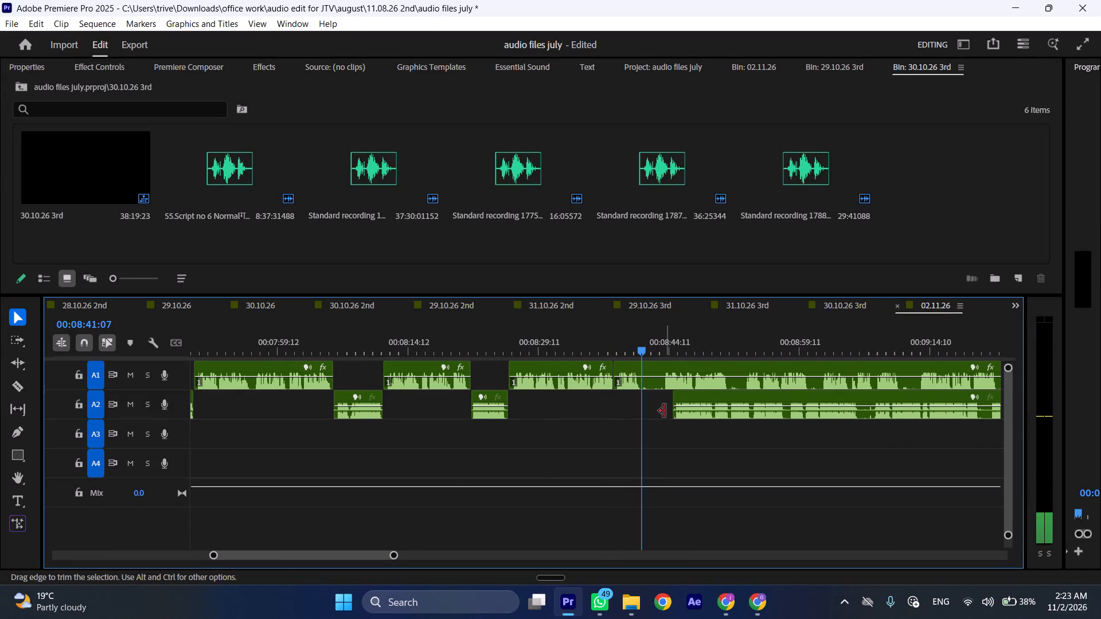
key(shift+c)
Move the long A2 clip back to start at the 00:08:41:07 split and the A1 section after it forward to about 00:08:58.
drag(696, 396, 670, 399)
drag(664, 363, 678, 365)
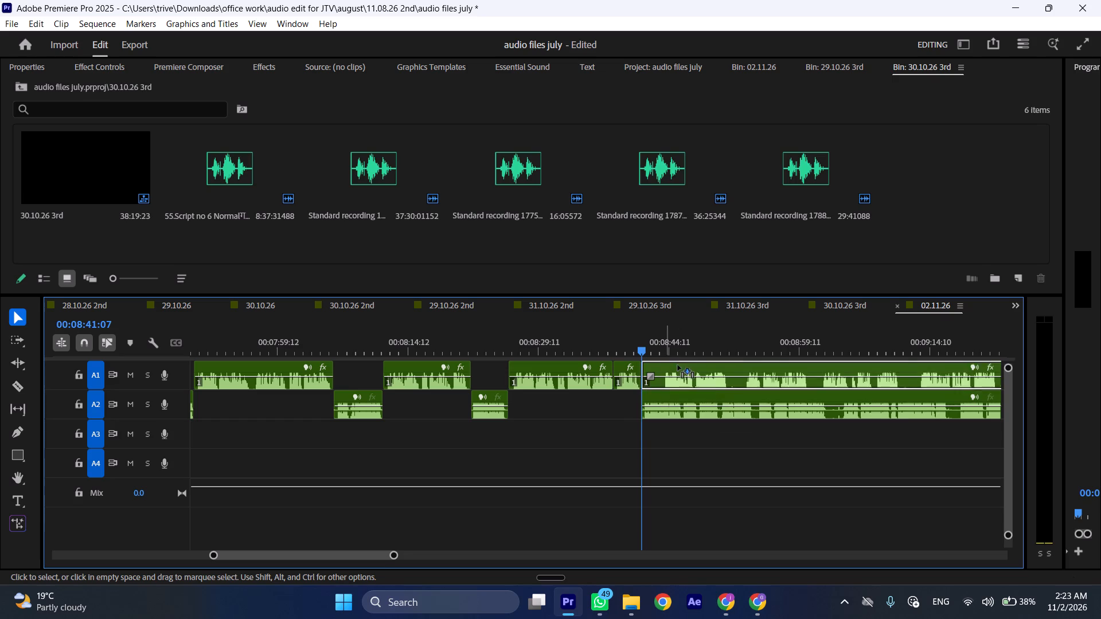
drag(678, 365, 808, 368)
Play the long A2 clip at increased speed from its new start at 00:08:41:07.
key(space)
key(l)
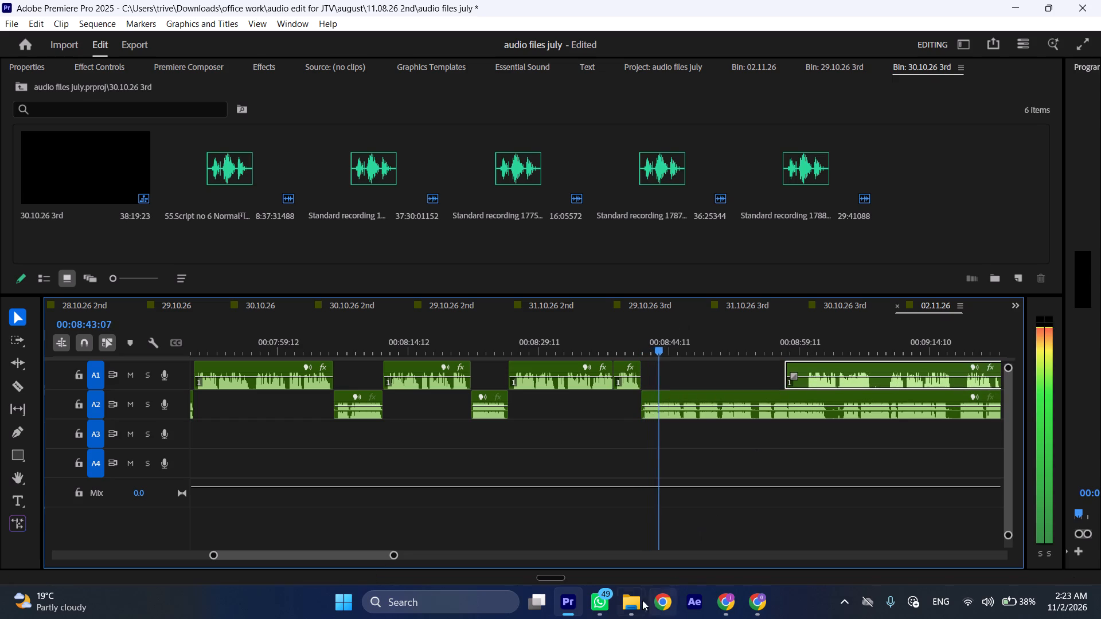
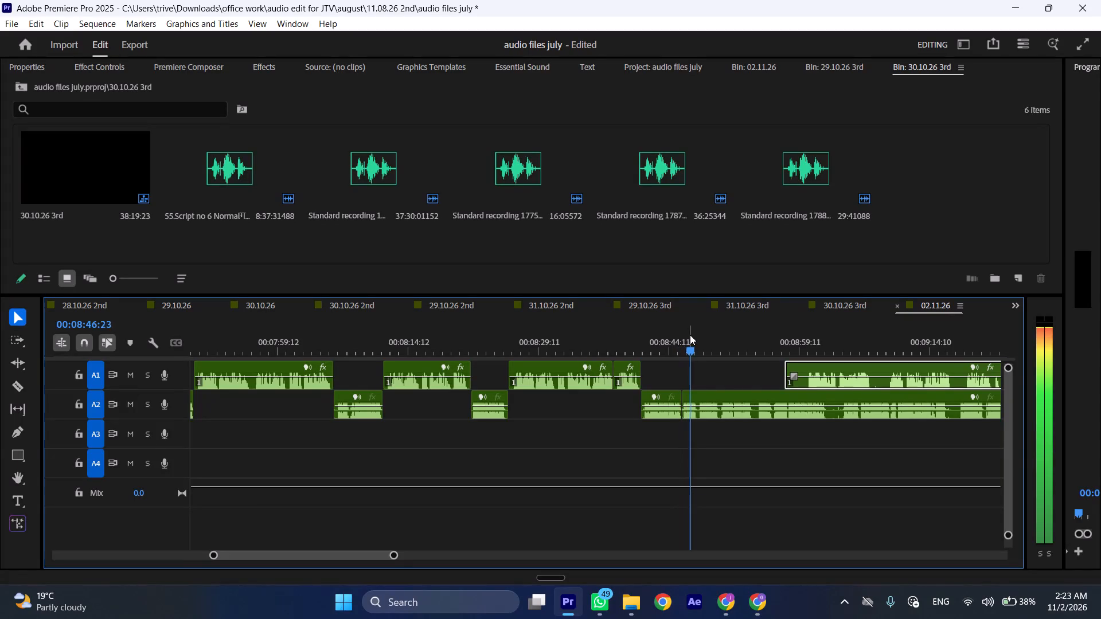
Ripple-trim the start of the long A2 section up to 00:08:47:23, closing the gap on all later audio.
key(space)
click(719, 410)
key(shift+c)
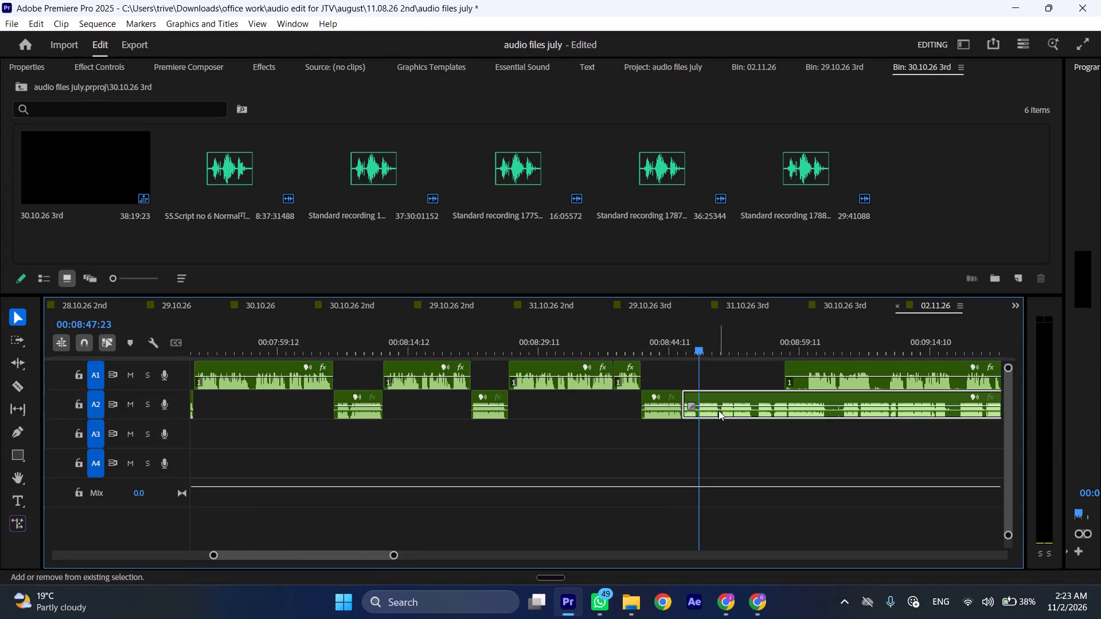
key(ctrl+shift+d)
Play the A2 section at increased speed, split it at 00:08:48:09, and trim about 2 seconds off the start of the following A1 clip.
key(space)
text(l)
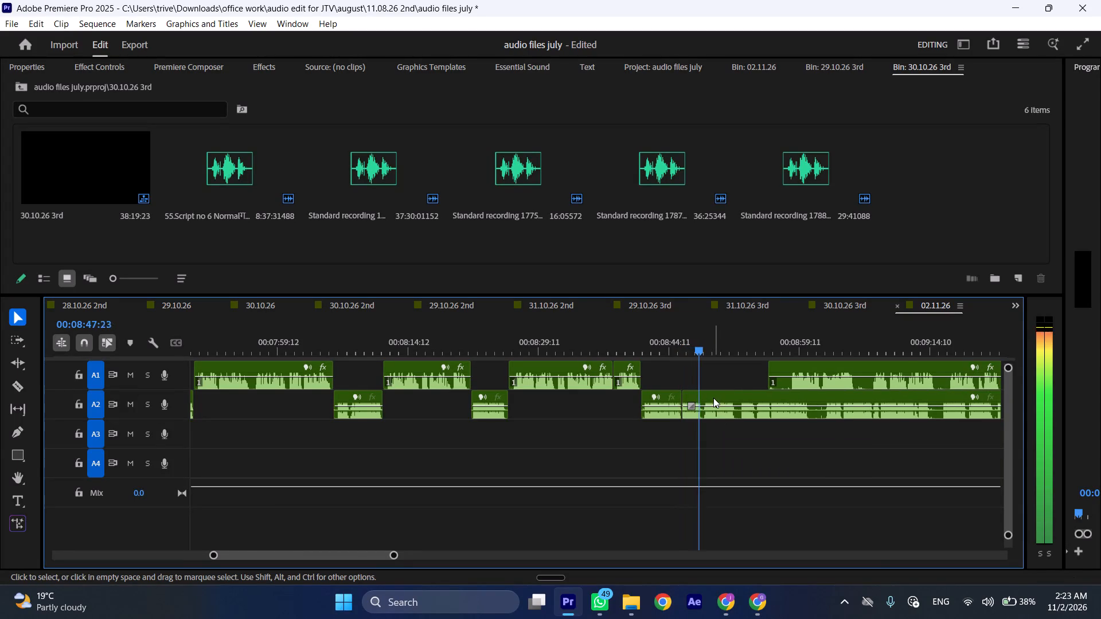
click(706, 347)
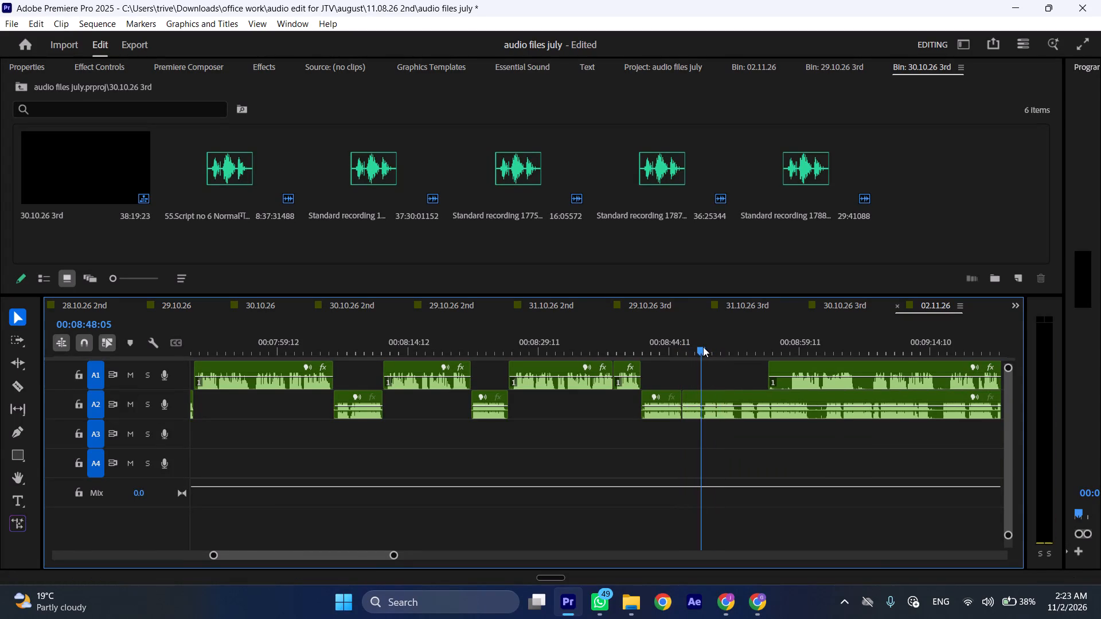
key(shift+v)
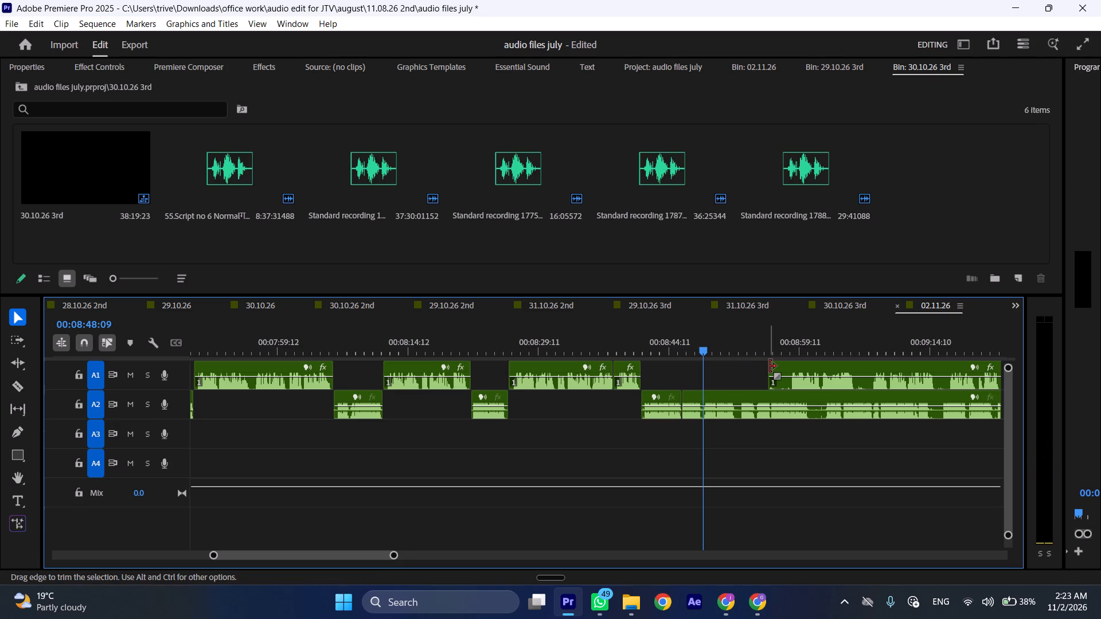
drag(770, 366, 787, 366)
key(shift+c)
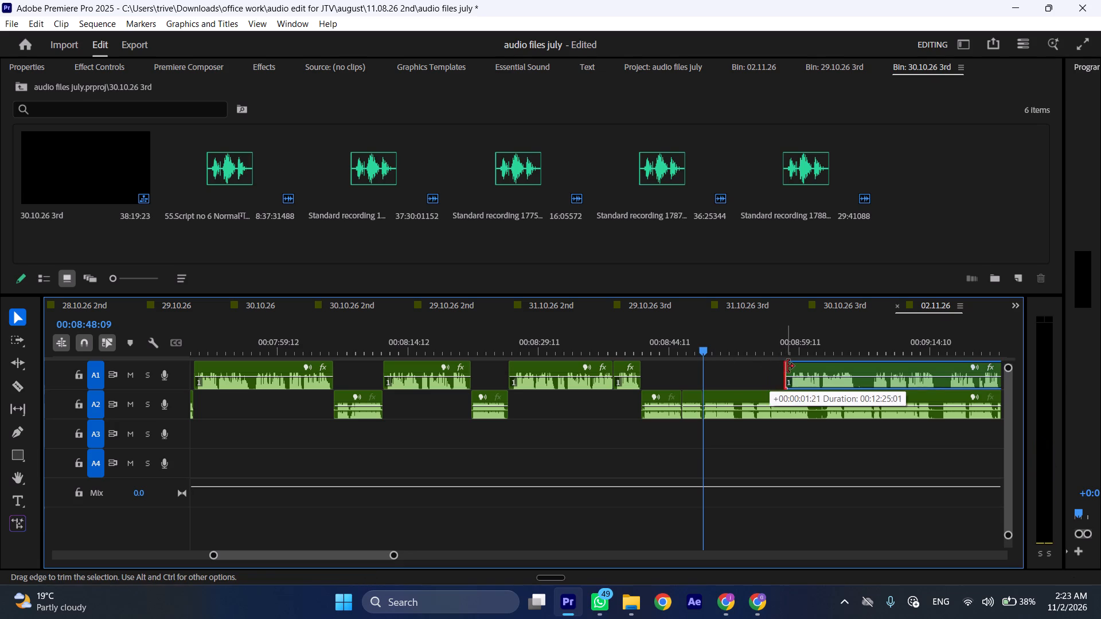
drag(787, 366, 790, 366)
Move the long A1 clip back to start at 00:08:48:09 and the remaining A2 section forward to about 00:08:57.
drag(813, 362, 726, 366)
drag(723, 395, 804, 396)
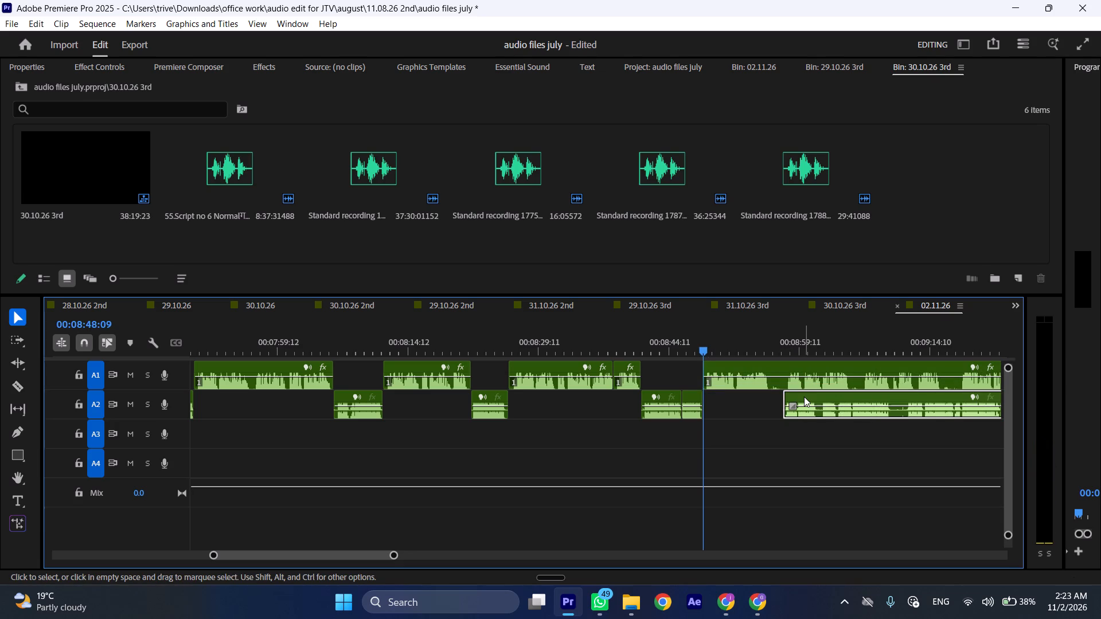
Play the long A1 clip at increased speed from its new start at 00:08:48:09.
key(space)
key(l)
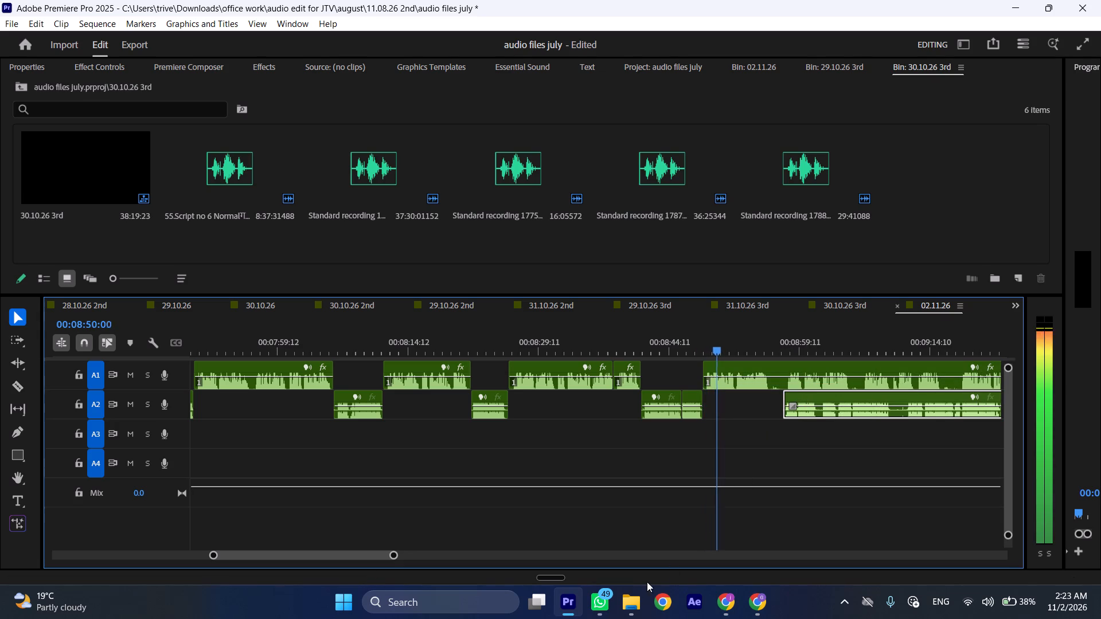
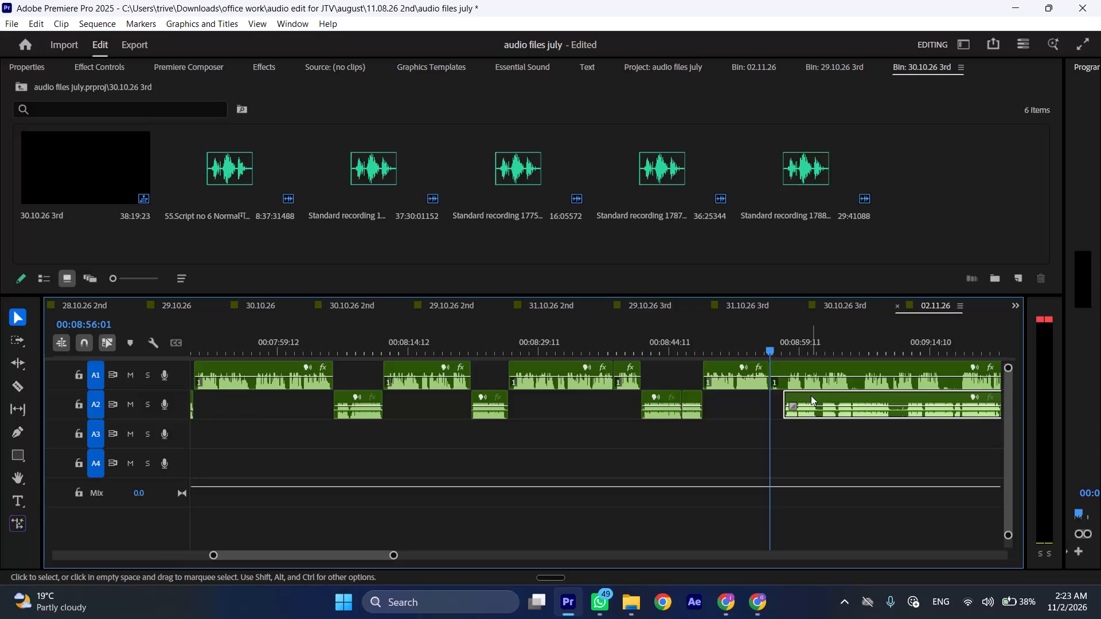
Move the remaining A2 section back to start at 00:08:56:01 and the long A1 clip forward to about 00:09:12.
drag(809, 395, 793, 397)
scroll(785, 388, down, 7)
drag(632, 365, 686, 367)
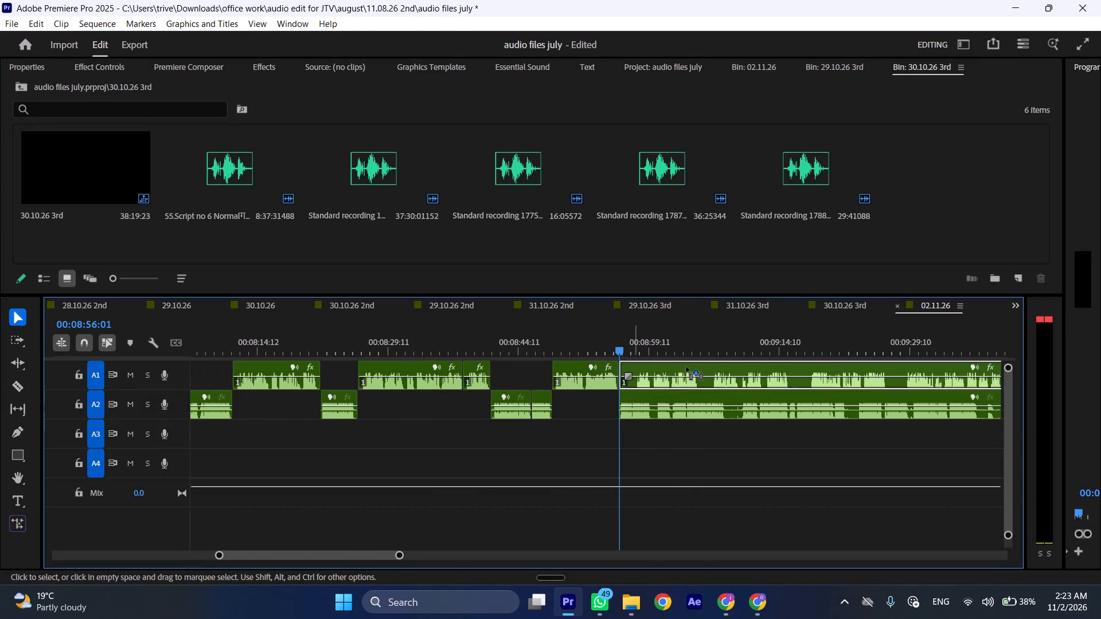
drag(686, 367, 767, 367)
Play the repositioned A2 section from 00:08:56:01.
key(space)
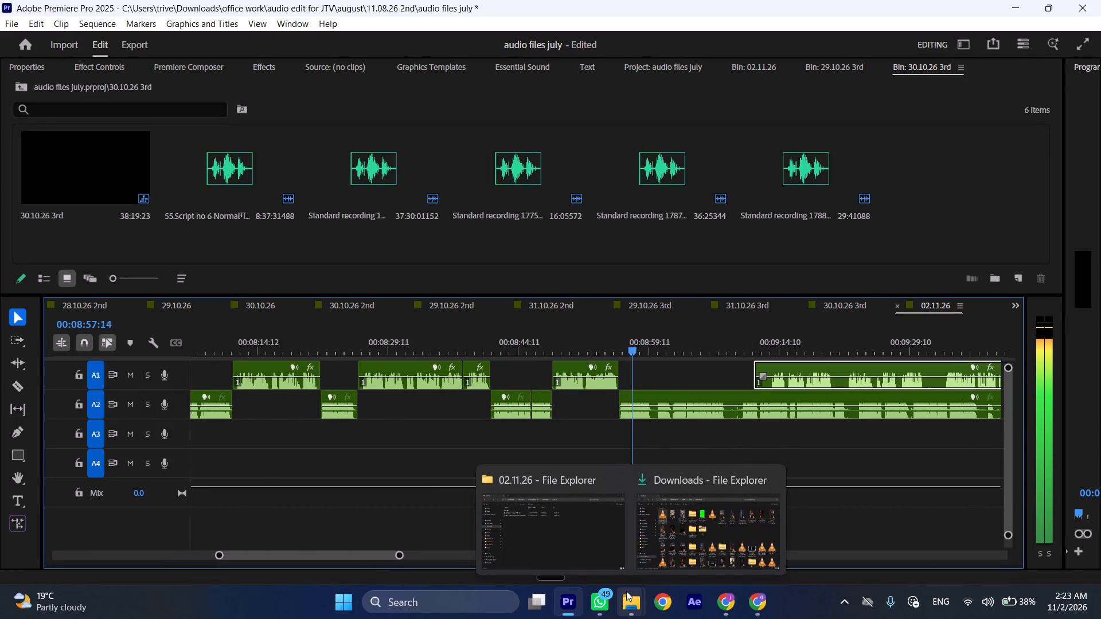
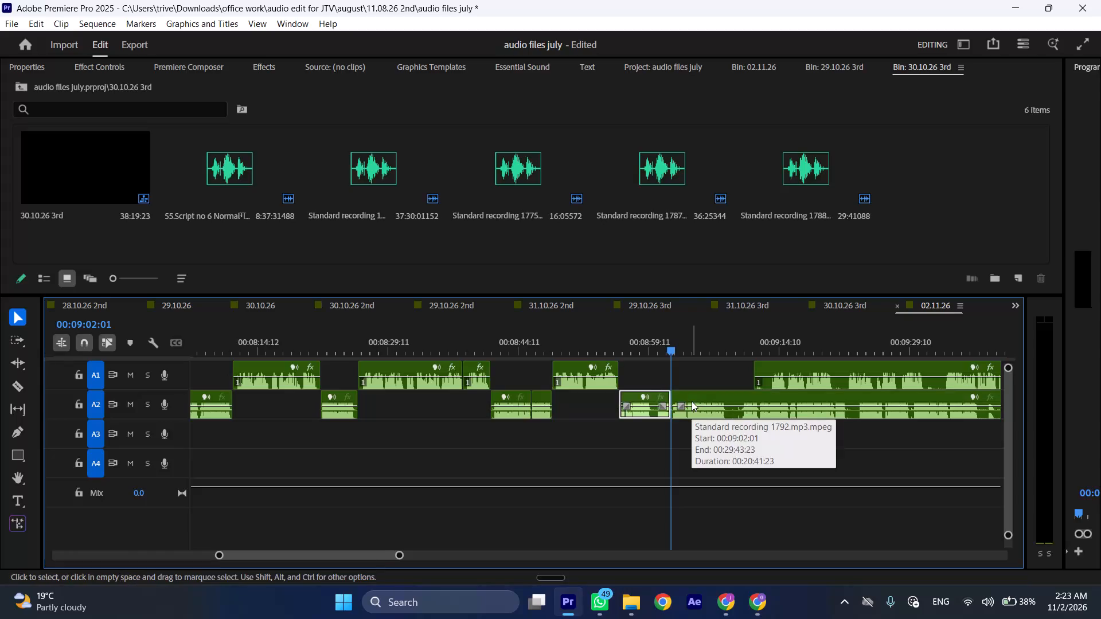
Ripple-delete the selected A2 section between 00:08:56:01 and 00:09:02:01 and play the audio from the join.
key(ctrl+shift+d)
key(space)
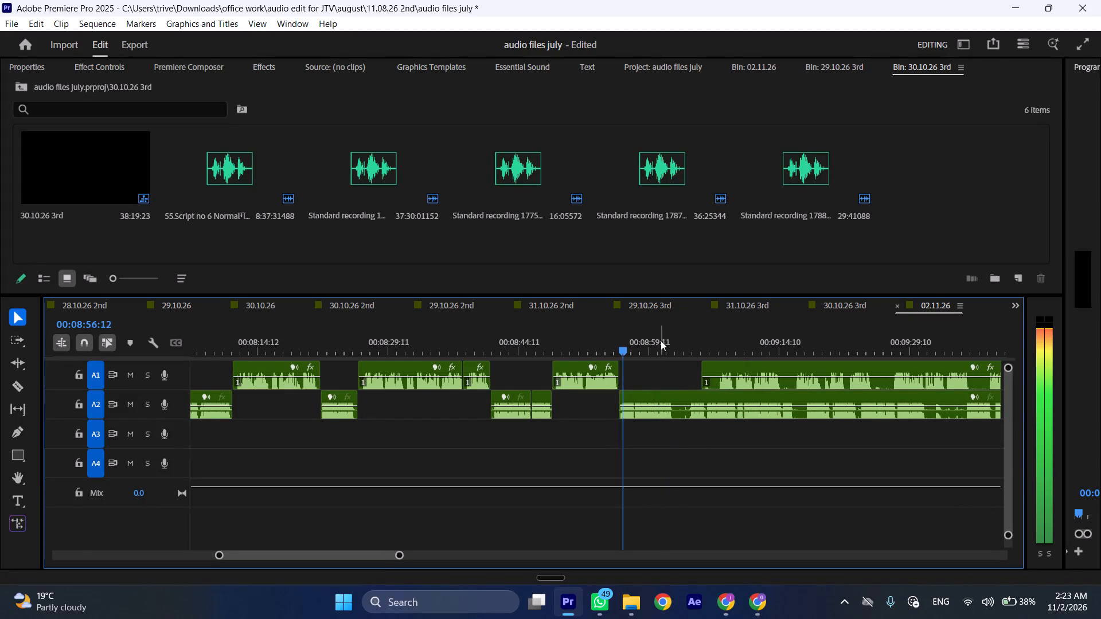
Split the long A2 clip at 00:09:02:09.
drag(671, 338, 676, 344)
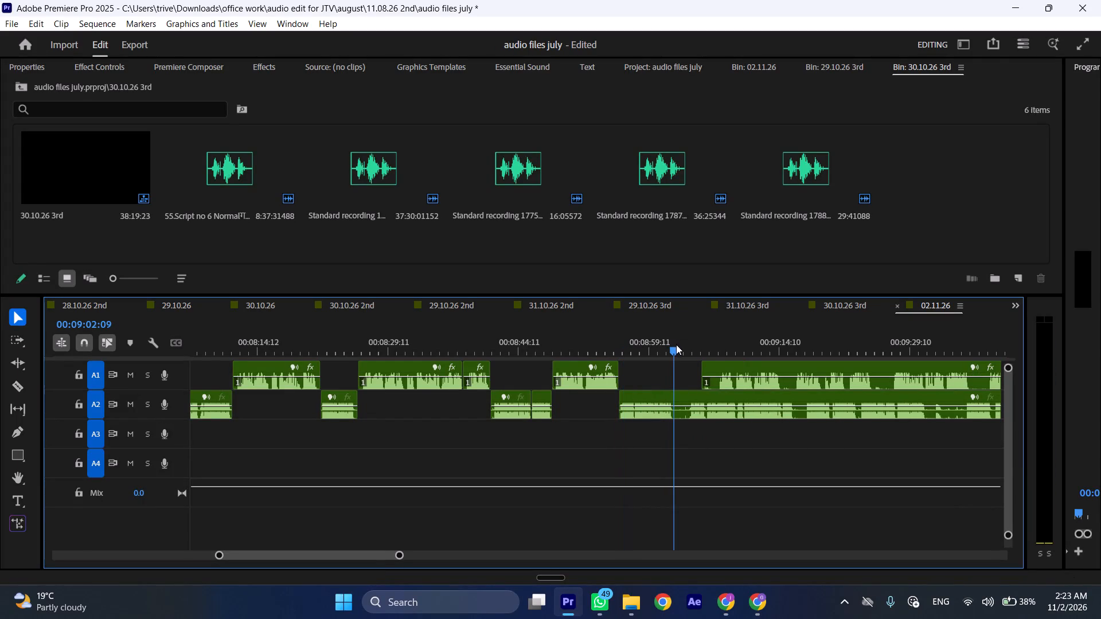
key(shift+c)
Trim about 1.5 seconds off the start of the long A1 clip and move it back to start at 00:09:02:09.
drag(708, 362, 721, 365)
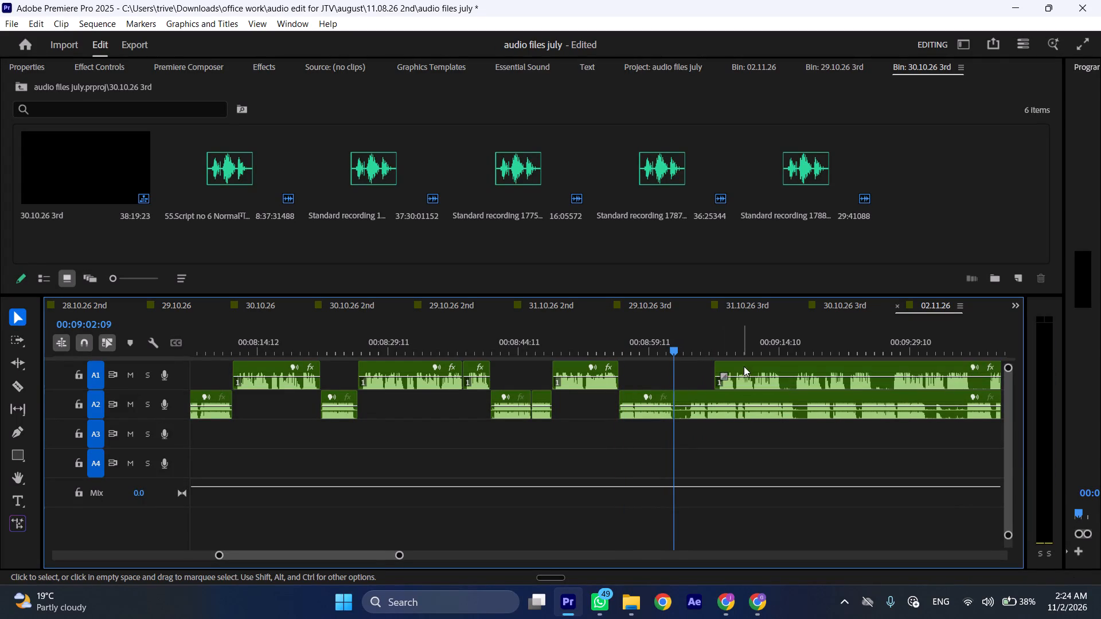
drag(744, 366, 698, 366)
Move the remaining long A2 clip forward to start at about 00:09:13 and play the A1 clip from 00:09:02:09.
drag(696, 401, 791, 408)
key(space)
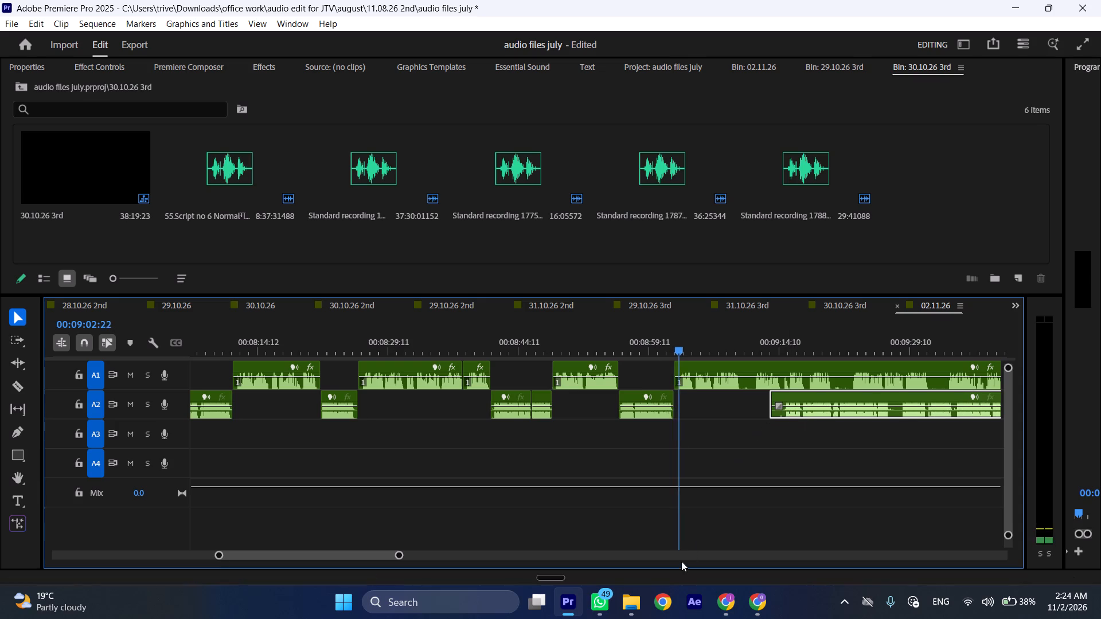
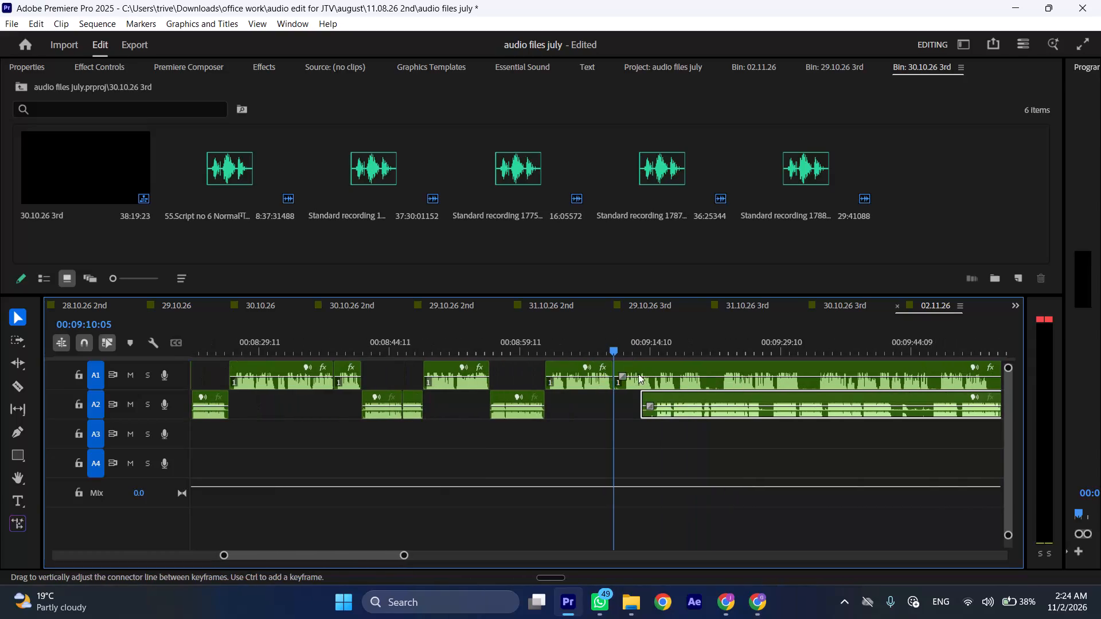
Trim about 1 second off the start of the long A1 clip and split it at 00:09:20:14.
drag(617, 368, 624, 368)
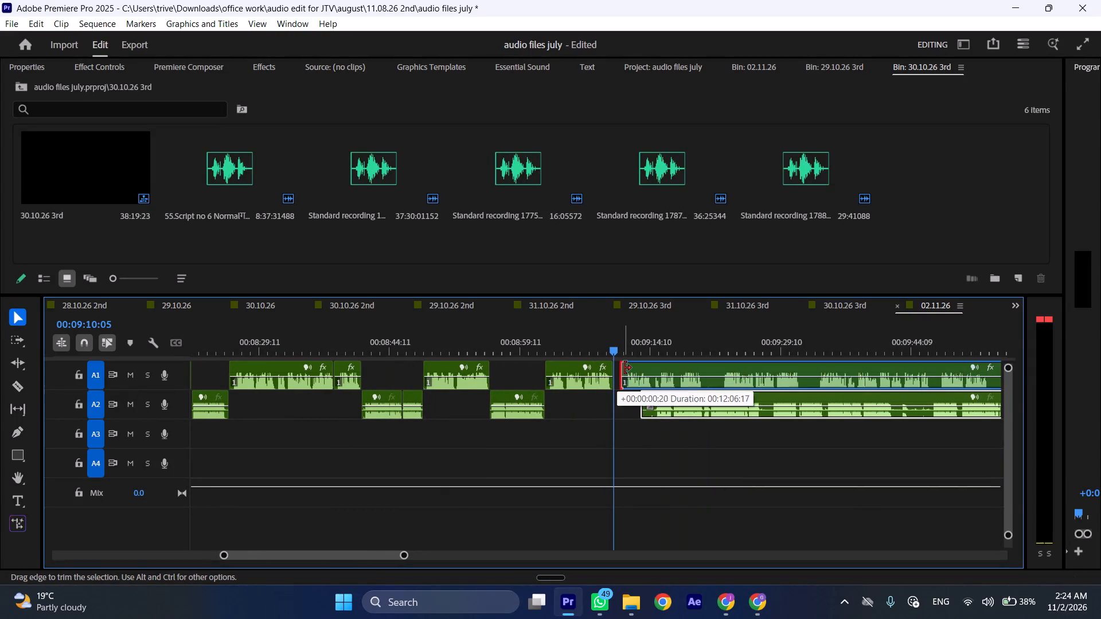
drag(624, 368, 626, 368)
click(708, 348)
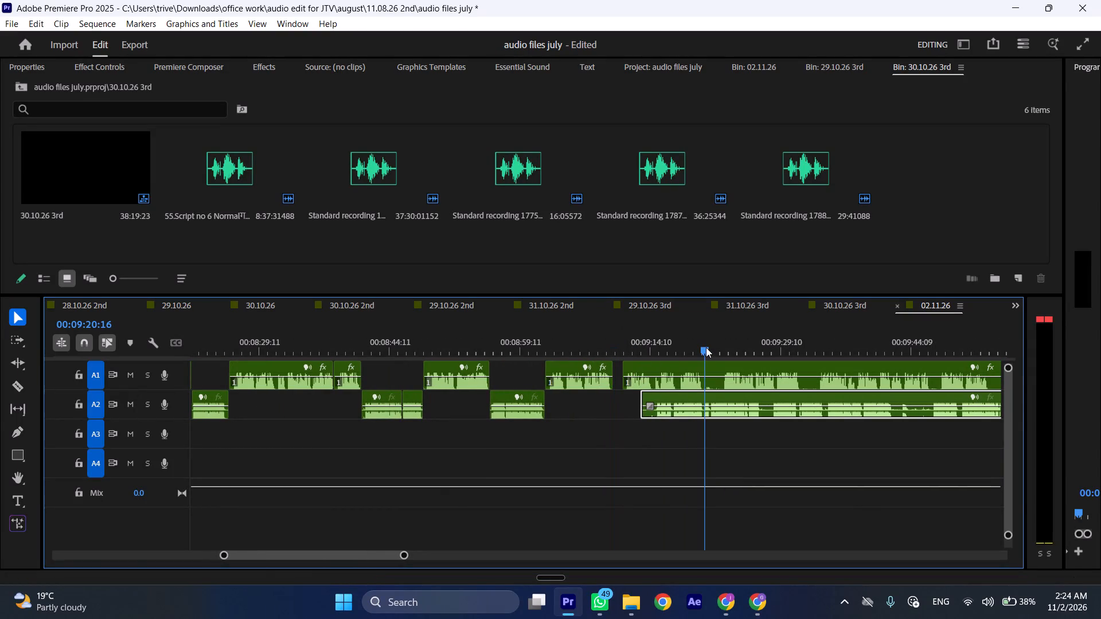
click(719, 369)
key(shift+c)
Trim about 1.5 seconds off the start of the remaining A1 clip and split it at 00:09:31:13.
drag(712, 364, 715, 364)
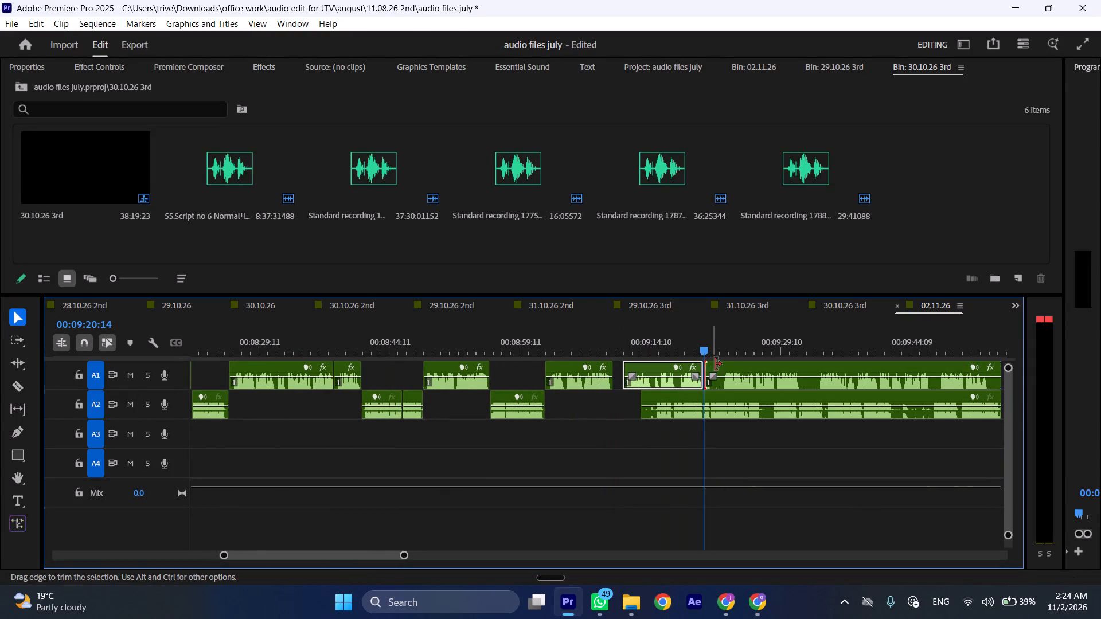
drag(715, 364, 727, 364)
click(799, 344)
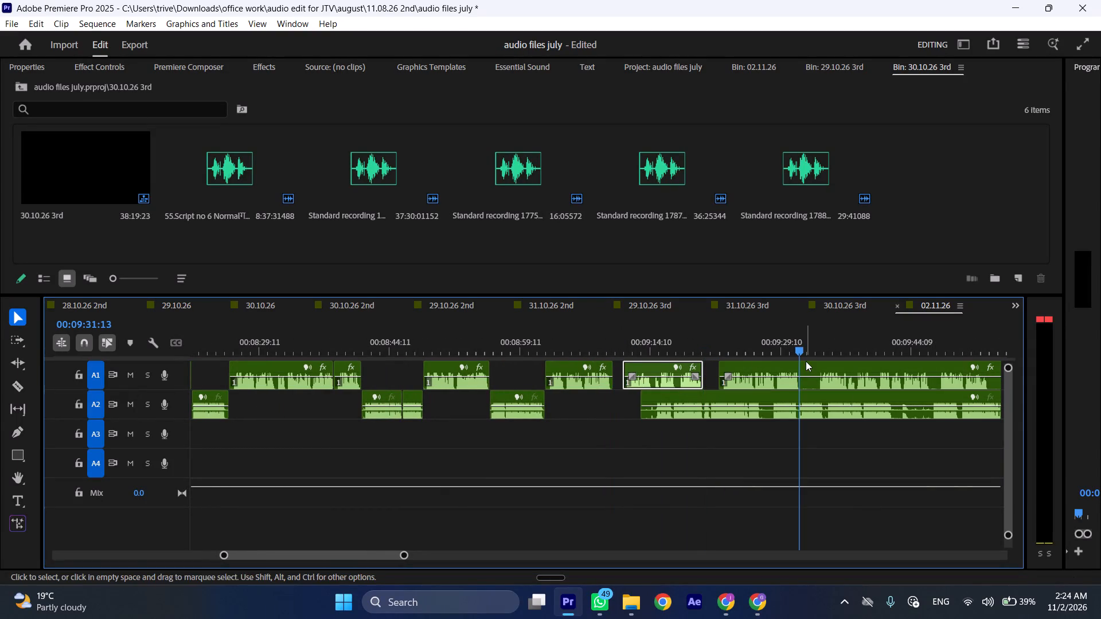
click(806, 361)
key(shift+c)
Trim about 1.5 seconds off the start of the remaining A1 clip and move it forward to start at about 00:09:58.
drag(809, 366, 822, 366)
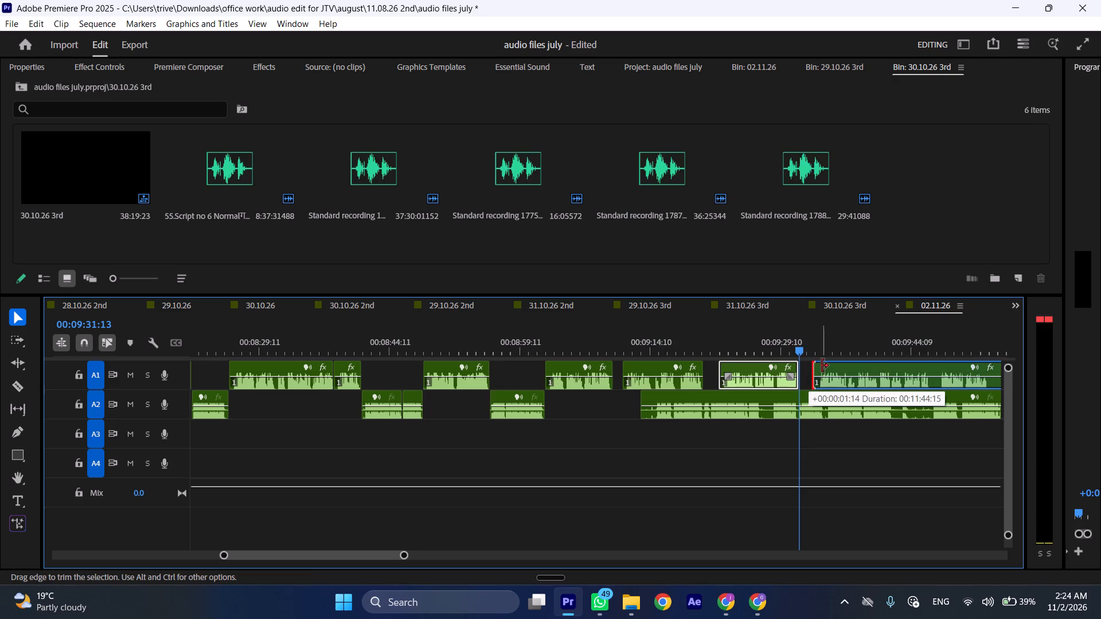
drag(822, 366, 822, 366)
scroll(813, 367, down, 4)
drag(751, 363, 936, 367)
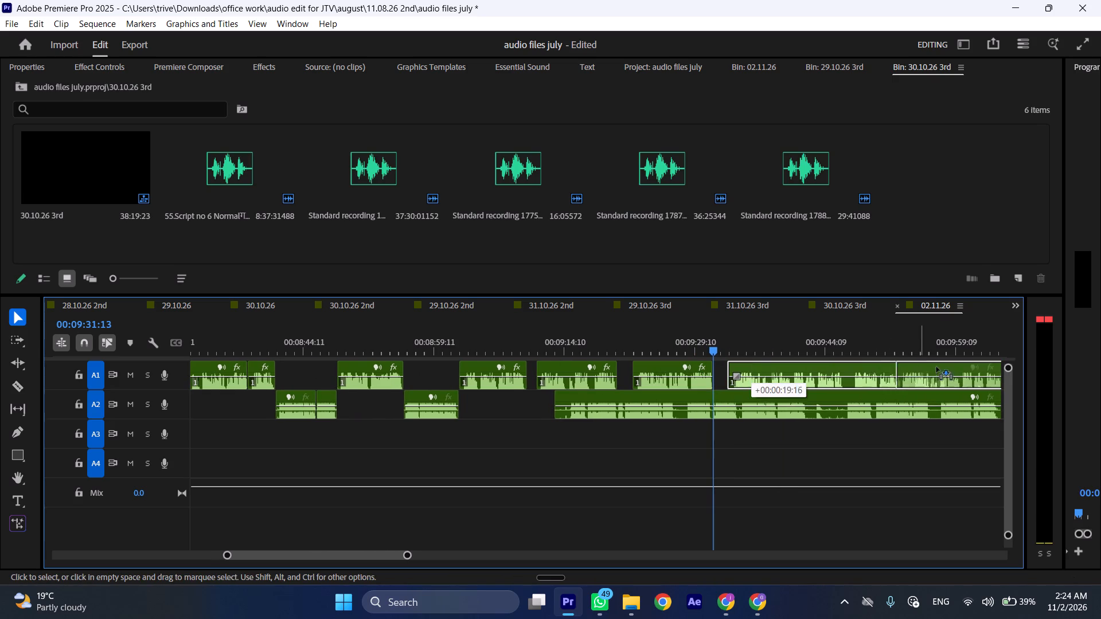
drag(936, 367, 966, 367)
Trim about 1.5 seconds off the long A2 clip's start, split it at 00:09:27:12, and move the cut section back to about 00:09:10.
drag(559, 397, 571, 397)
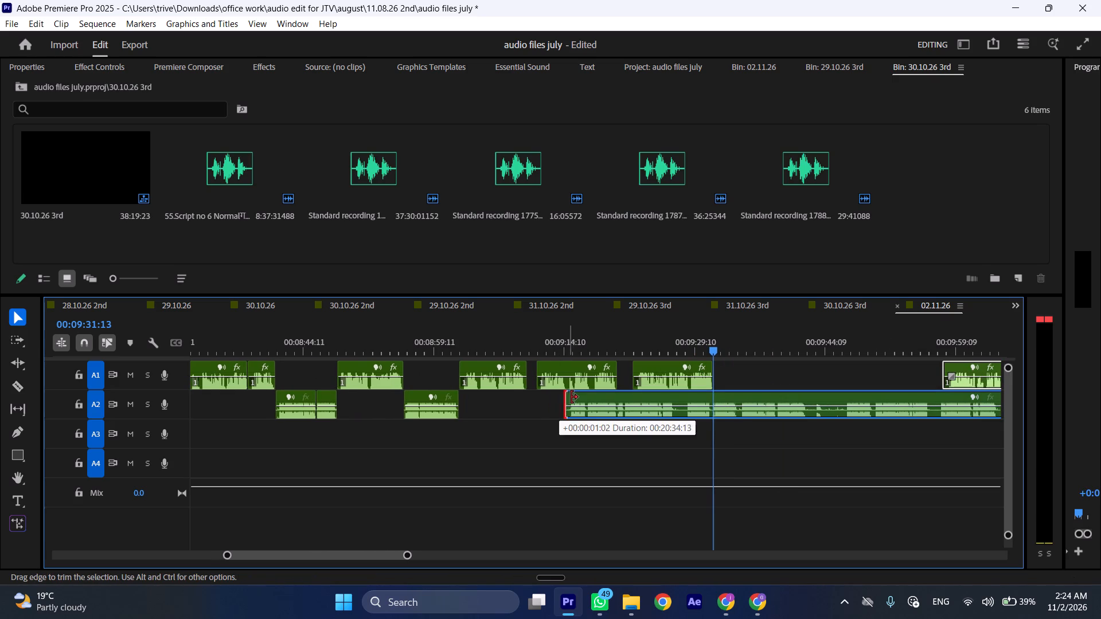
drag(571, 397, 573, 397)
click(679, 335)
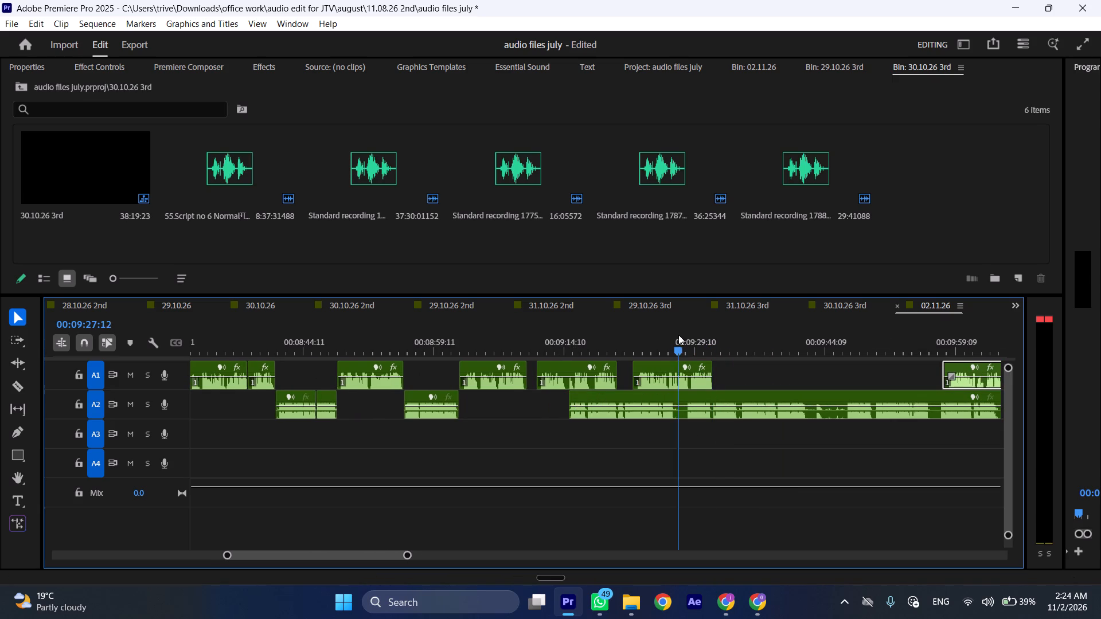
click(692, 404)
key(shift+c)
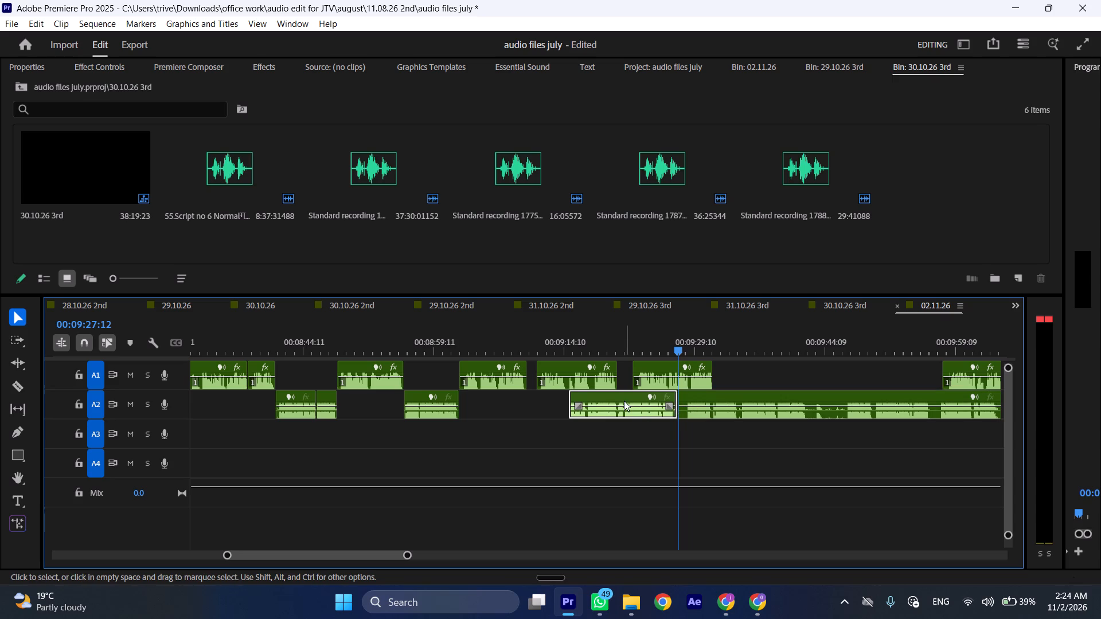
drag(619, 398, 581, 397)
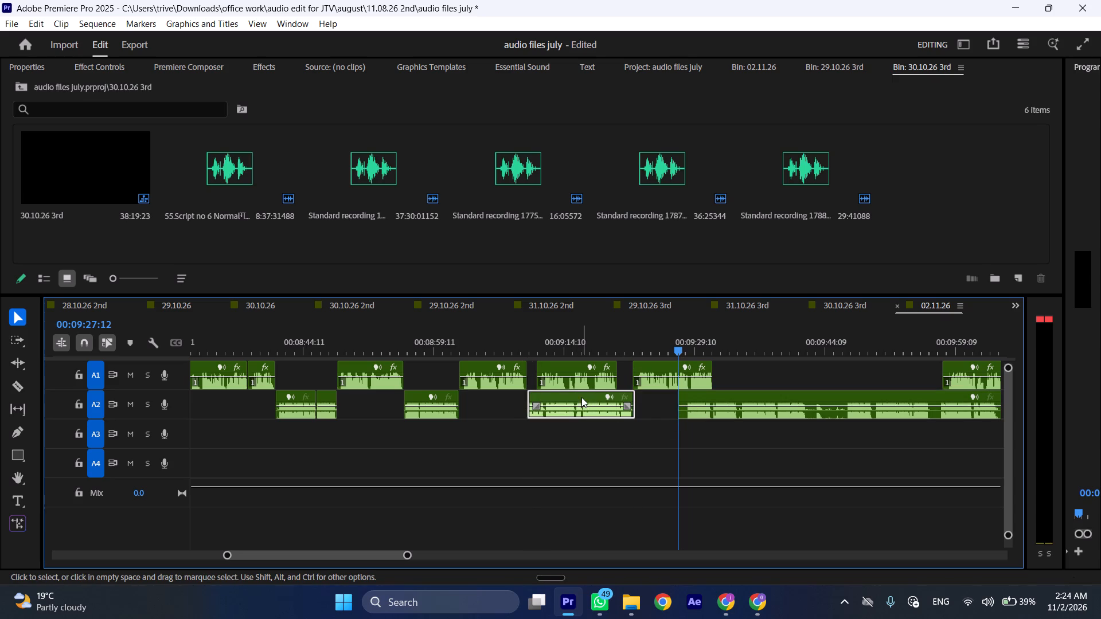
Trim about half a second off the start of the remaining A2 clip and split it at 00:09:42:14.
drag(671, 393, 677, 393)
drag(682, 394, 686, 395)
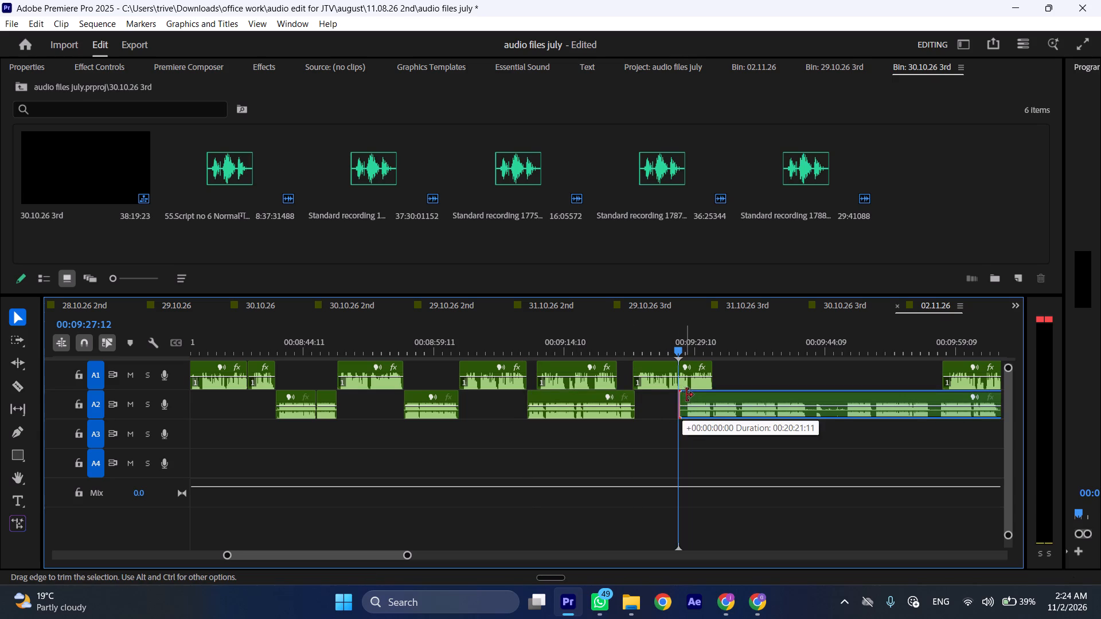
drag(686, 395, 688, 395)
drag(805, 346, 811, 346)
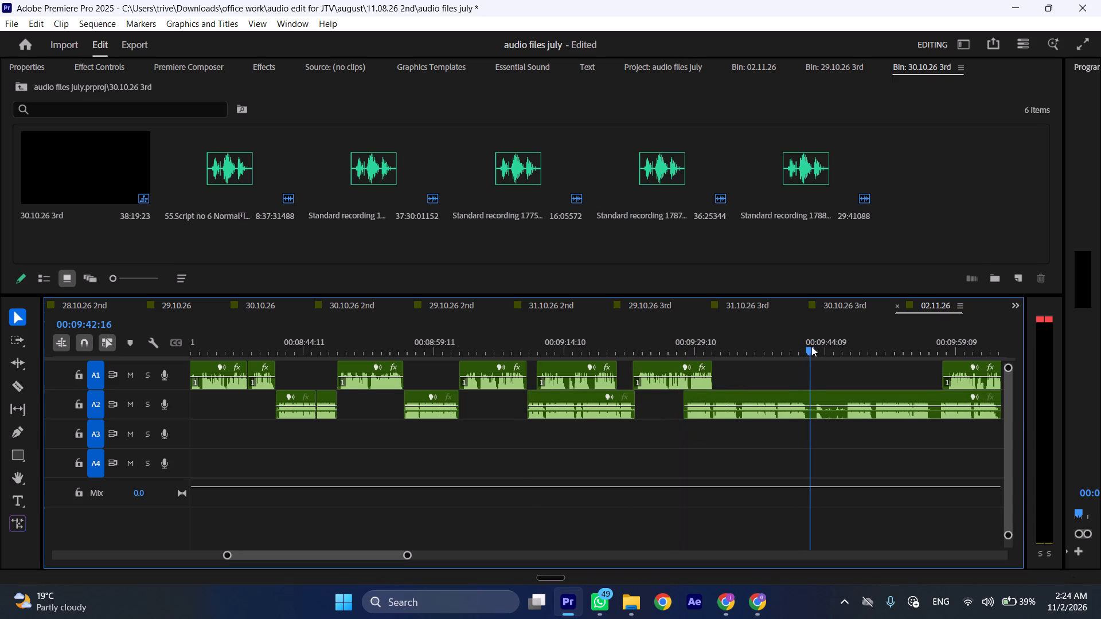
drag(811, 346, 810, 346)
click(827, 389)
click(827, 400)
key(shift+c)
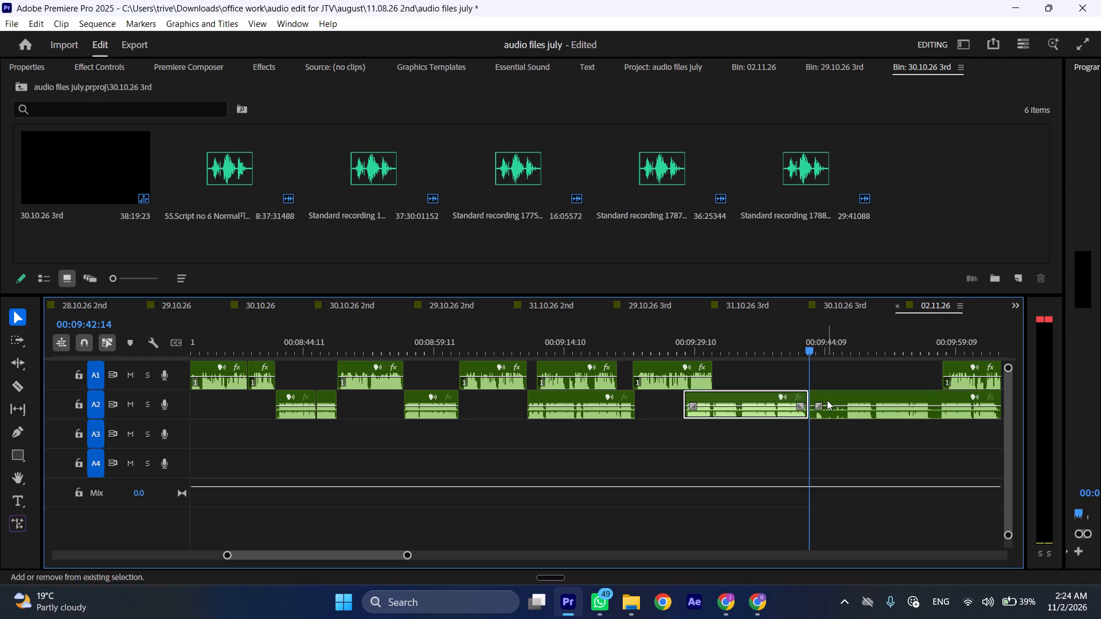
Spread out the two short A1 sections, moving the second to about 00:09:47 and the first to follow the A2 section at about 00:09:22.
drag(661, 365, 877, 370)
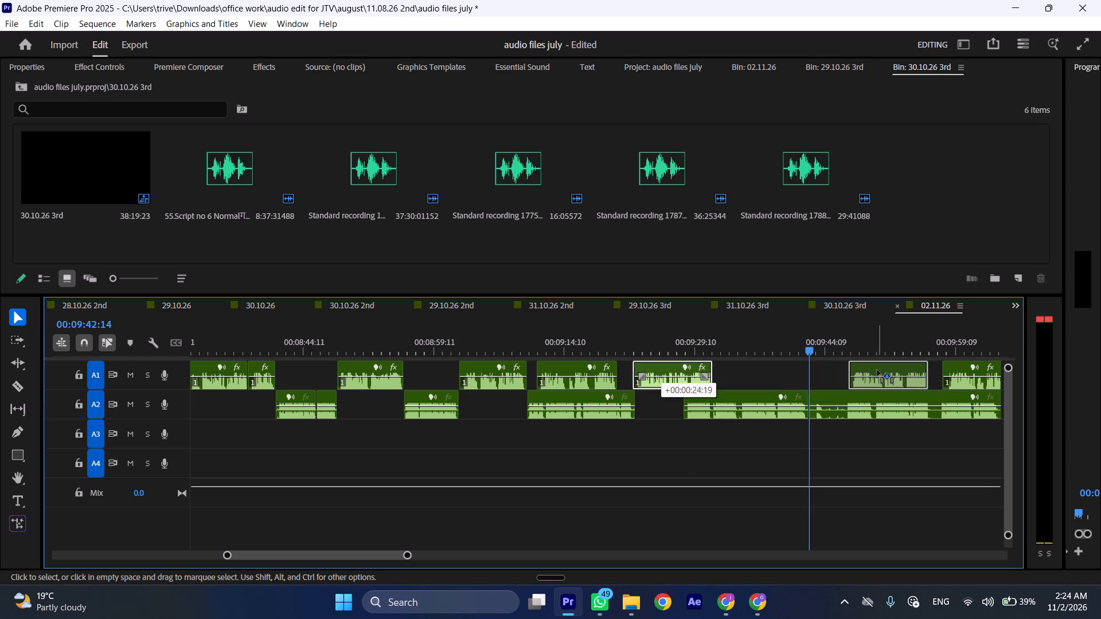
drag(877, 370, 877, 371)
drag(575, 366, 620, 373)
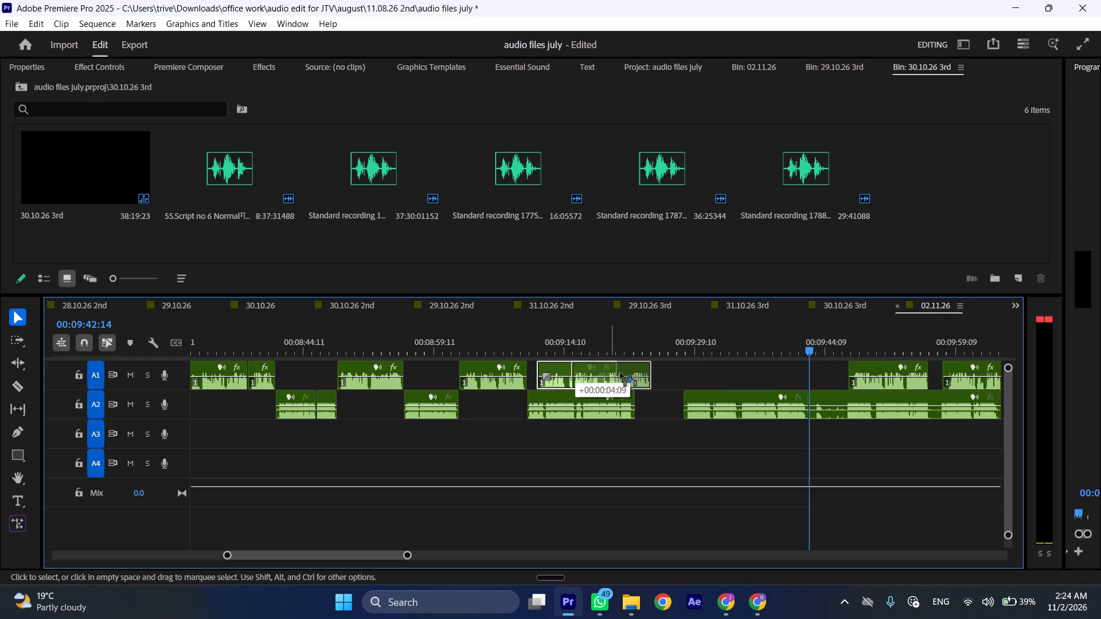
drag(620, 373, 669, 374)
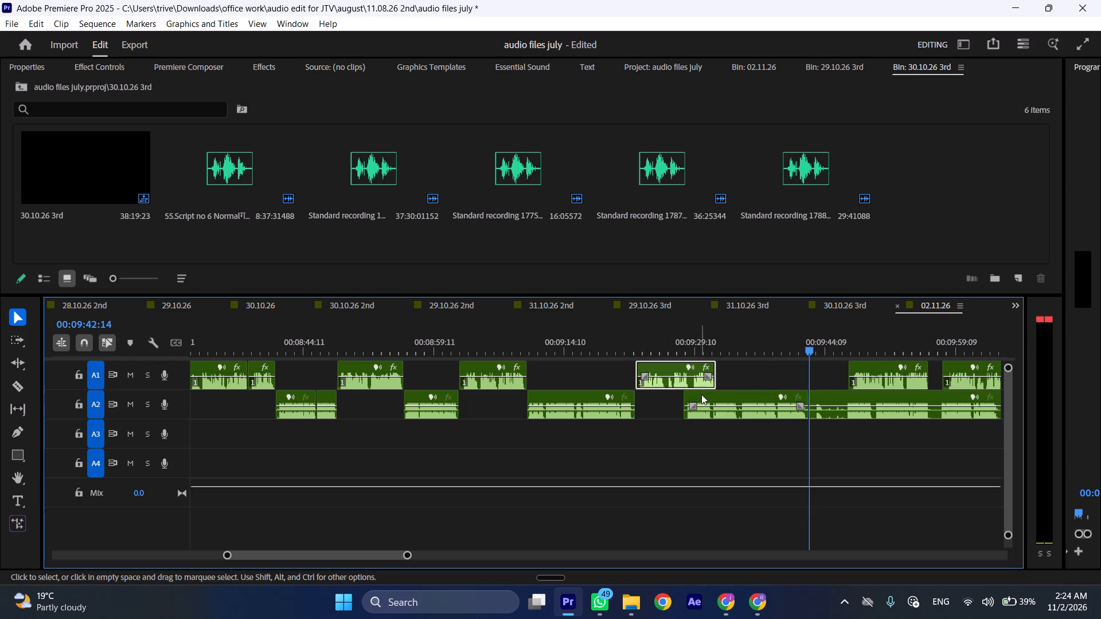
Move the long A2 clip to about 00:09:58 and the A2 section before it to follow the A1 section at about 00:09:32.
scroll(701, 394, down, 6)
drag(720, 397, 854, 403)
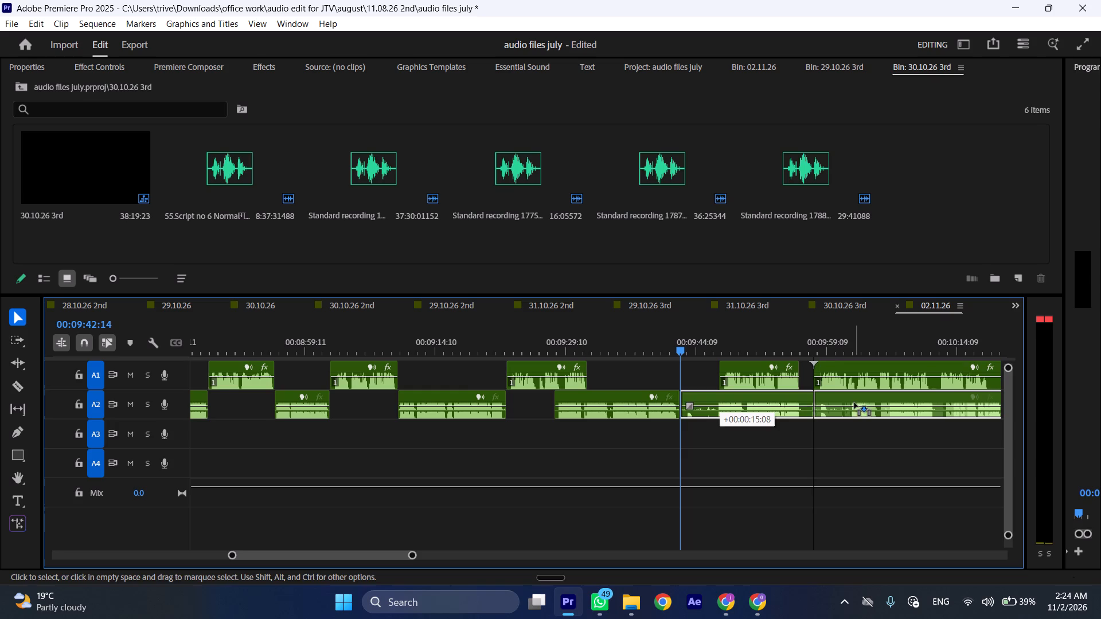
drag(854, 403, 855, 403)
drag(619, 390, 647, 397)
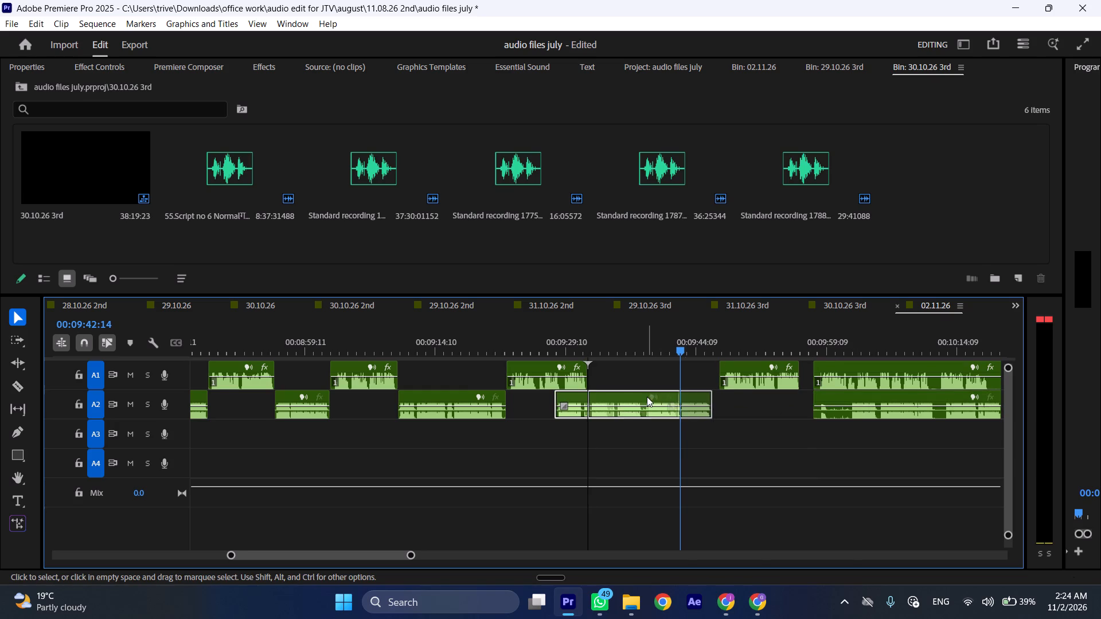
Butt the second short A1 section against the A2 section's end at about 00:09:46 and move the long A1 clip to about 00:10:27.
scroll(647, 398, down, 5)
drag(650, 367, 643, 369)
scroll(643, 372, down, 5)
drag(629, 369, 880, 371)
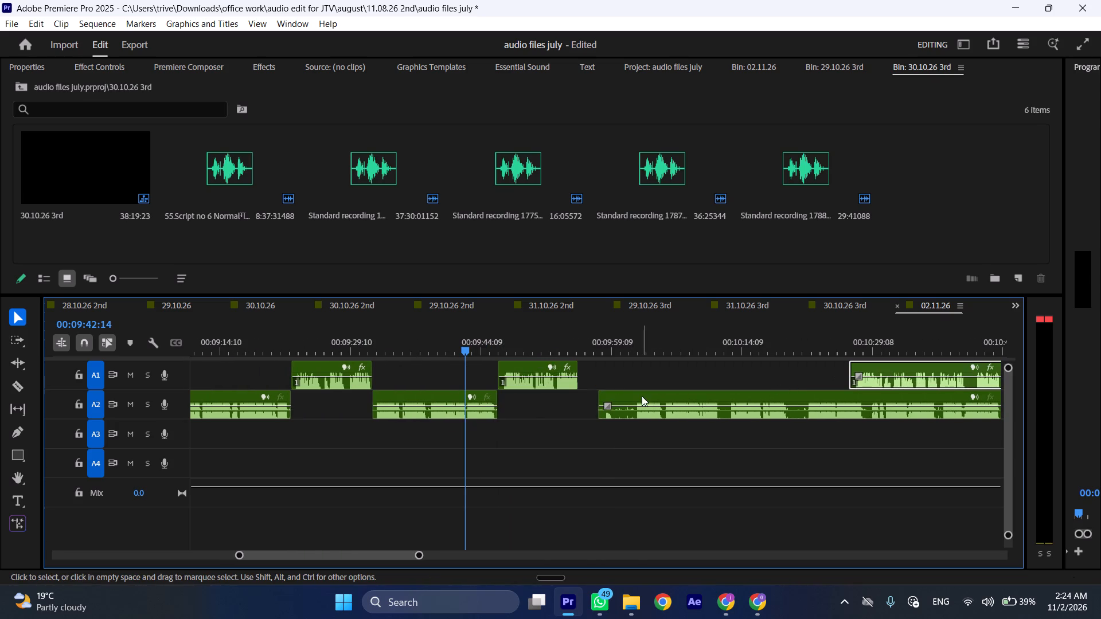
Trim about 4 seconds off the long A2 clip's start and move it back to follow the A1 section at about 00:09:56.
drag(606, 393, 639, 398)
drag(657, 396, 645, 396)
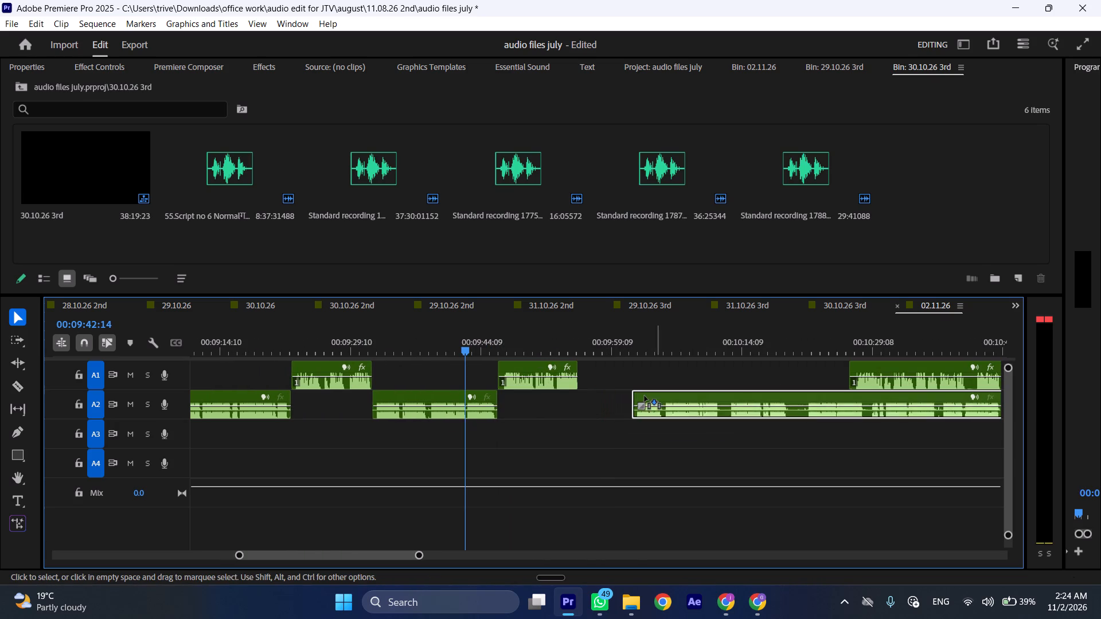
drag(645, 396, 607, 396)
Play back the interleaved A1 and A2 sections from about 00:09:00 at increased speed.
scroll(610, 397, up, 10)
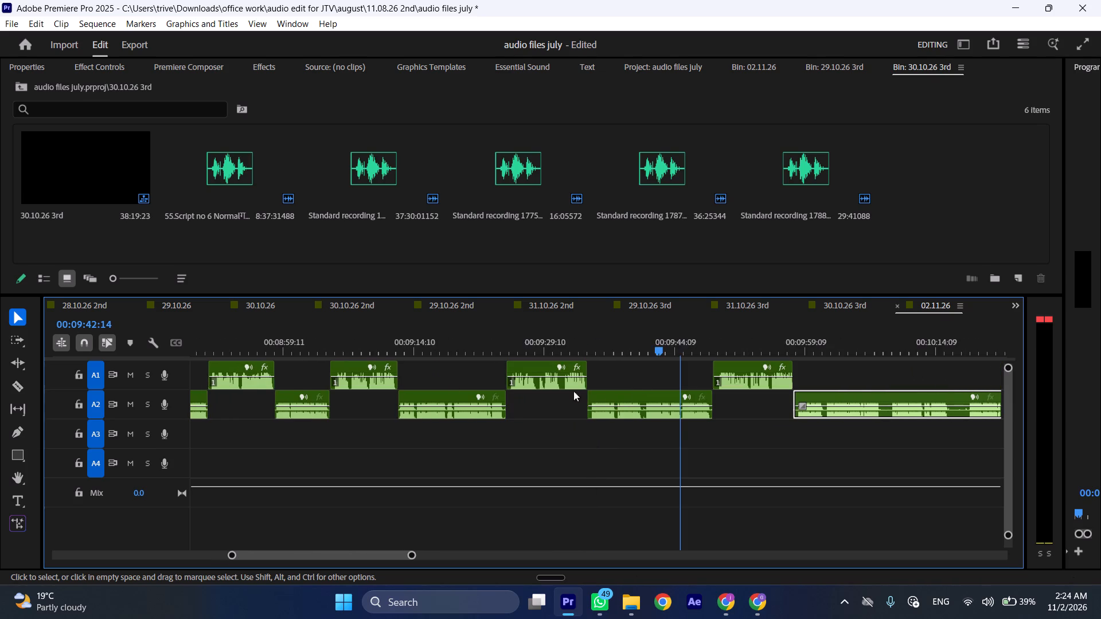
click(310, 339)
key(space)
text(l)
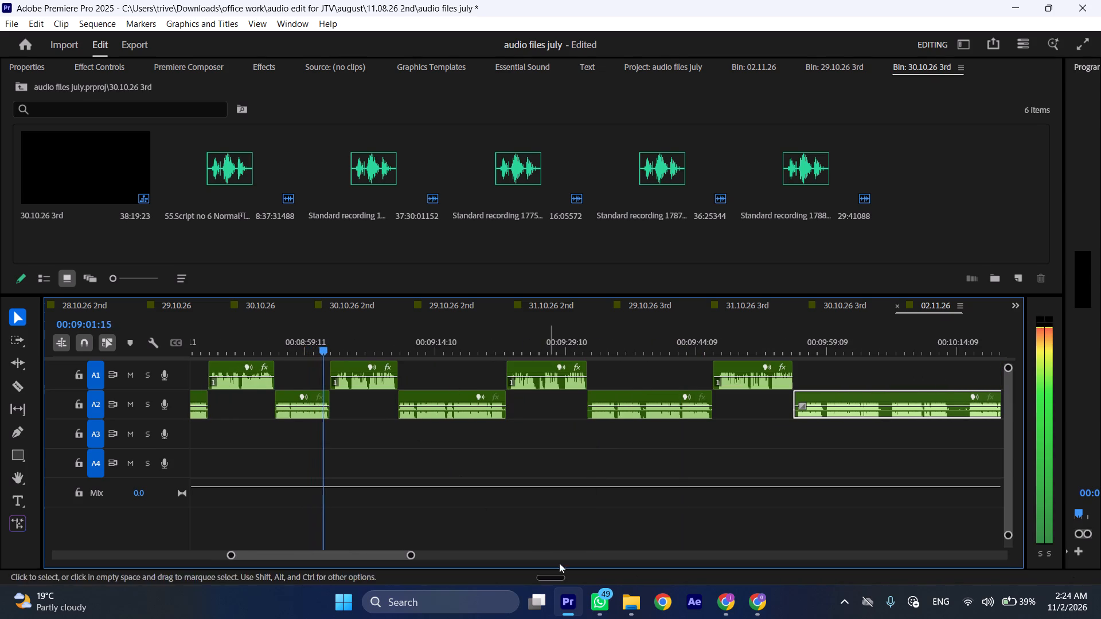
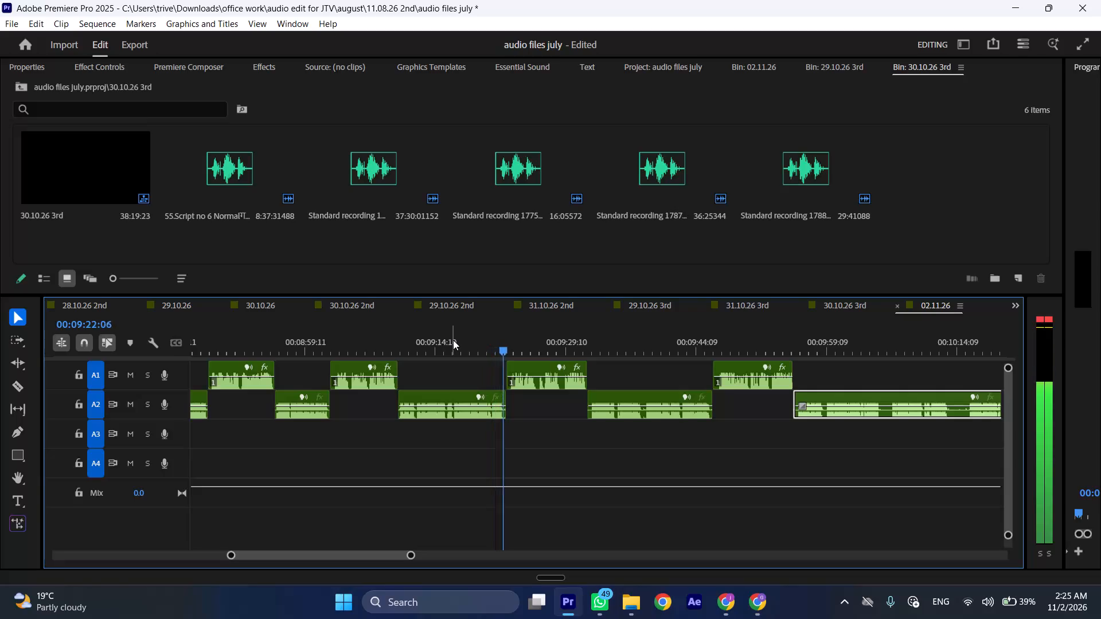
Cut the A2 section that starts at about 00:09:10 at about 00:09:15:21 and ripple-delete its first part, closing the gap.
click(453, 340)
key(space)
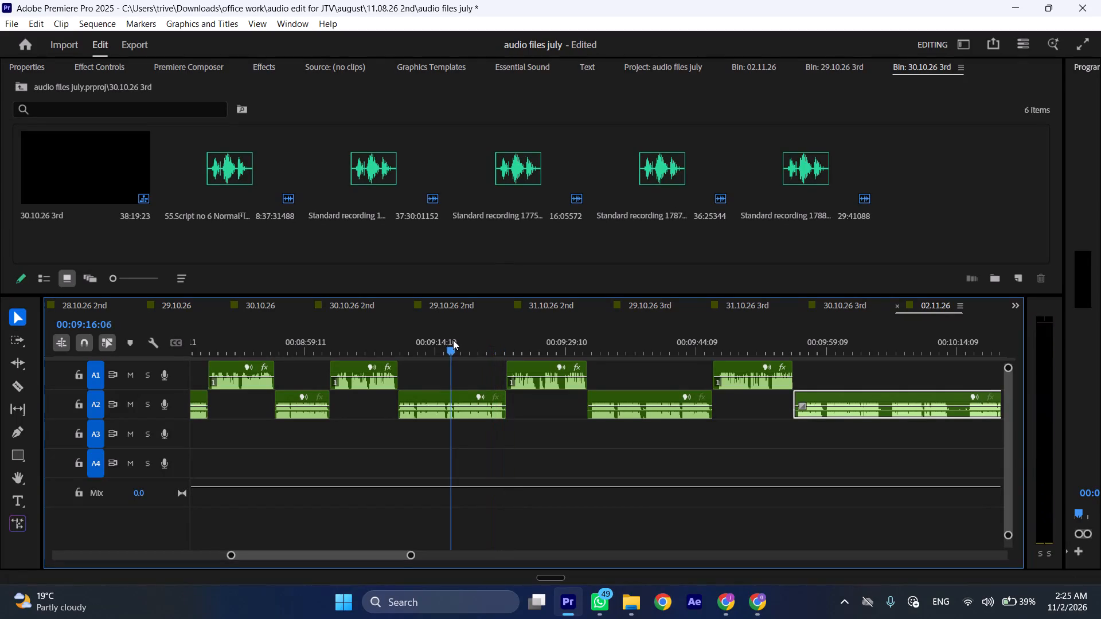
click(450, 340)
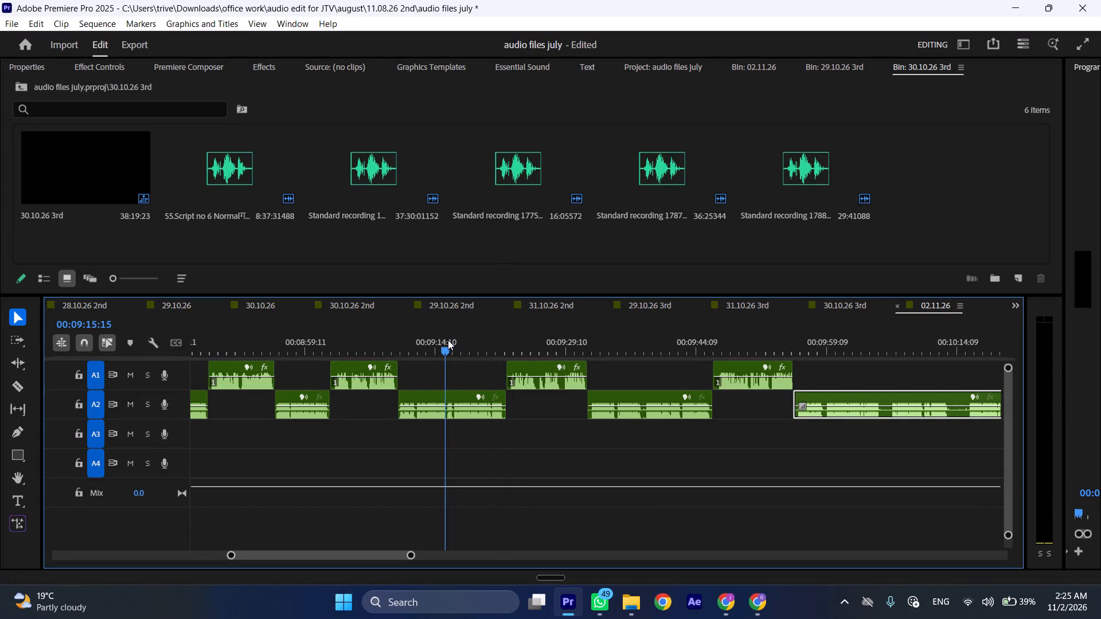
key(shift+c)
click(429, 408)
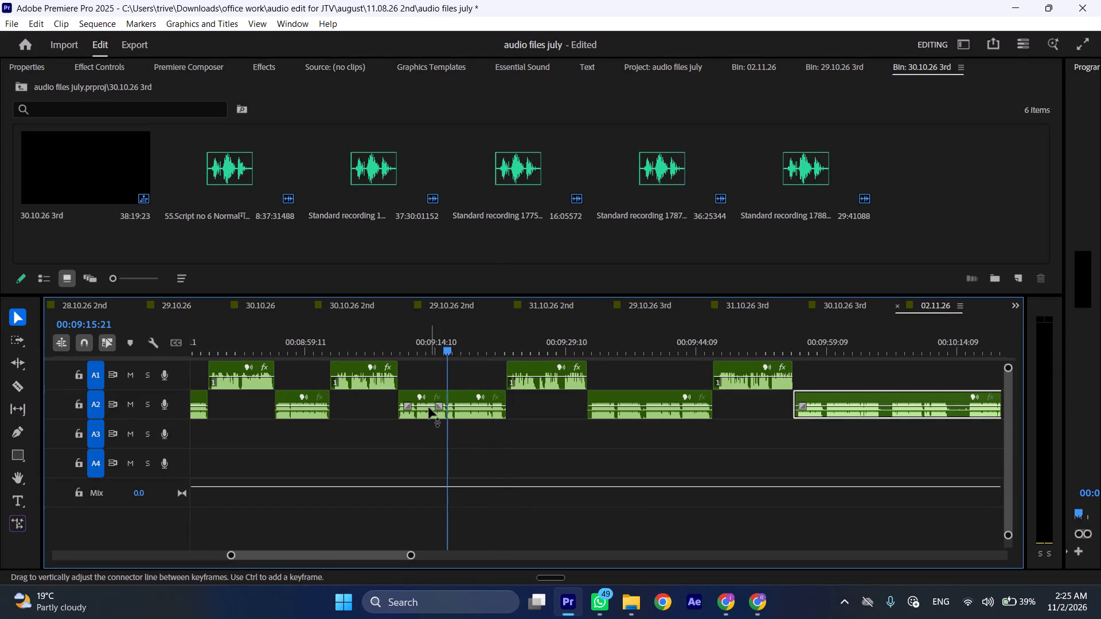
key(ctrl+shift+d)
Play back the join between the shortened A2 section and the following A1 section from about 00:09:16:23 at increased speed.
key(space)
click(459, 332)
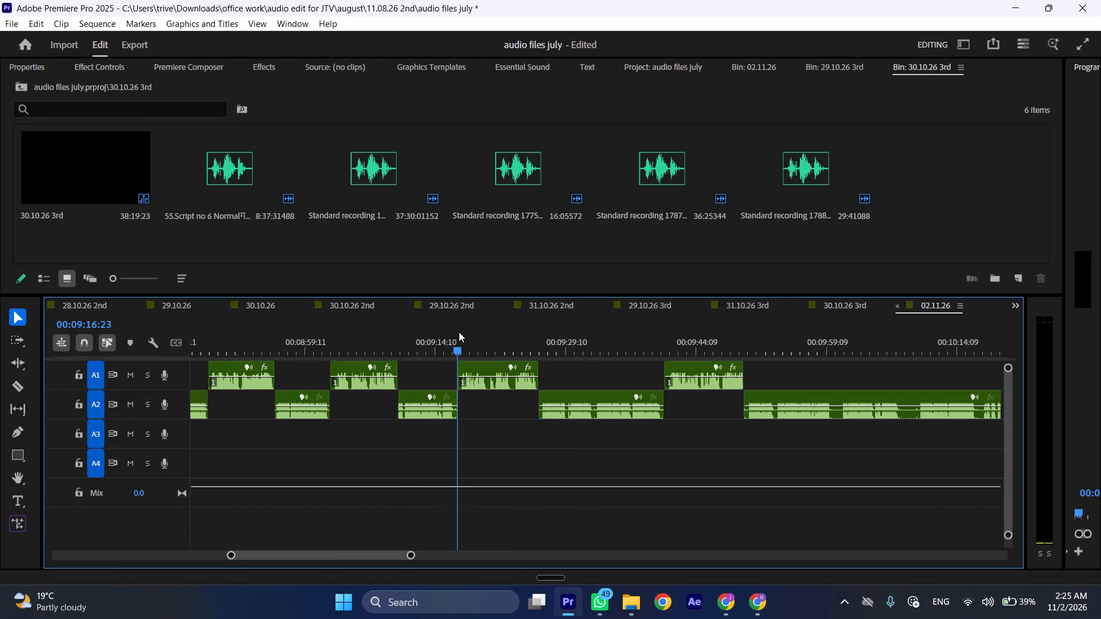
key(space)
key(l)
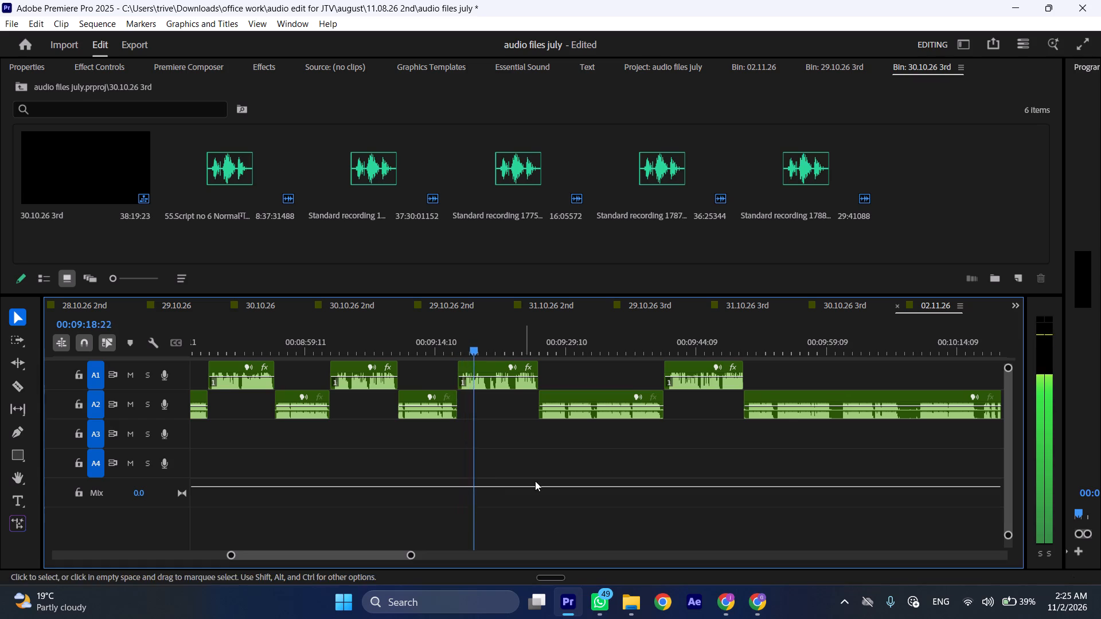
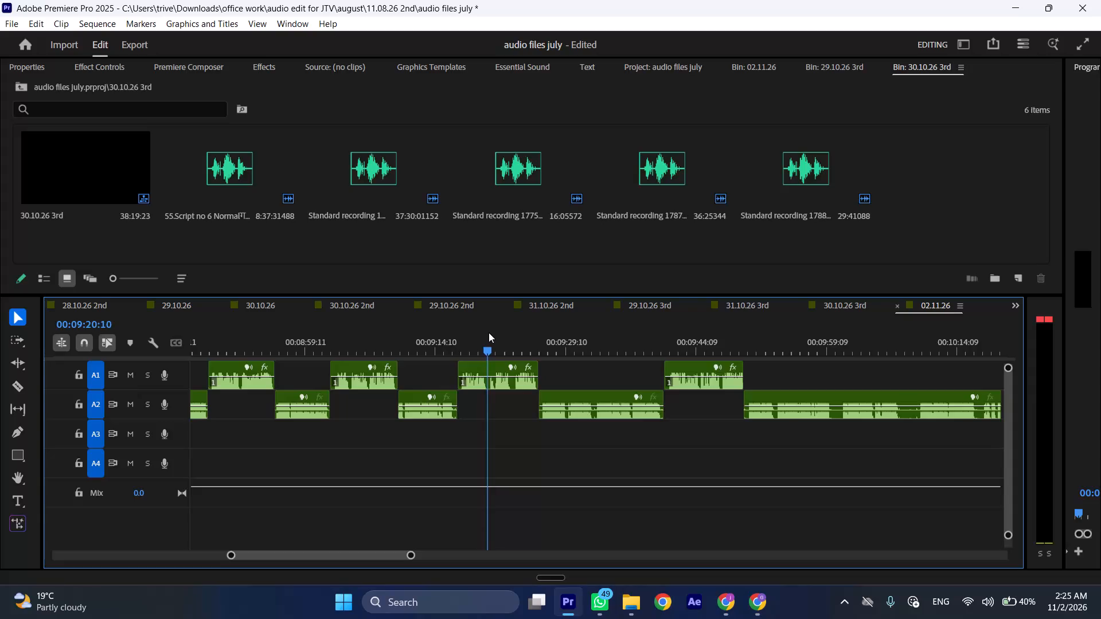
Cut the A1 section at 00:09:20:10 and about 00:09:23:03 and ripple-delete the part between the cuts, closing the gap.
text(C)
key(space)
drag(504, 332, 513, 332)
click(527, 370)
key(shift+c)
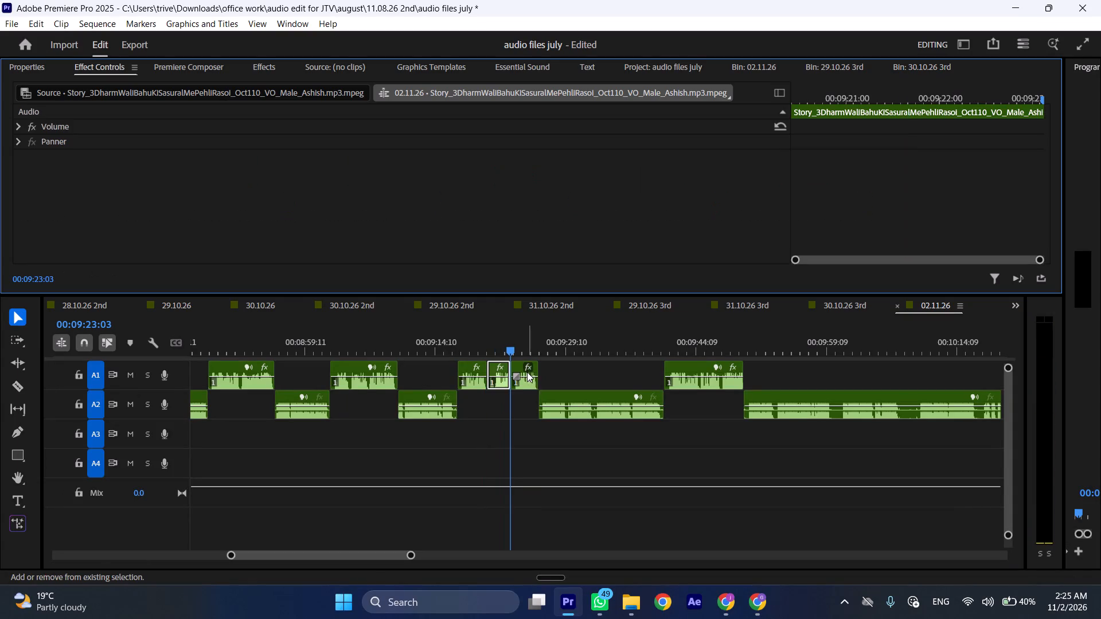
key(ctrl+shift+d)
key(ctrl+shift+d)
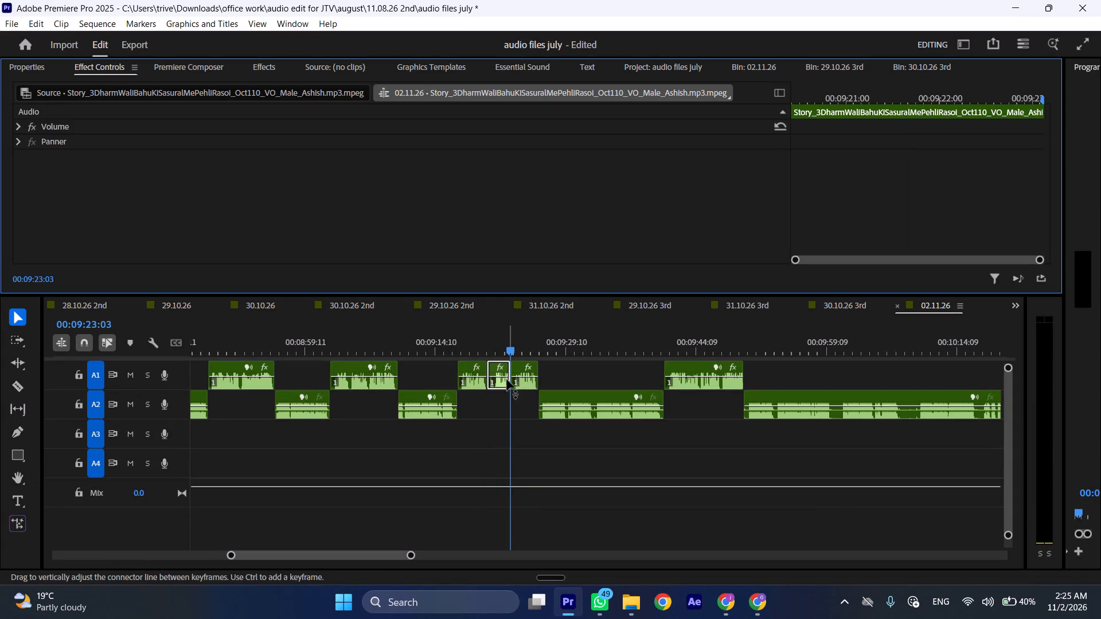
click(498, 381)
key(ctrl+shift+f)
key(ctrl+shift+d)
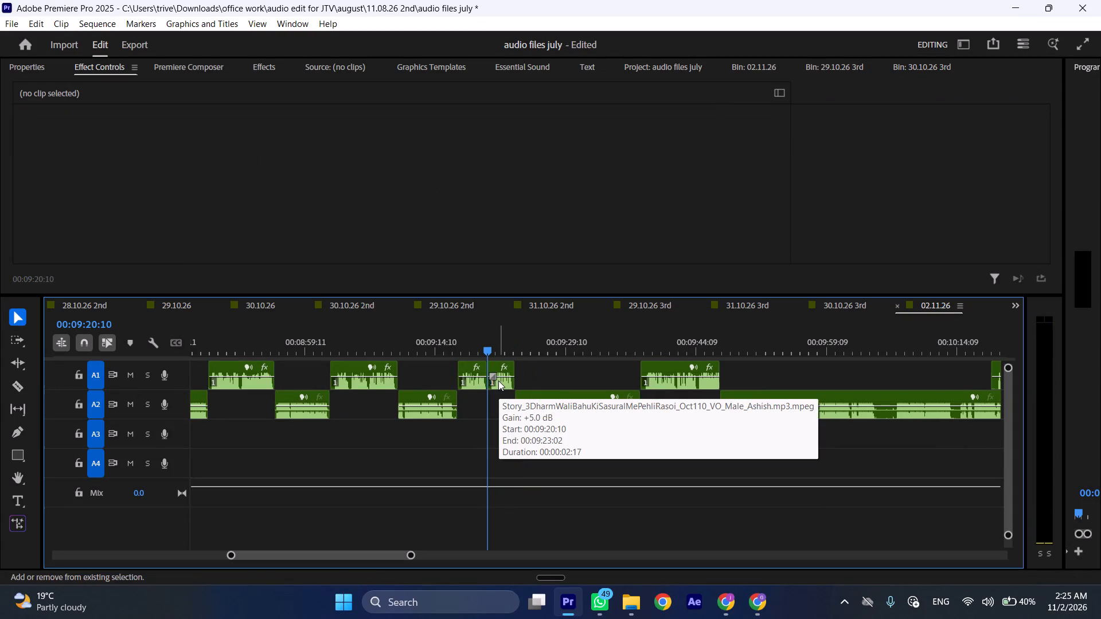
Play back the shortened A1 section from 00:09:20:10 into the following A2 section at increased speed.
key(space)
key(l)
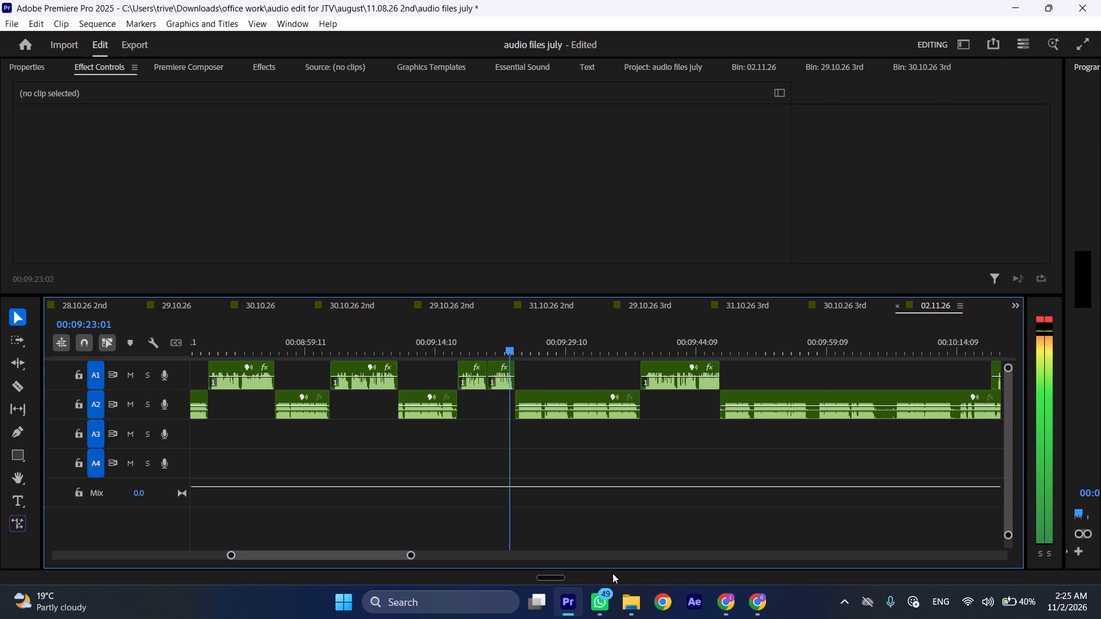
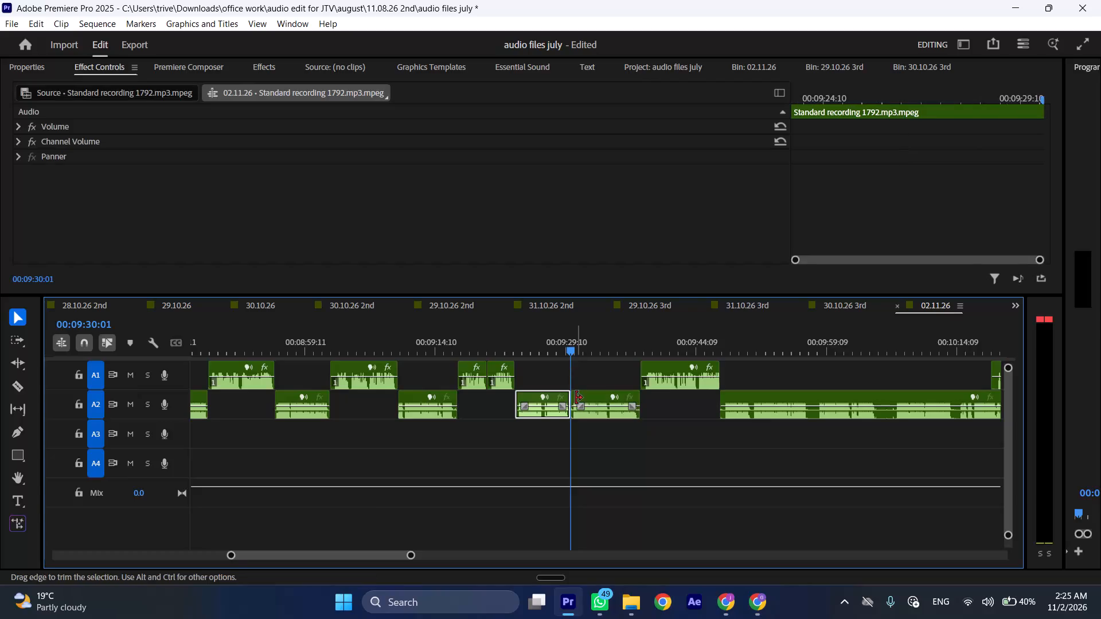
Ripple-delete the selected A2 section that ends at 00:09:30:01, closing the gap.
key(ctrl+shift+d)
Play back the A2 section following the closed gap at increased speed.
key(space)
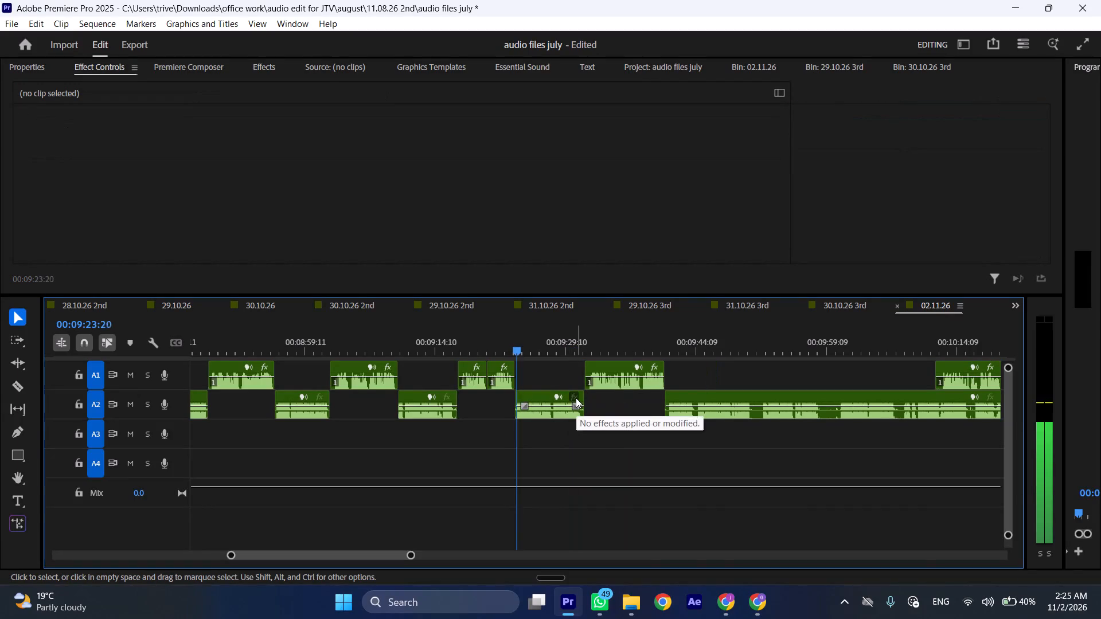
text(l)
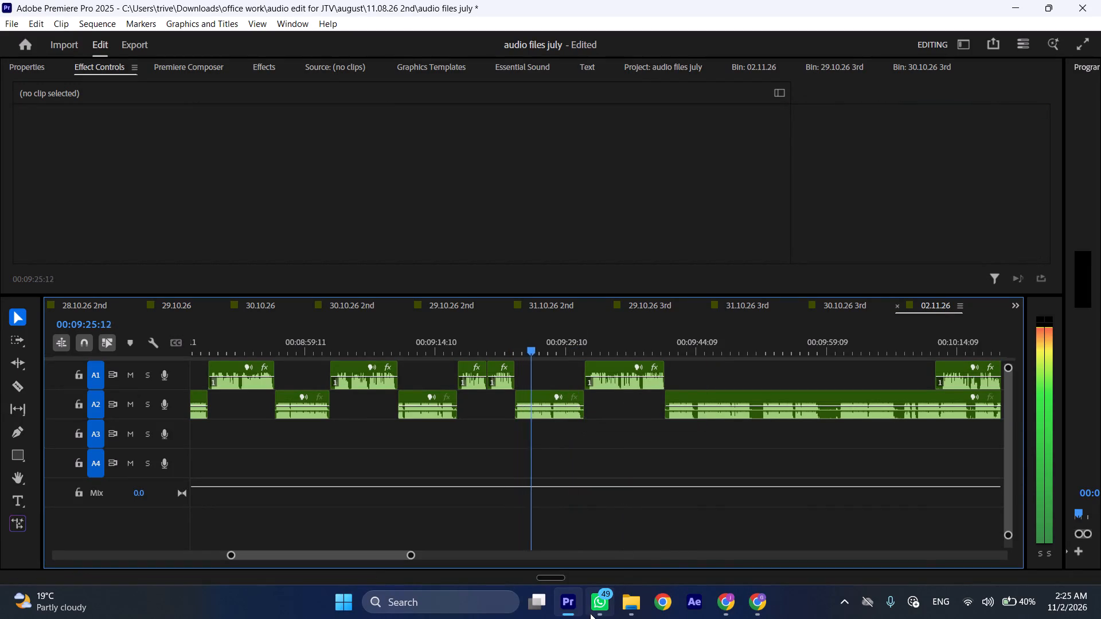
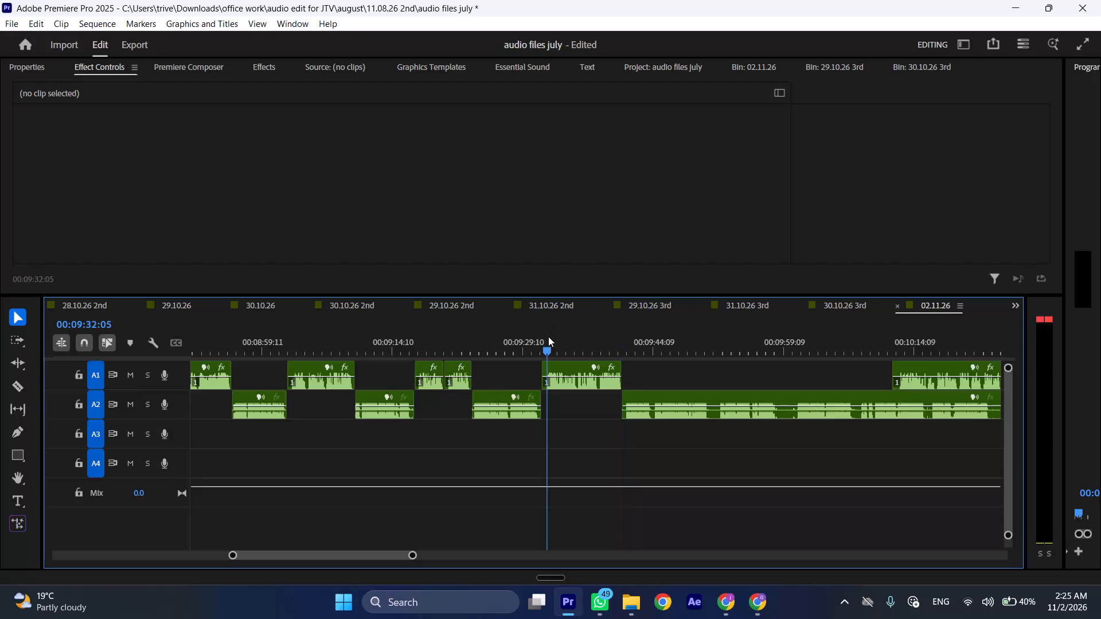
Review the A1 clip from about 00:09:32 and its transition into the following long A2 clip, speeding up playback from about 00:09:39.
click(548, 336)
key(space)
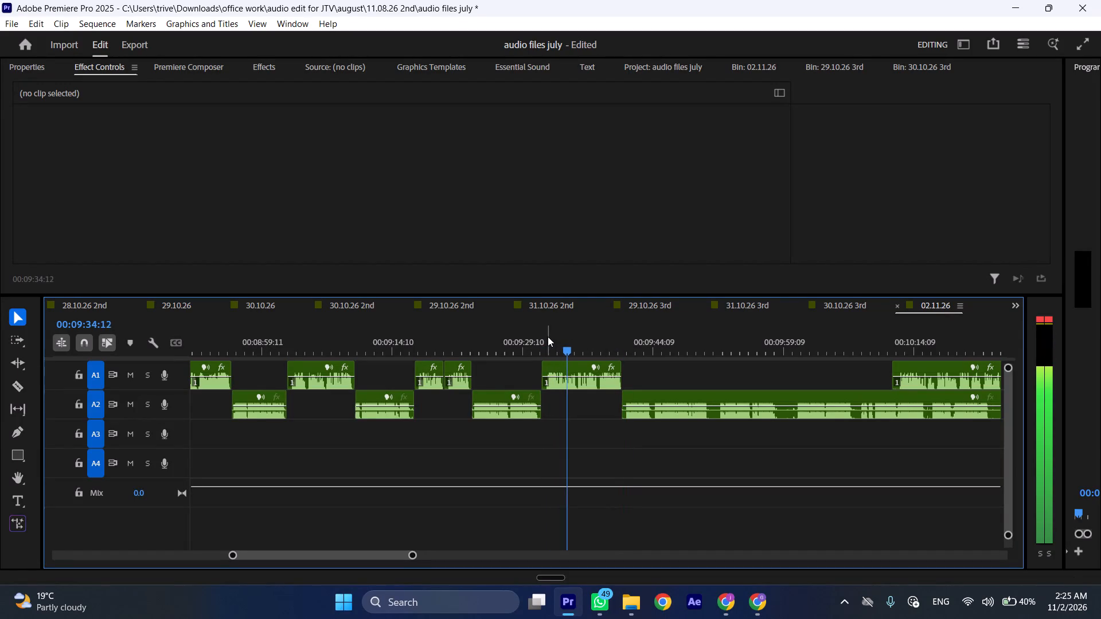
click(548, 336)
key(space)
click(548, 336)
key(space)
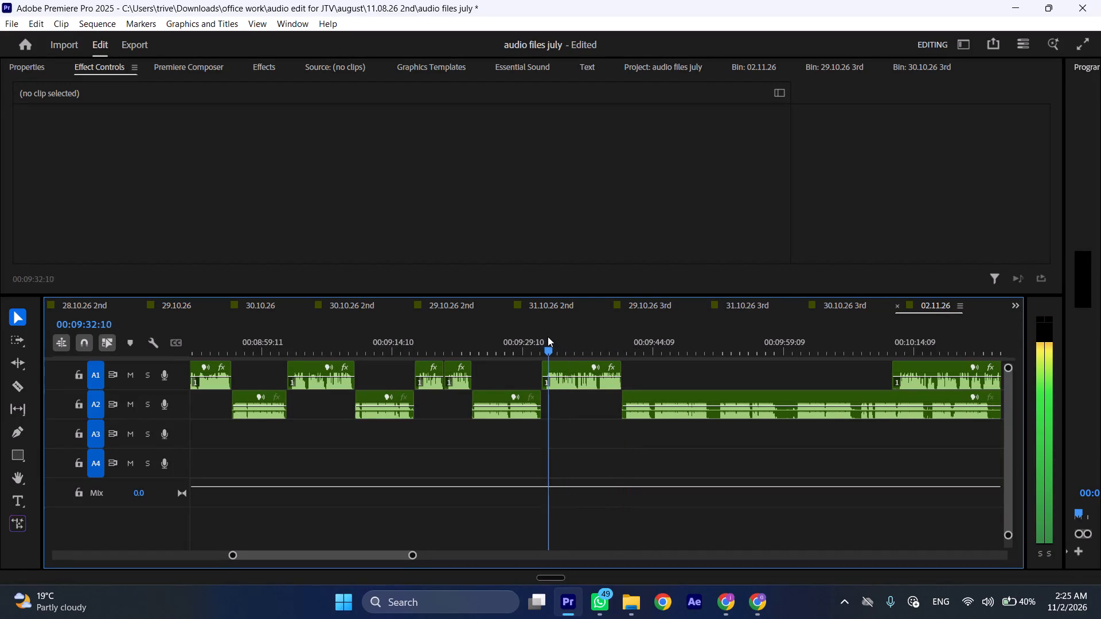
click(610, 338)
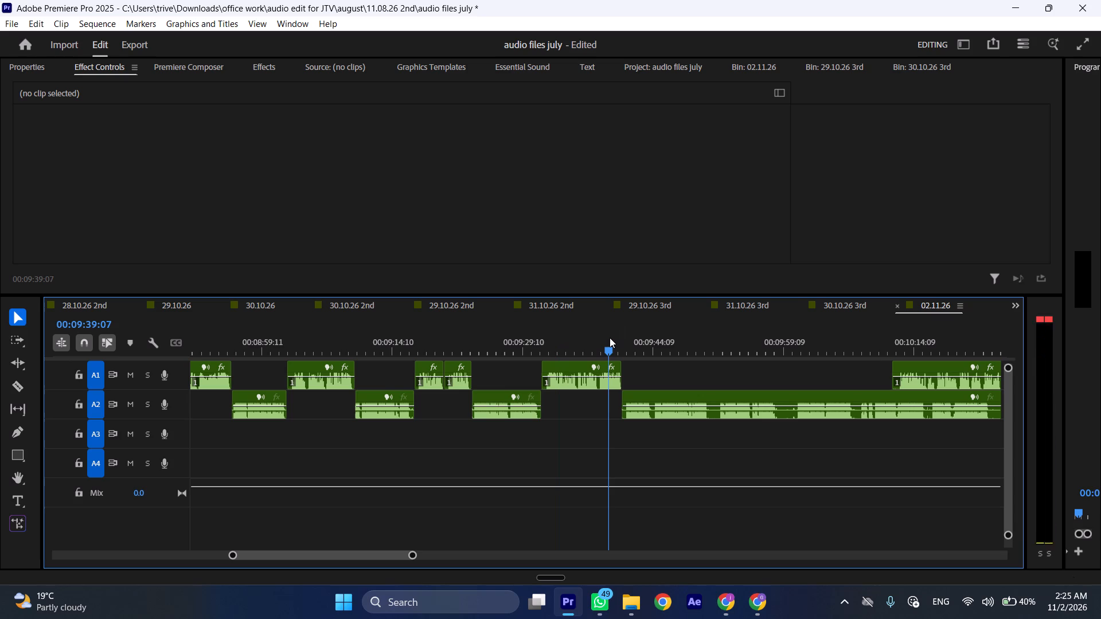
key(space)
text(l)
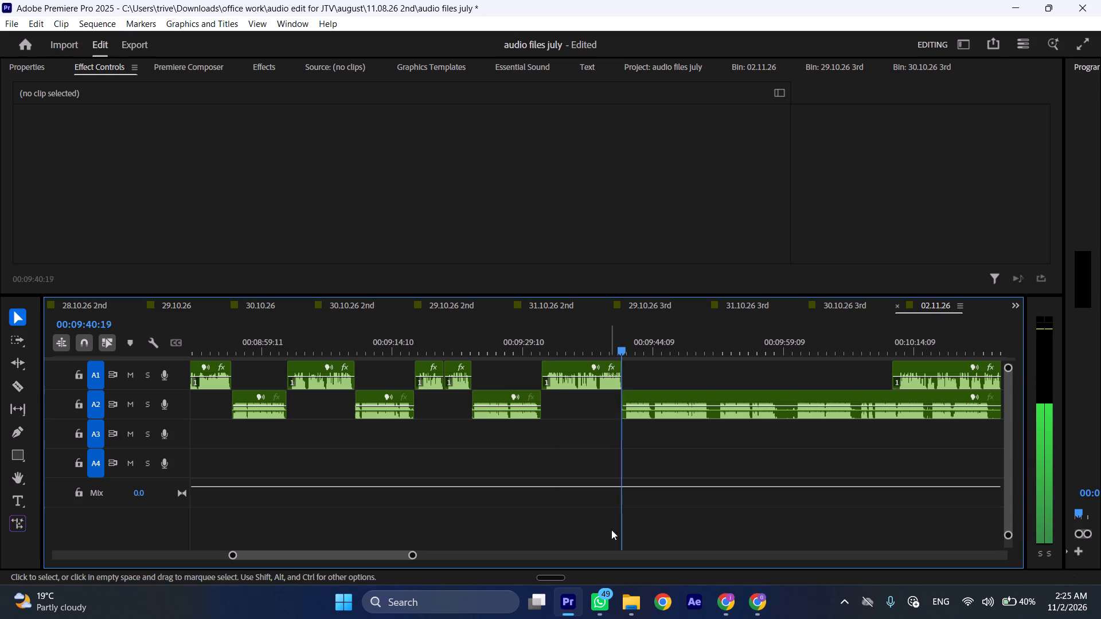
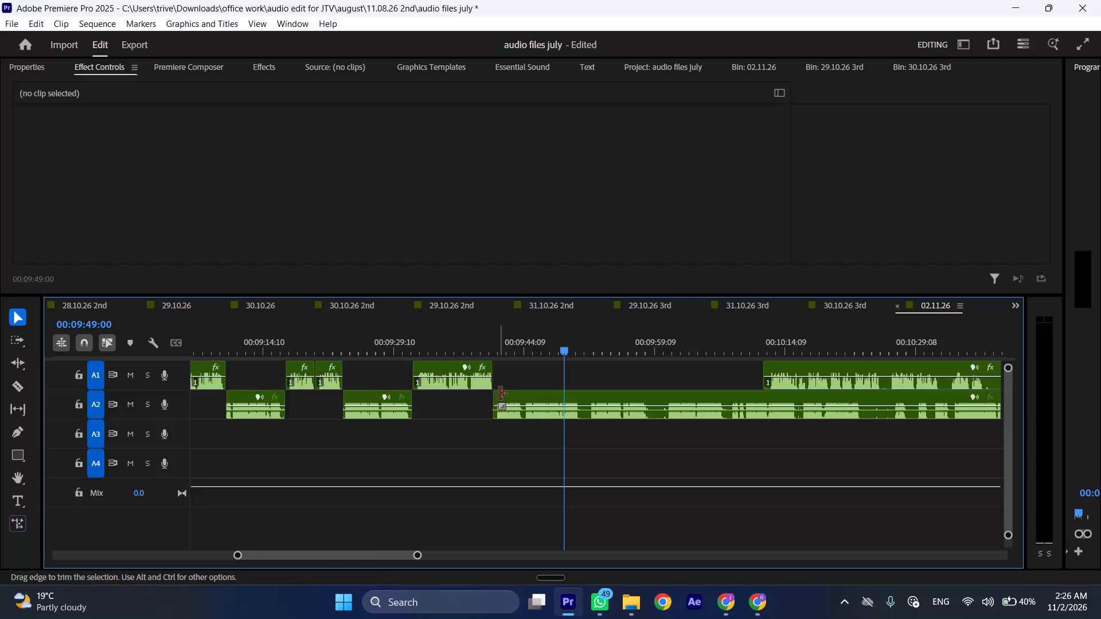
Shift the long A2 clip to start at about 00:10:22 and butt the long A1 clip against the preceding A1 clip at about 00:09:40.
drag(502, 394, 531, 394)
drag(542, 395, 872, 395)
drag(855, 357, 611, 381)
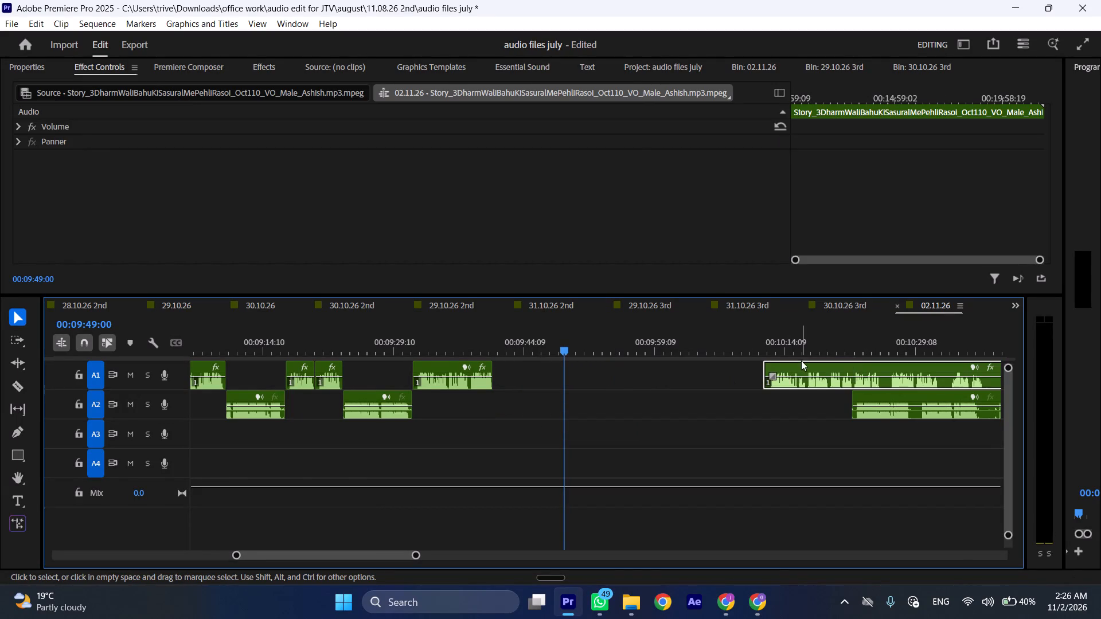
drag(801, 359, 727, 366)
drag(788, 366, 524, 372)
Play the join between the two A1 clips at about 00:09:40 at increased speed, replaying it from about 00:09:39.
click(494, 349)
key(space)
text(l)
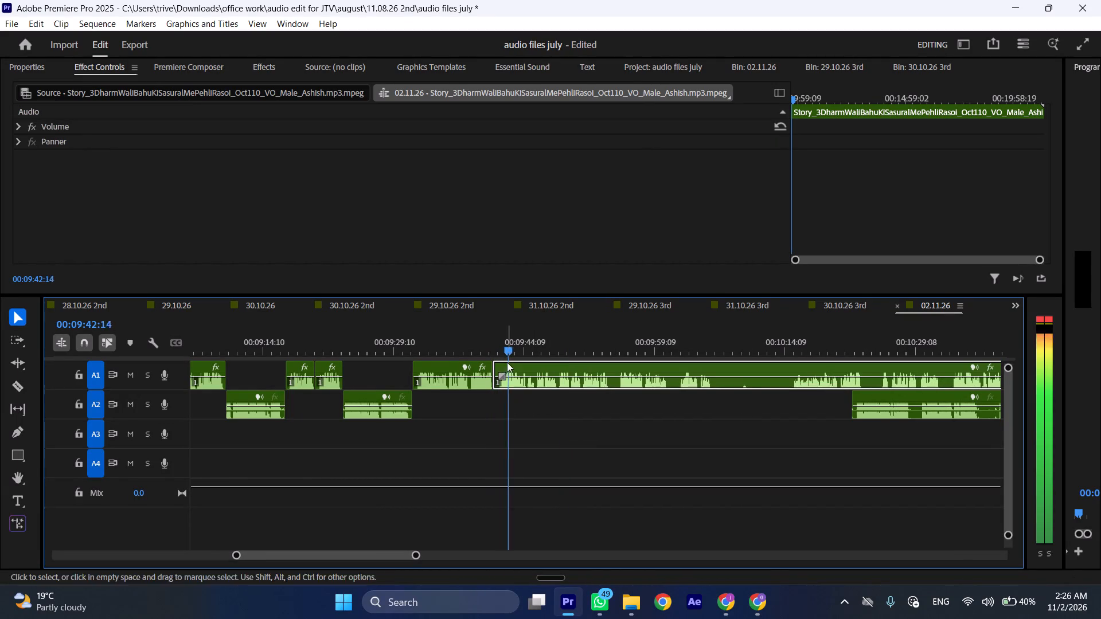
click(479, 348)
key(space)
key(l)
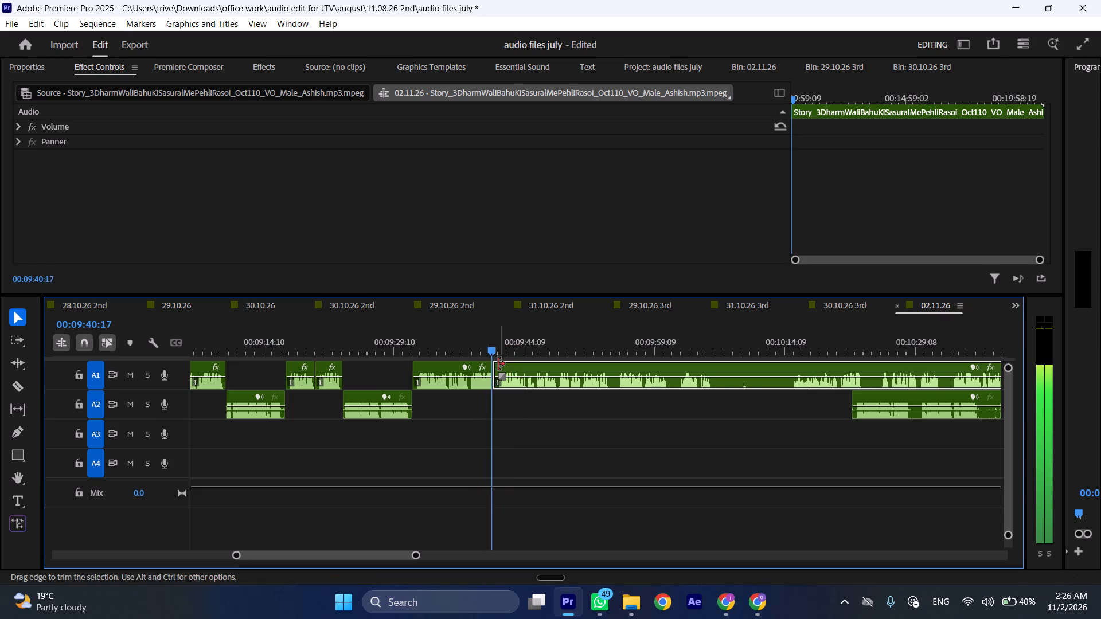
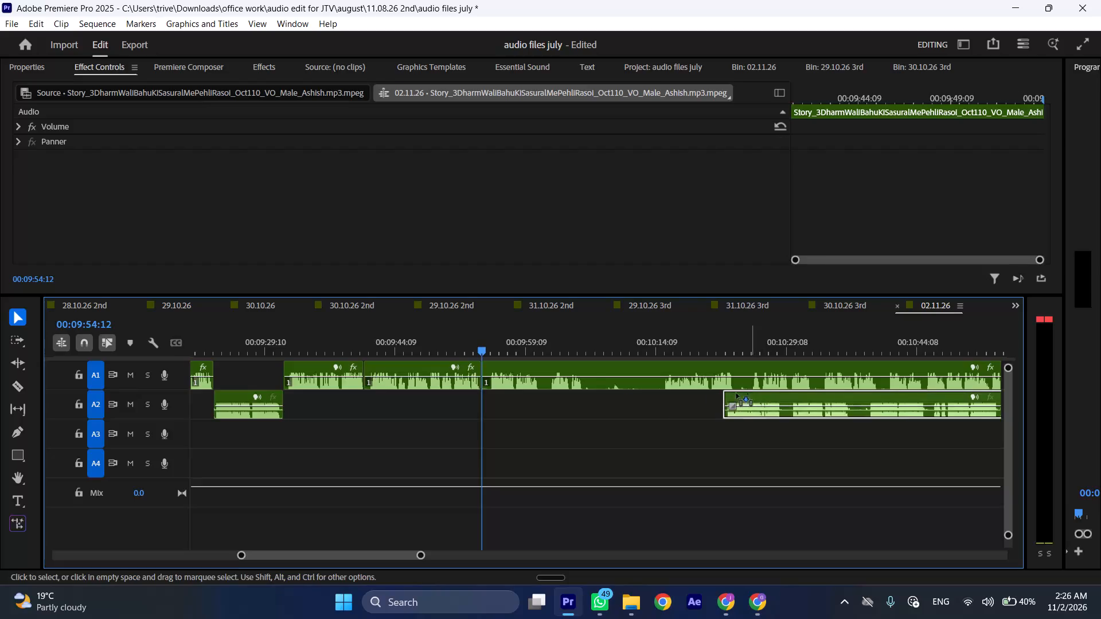
Move the long A2 clip back to start at 00:09:54:12 and shift the long A1 clip to start at about 00:10:20.
drag(736, 393, 560, 393)
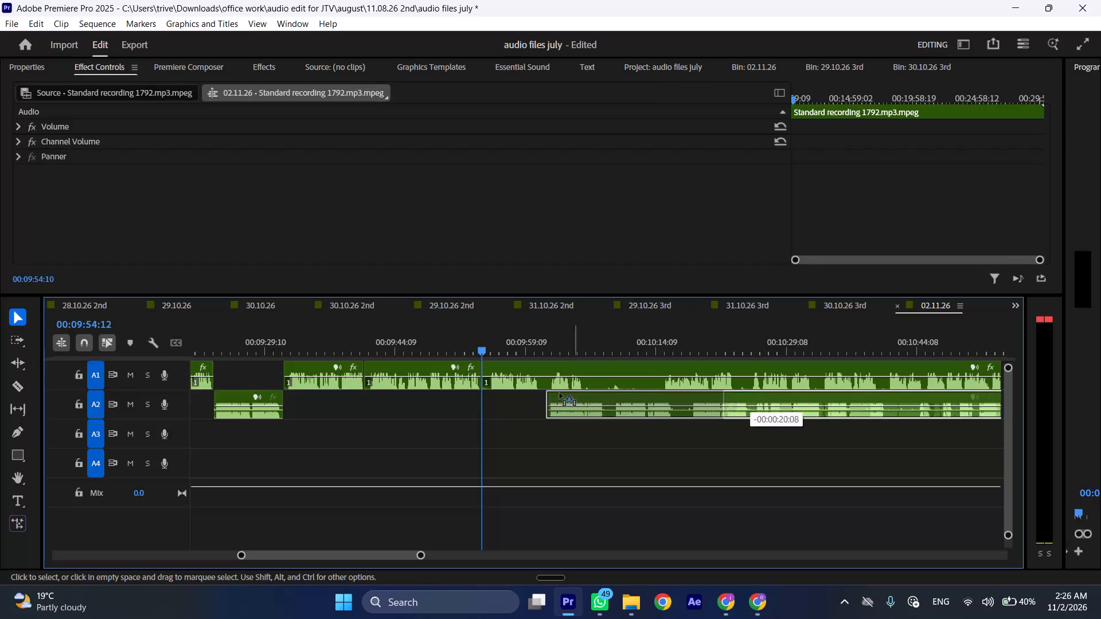
drag(560, 393, 514, 393)
drag(509, 365, 725, 365)
key(space)
drag(698, 362, 701, 362)
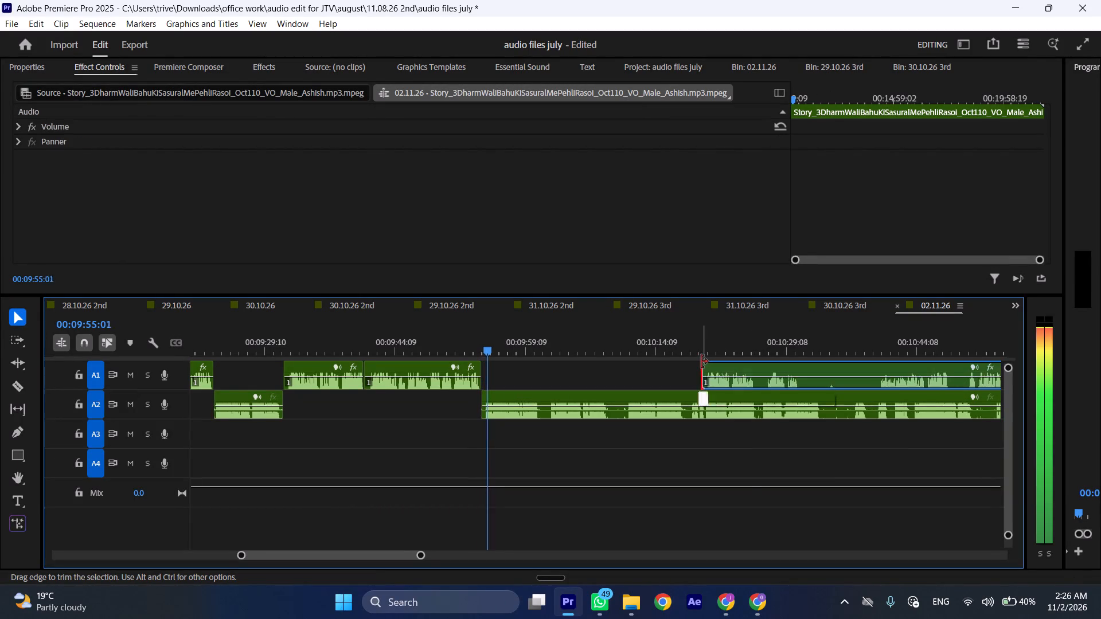
drag(701, 362, 704, 362)
Play the long A2 clip, replay it from about 00:09:59, and split it at 00:10:01:03.
key(l)
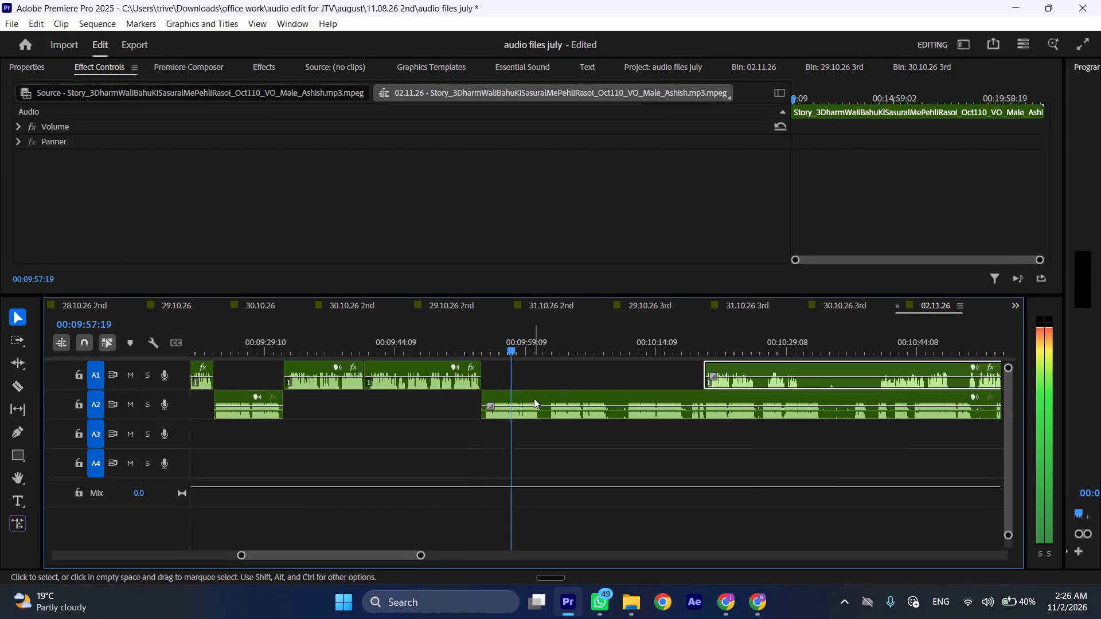
key(space)
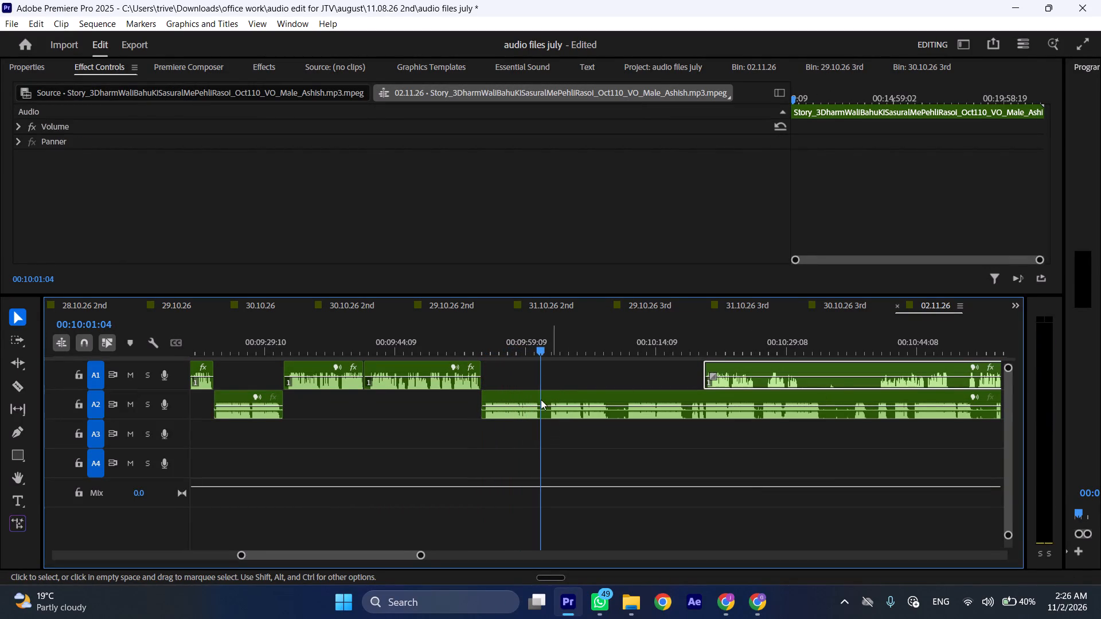
click(528, 345)
key(space)
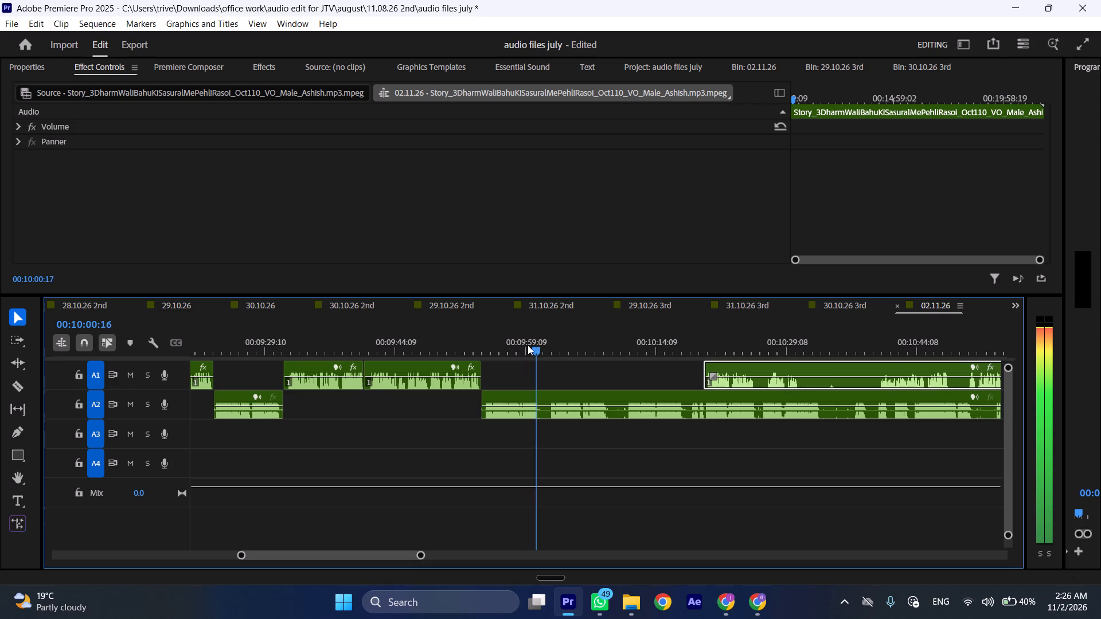
key(space)
key(shift+c)
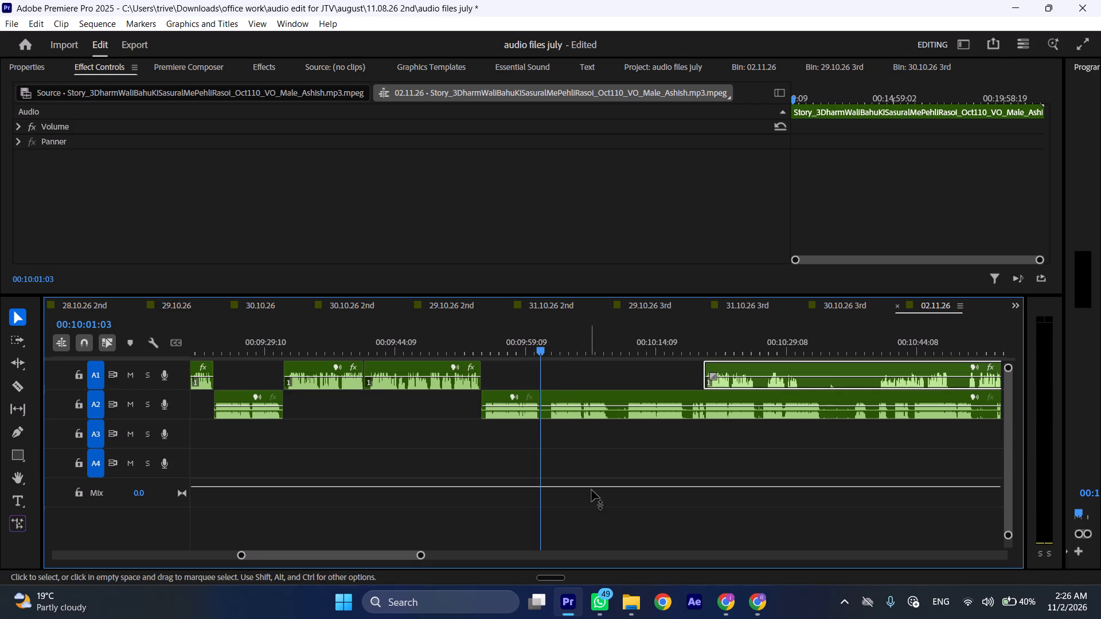
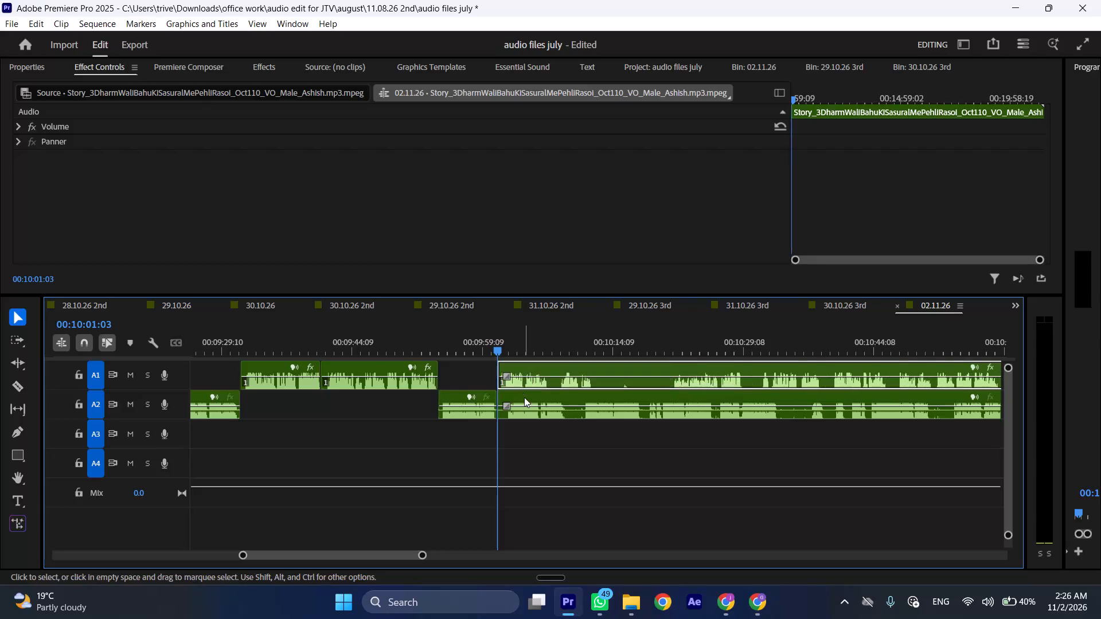
Move the long A2 clip later to start at about 00:10:18, playing the sequence from 00:10:01:03 meanwhile.
drag(527, 399, 665, 399)
key(space)
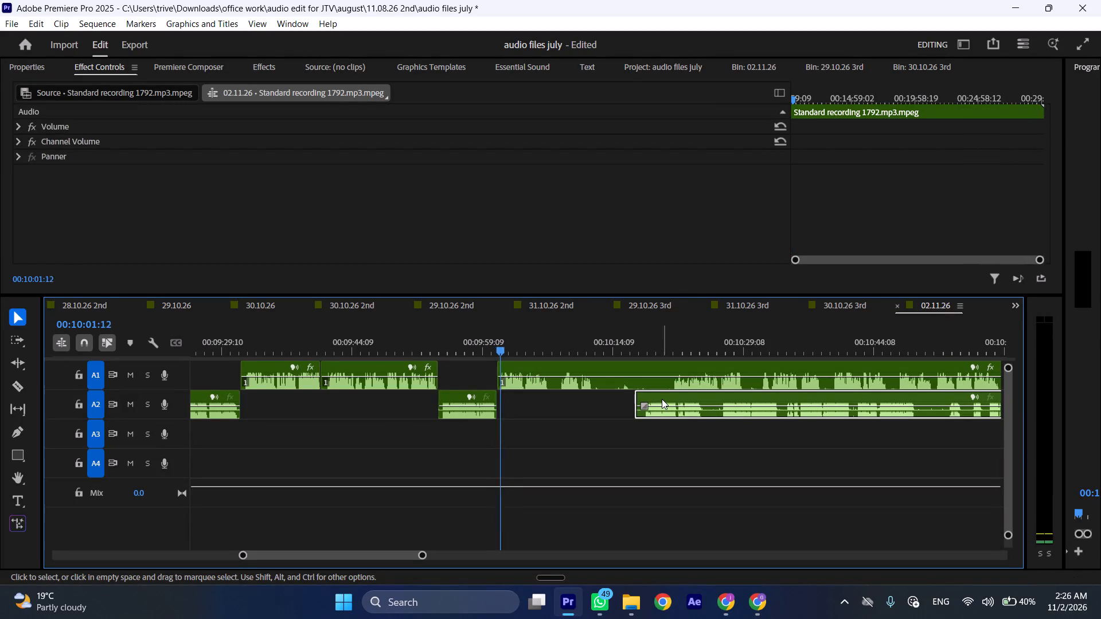
key(l)
drag(641, 399, 648, 399)
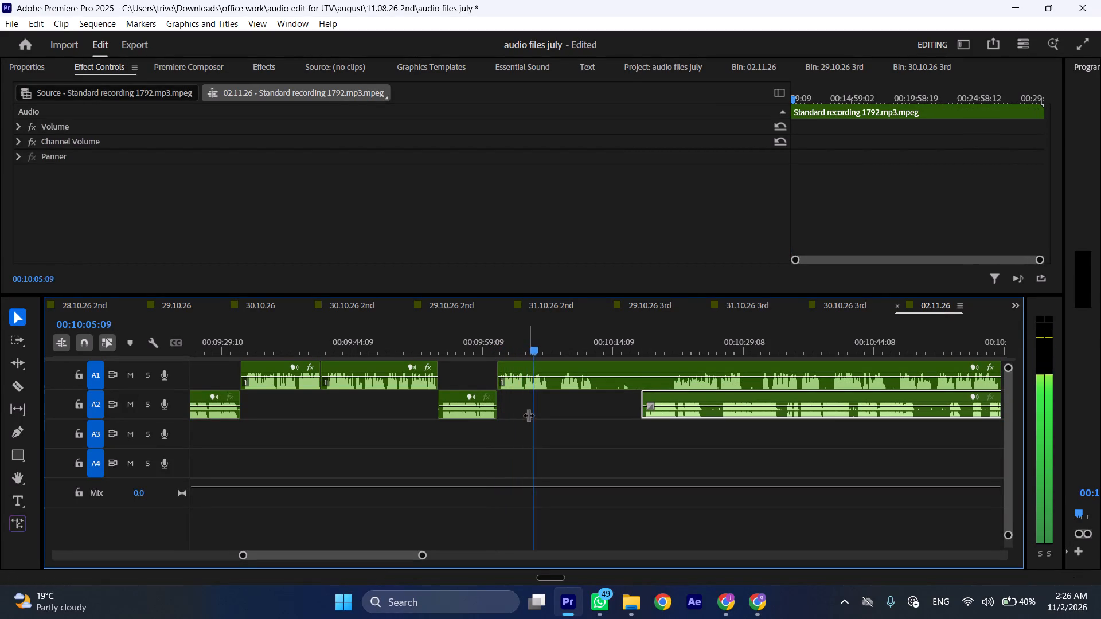
Listen to the long A1 clip around 00:10:08 and split it at 00:10:07:05.
key(space)
click(559, 343)
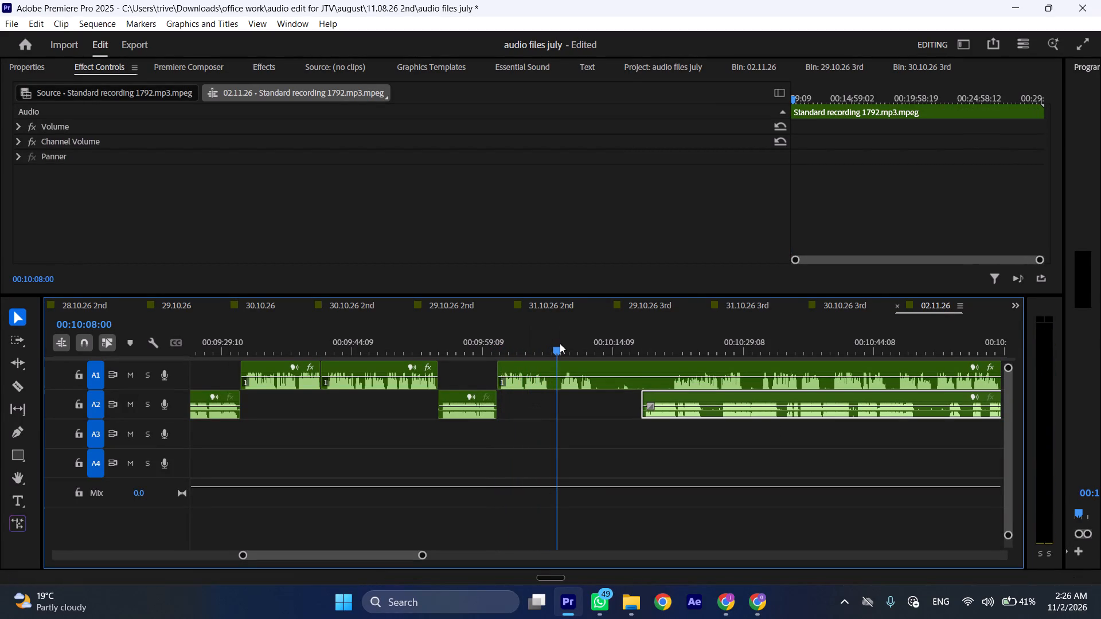
key(space)
drag(545, 344, 552, 344)
key(shift+c)
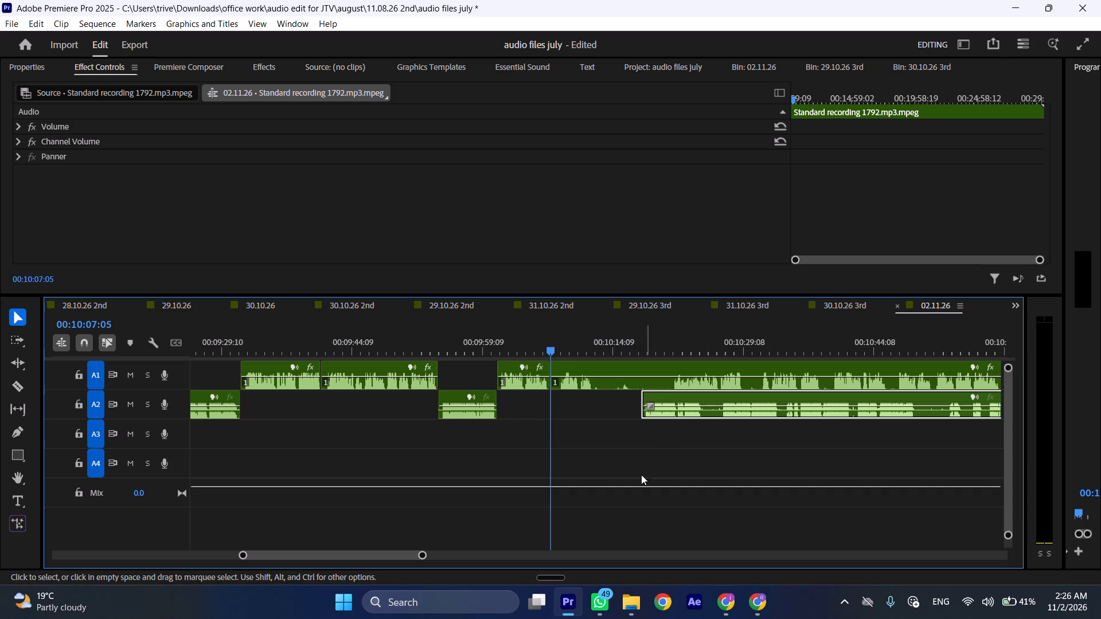
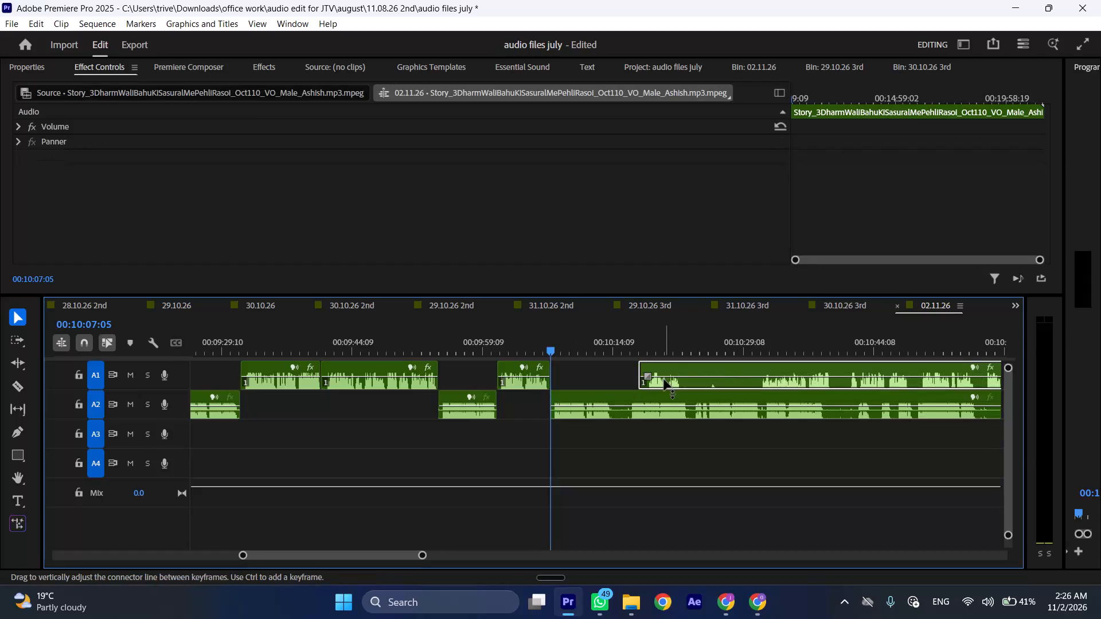
Split the long A2 clip at 00:10:07:15 and ripple-delete its short opening piece starting at 00:10:07:05.
key(l)
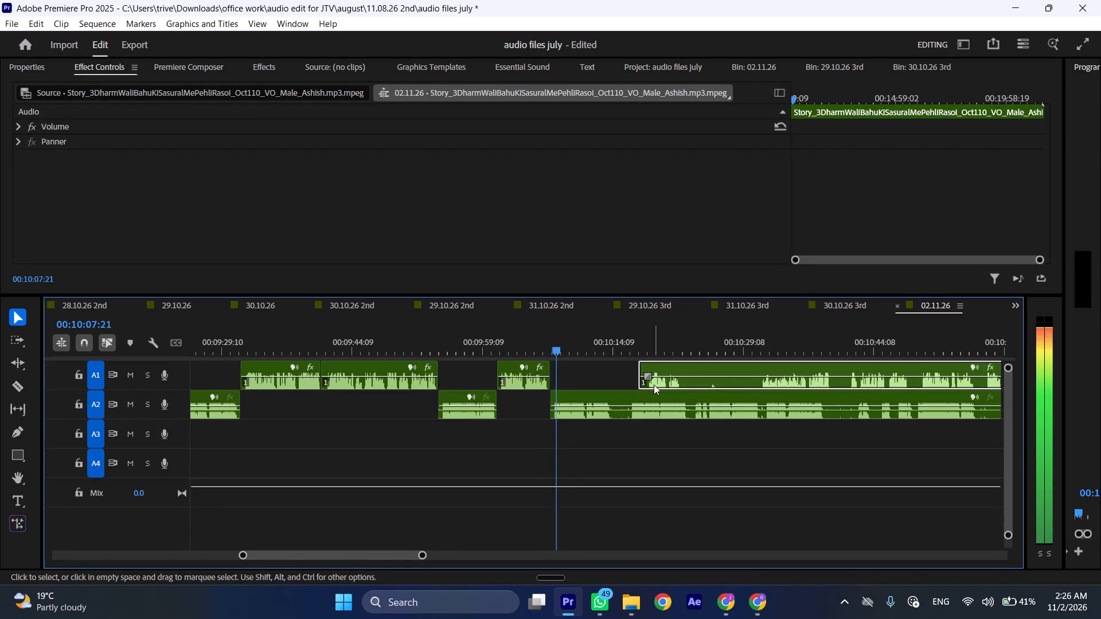
click(555, 348)
key(space)
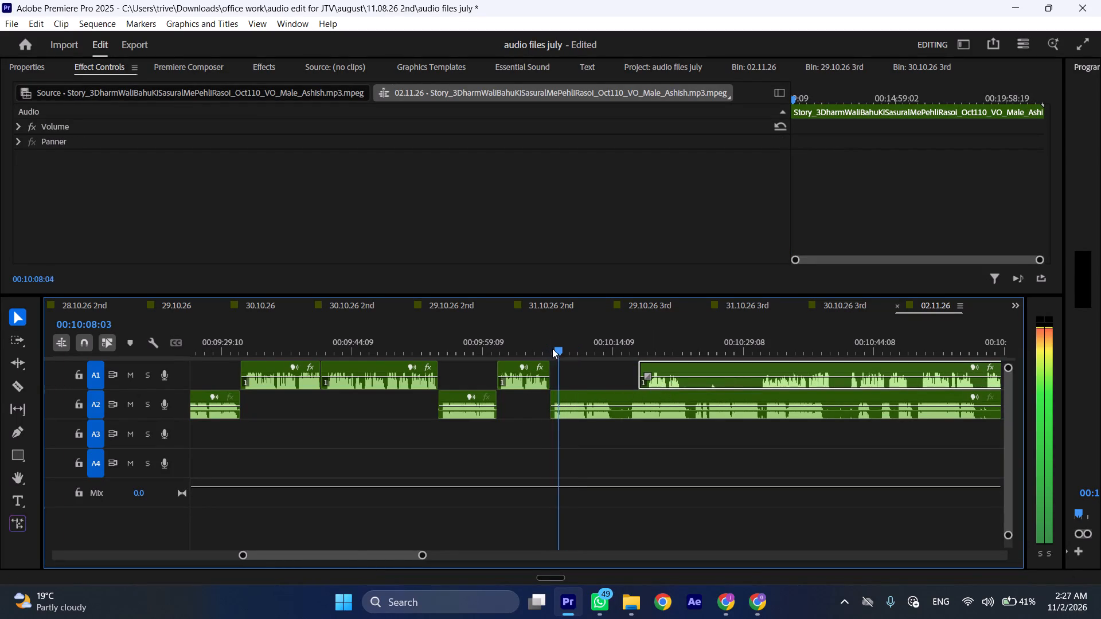
click(549, 348)
key(space)
key(space)
click(572, 397)
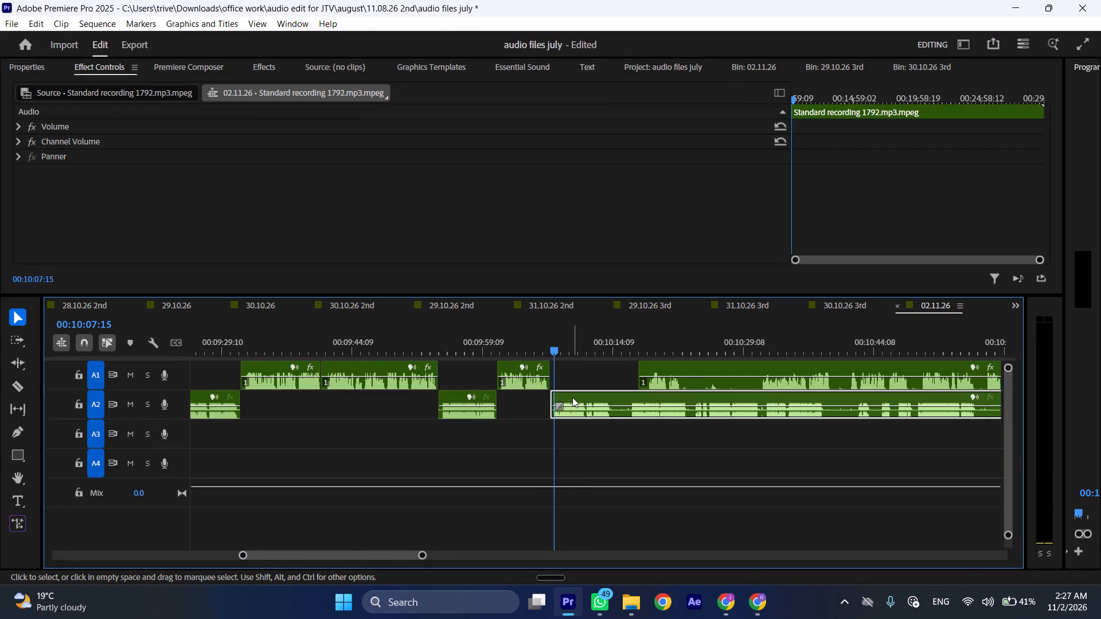
key(shift+c)
key(ctrl+shift+d)
Listen to the transition from the A1 clip to the long A2 clip around 00:10:07:05, starting from about 00:10:06.
key(space)
key(l)
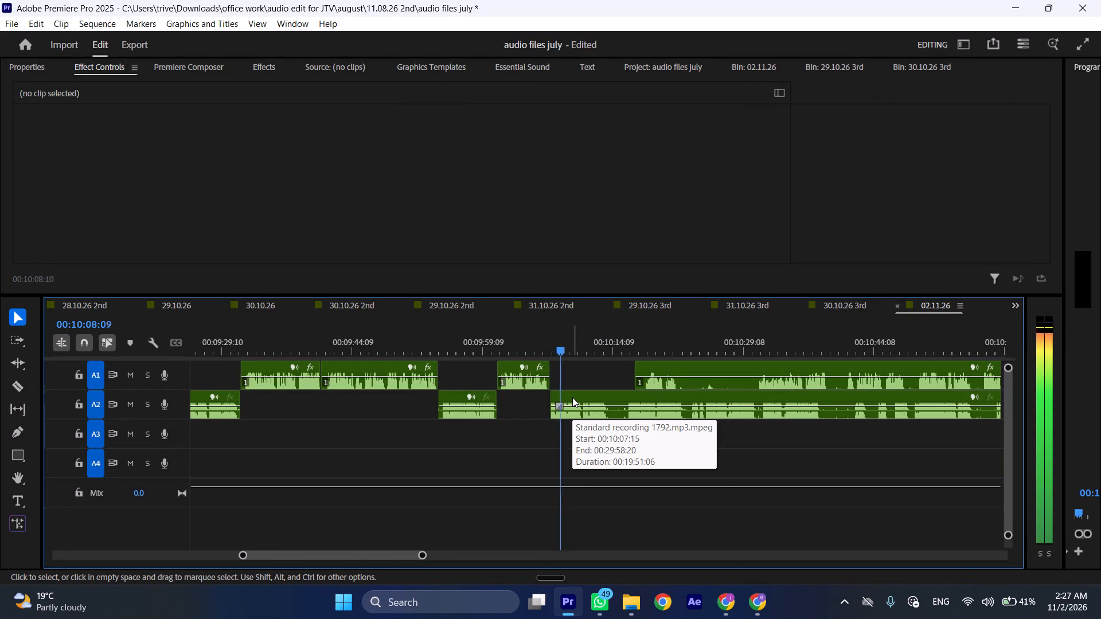
click(565, 339)
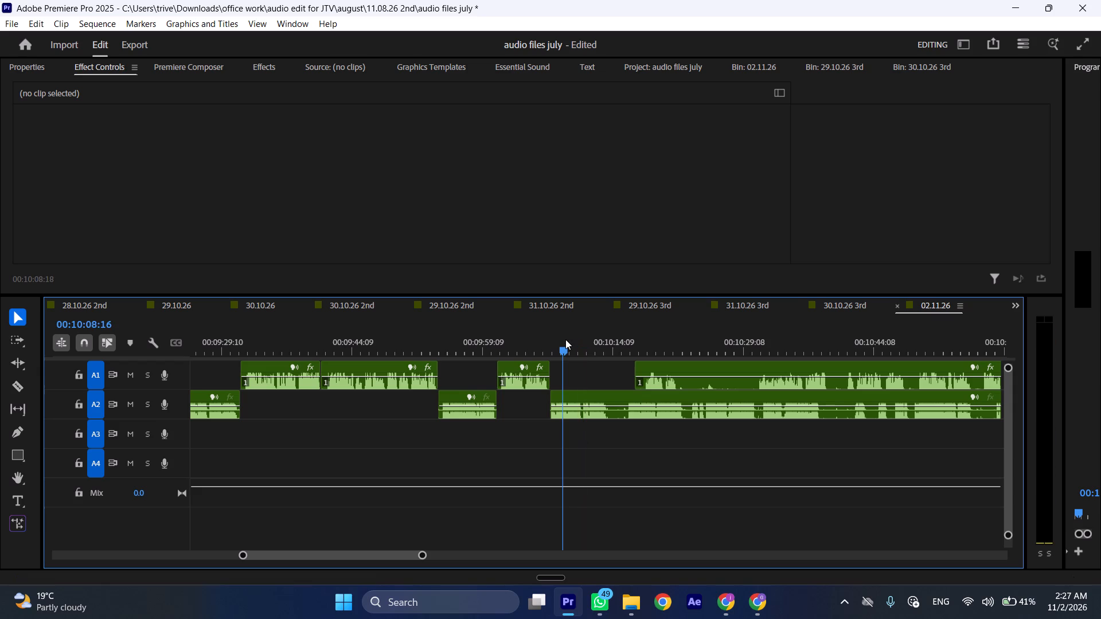
drag(565, 339, 560, 341)
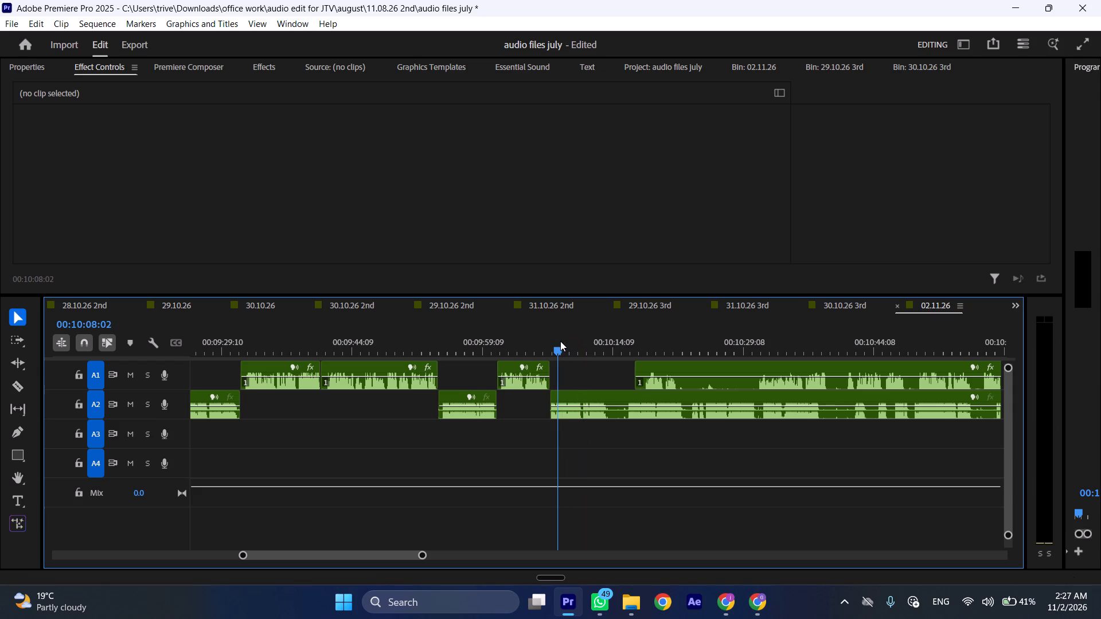
drag(560, 341, 554, 343)
key(space)
key(l)
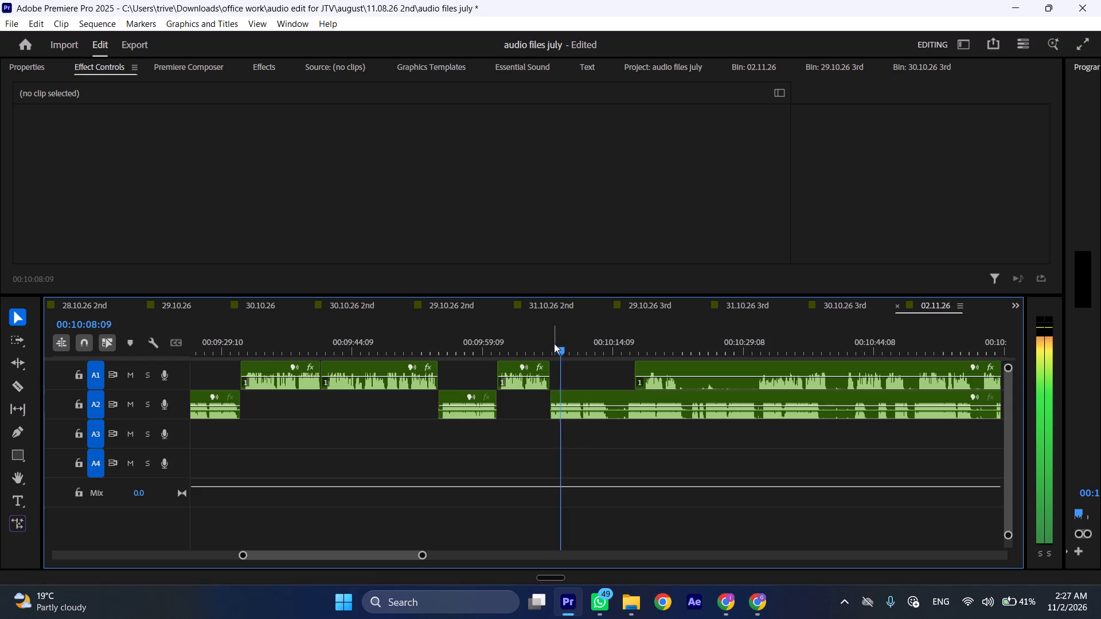
click(554, 343)
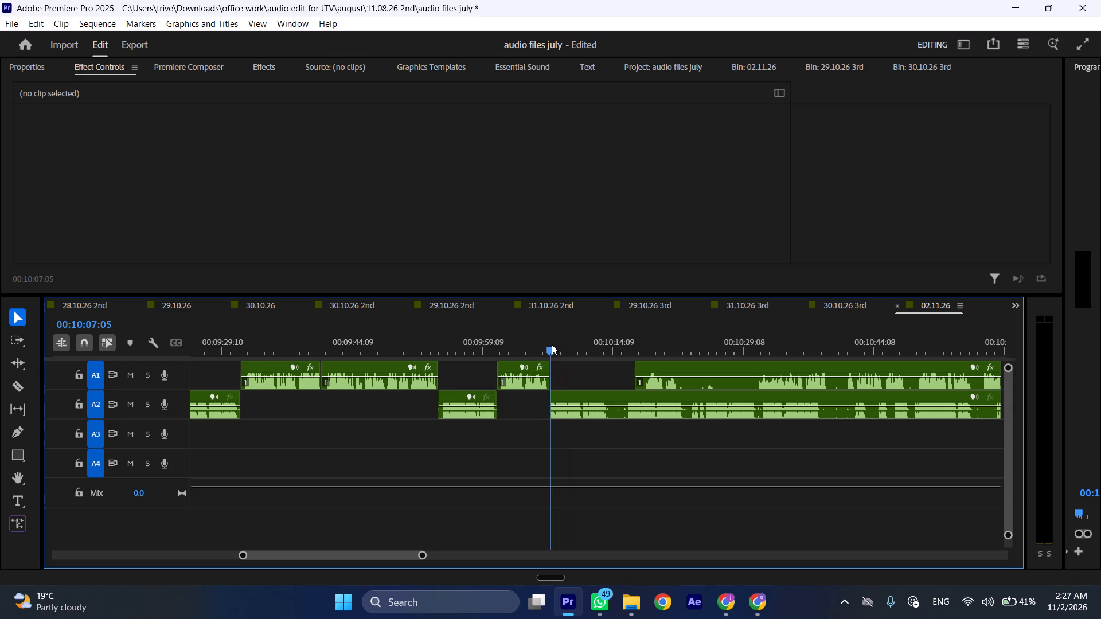
drag(552, 344, 539, 345)
key(space)
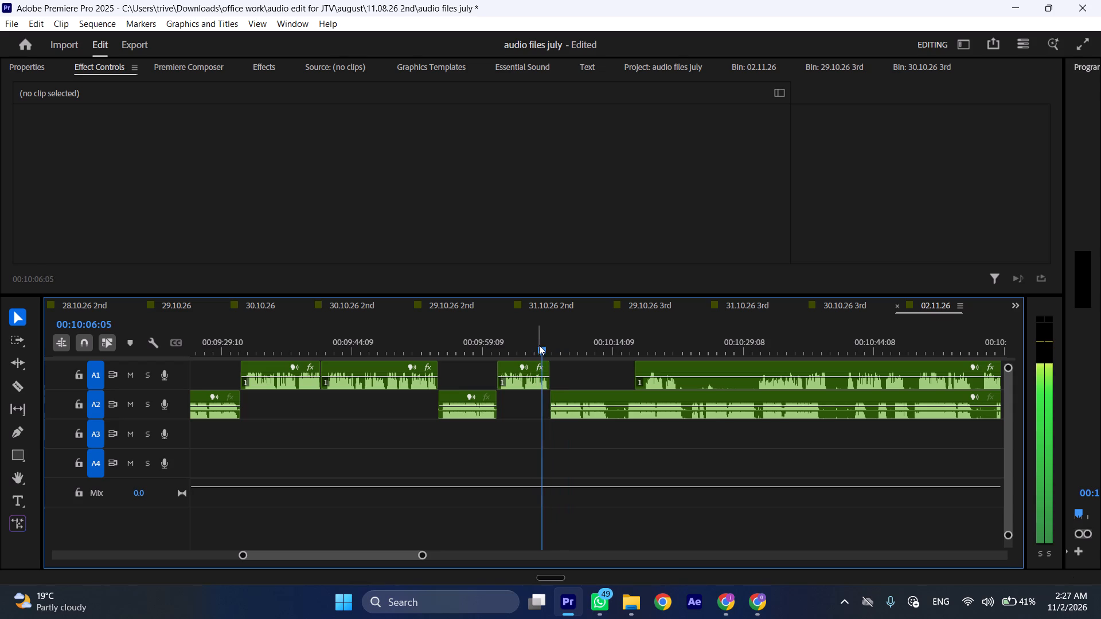
key(l)
Find the pause in the long A2 clip after 00:10:13 by ear and split the clip at 00:10:14:01.
scroll(583, 370, down, 5)
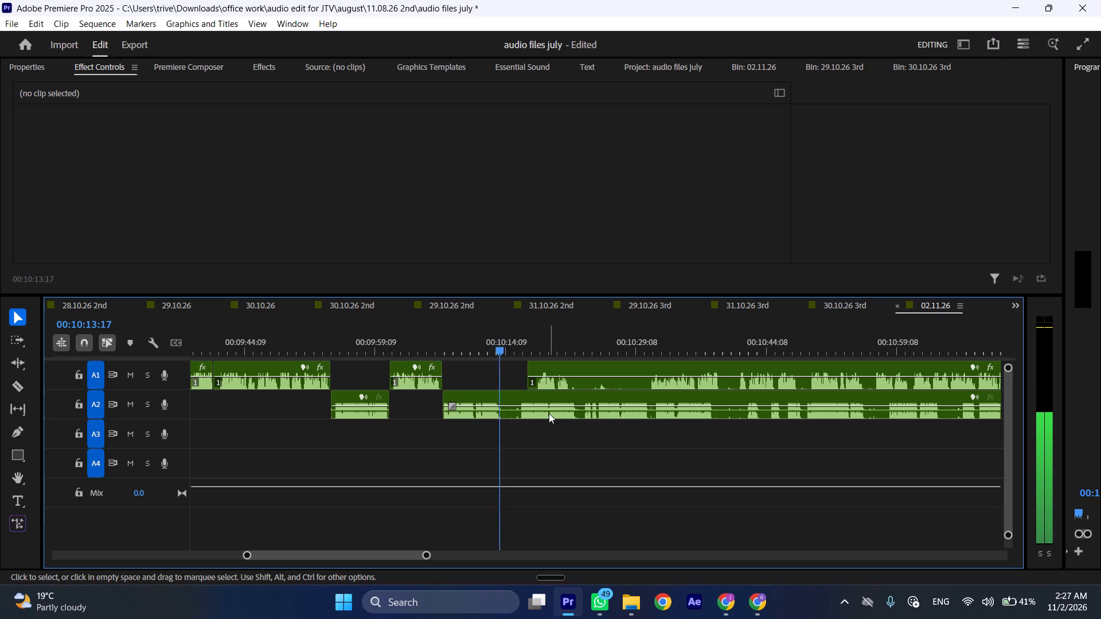
drag(487, 344, 493, 344)
key(space)
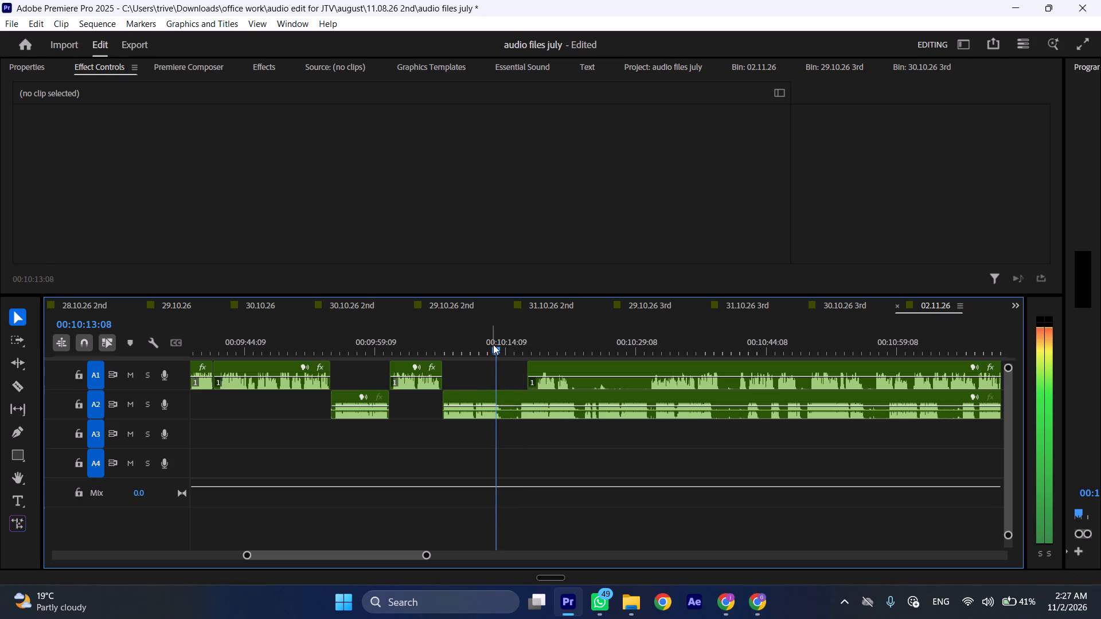
key(space)
text(C)
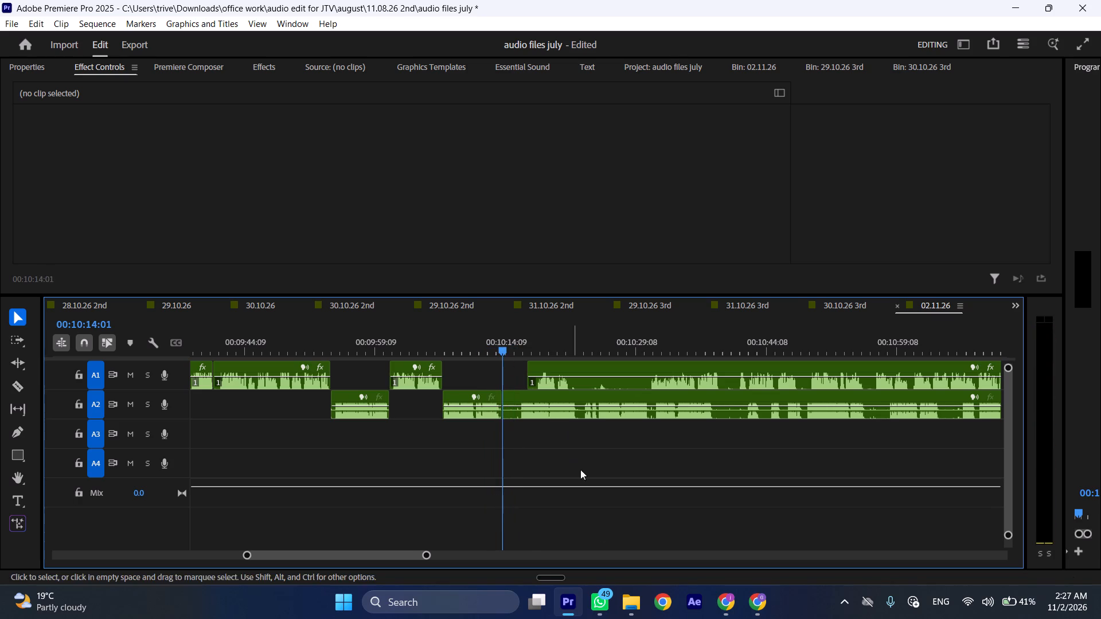
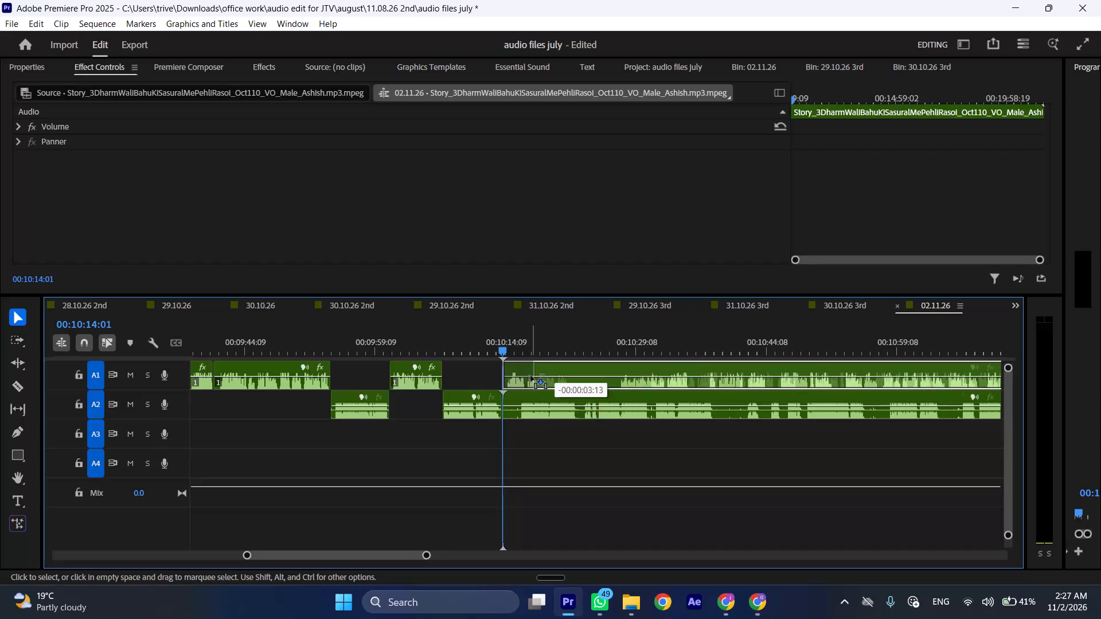
Move the long A2 clip about 7.5 seconds later on its track and listen to the A1 clip from 00:10:14:01.
drag(521, 392, 588, 395)
key(space)
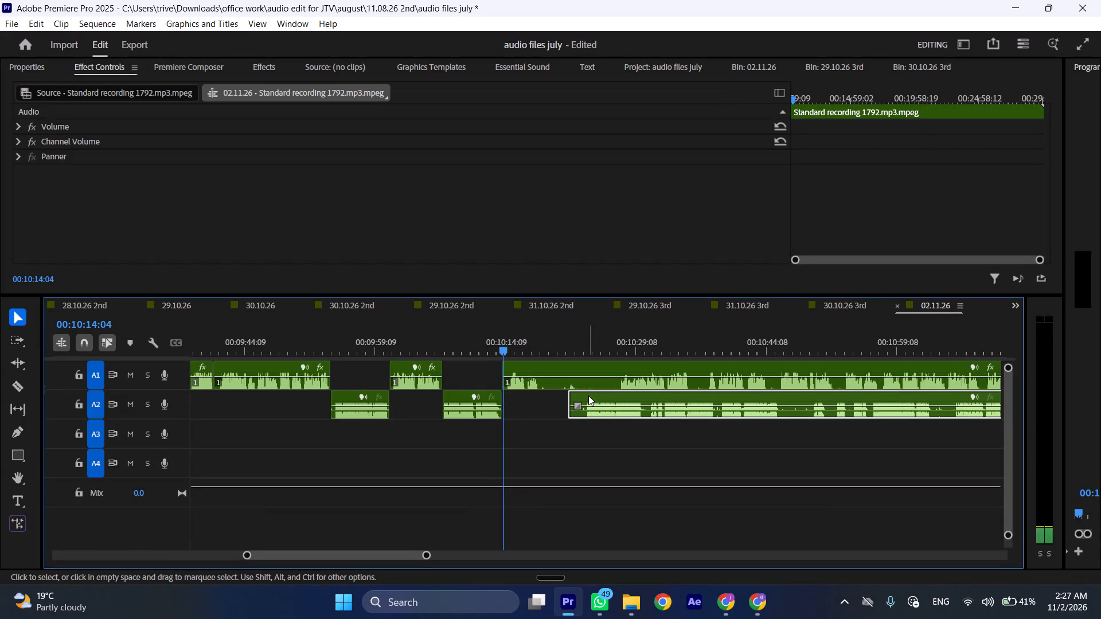
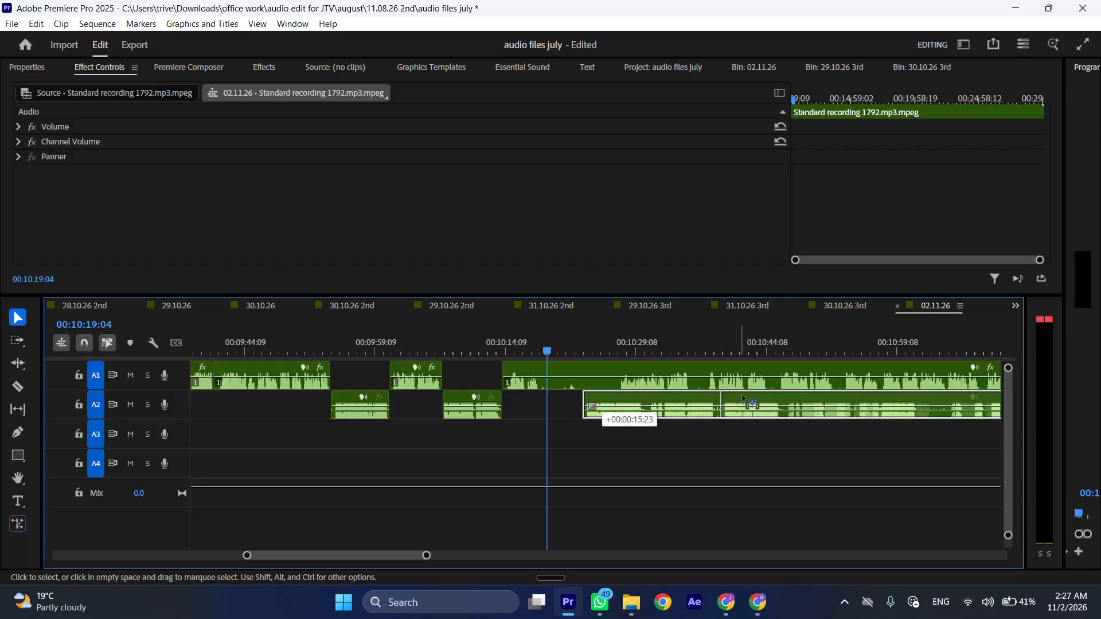
Ripple-trim about 13 seconds off the start of the long A1 clip at 00:10:14:01, apply the default audio transition there and play it back.
click(619, 351)
click(631, 367)
key(shift+c)
key(ctrl+shift+d)
key(space)
text(l)
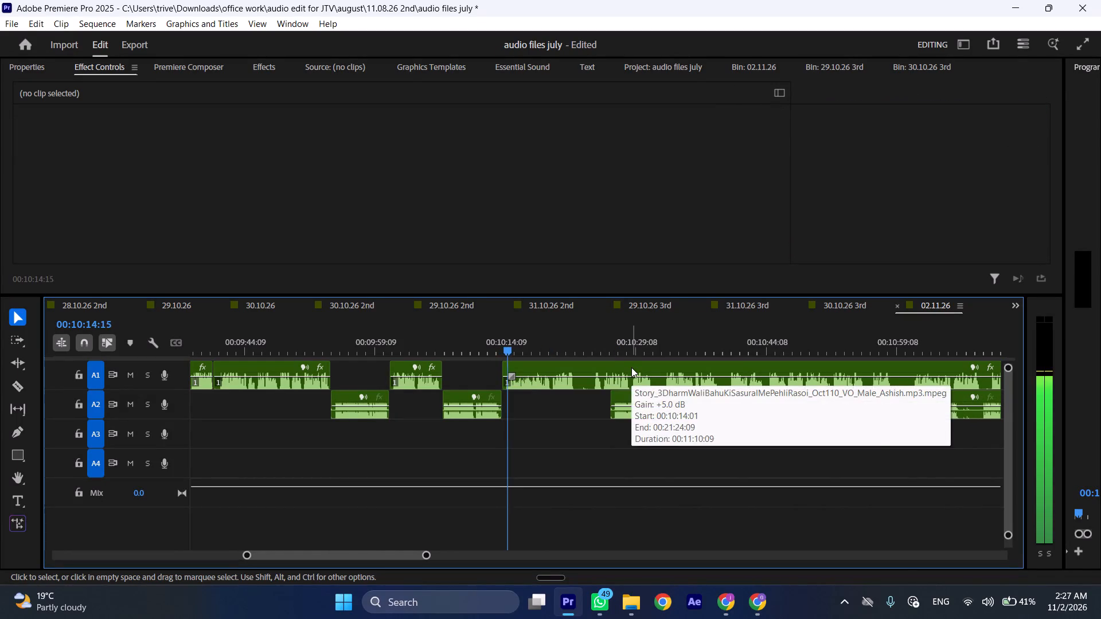
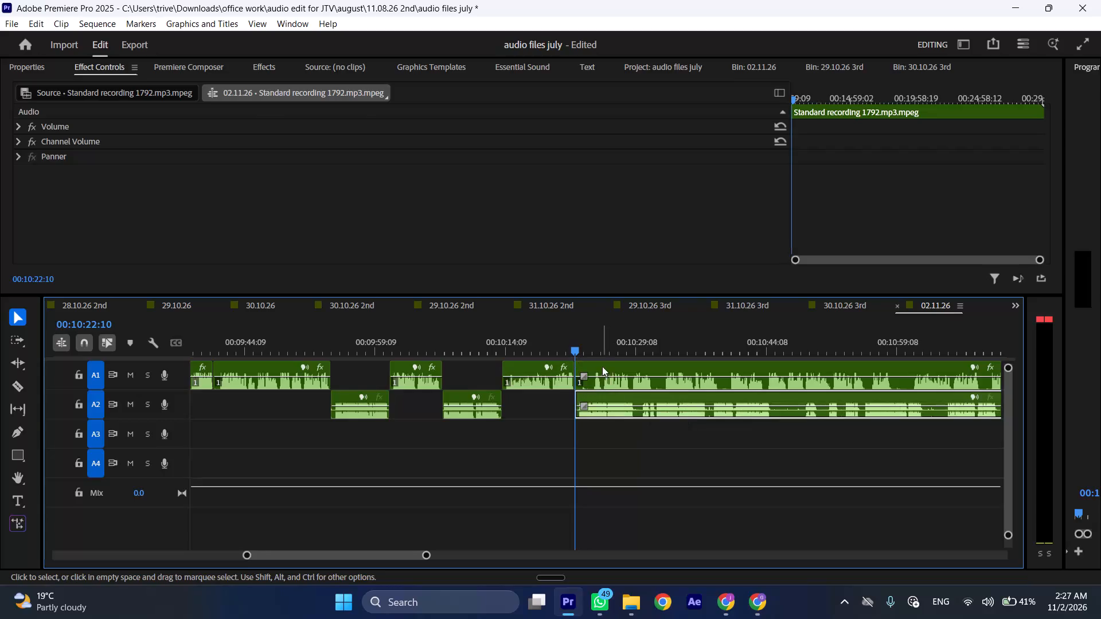
Move the long A1 clip at 00:10:22:10 about 10 seconds later so the A2 recording's start plays alone.
drag(603, 365, 691, 365)
Play back the start of the long A2 clip and split it at 00:10:29:12.
key(space)
key(l)
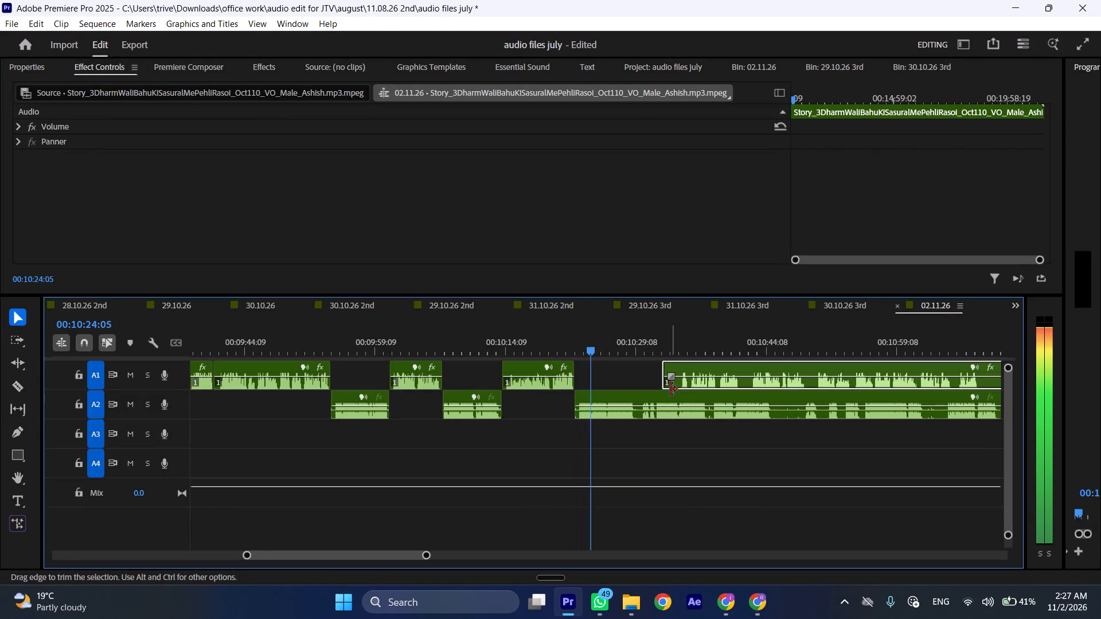
scroll(639, 412, down, 2)
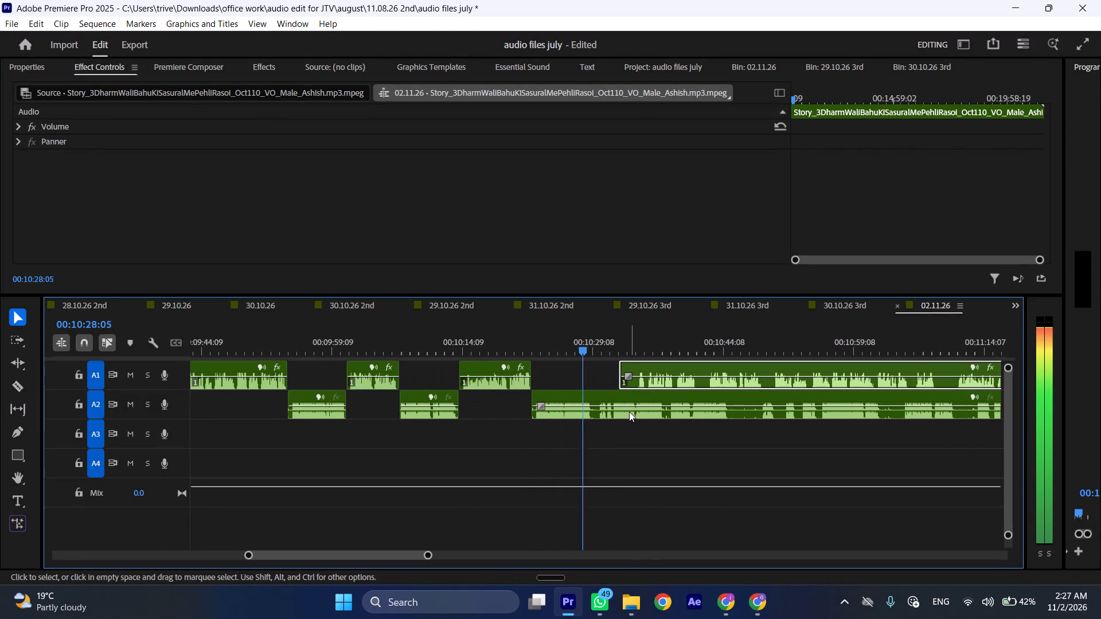
key(space)
text(C)
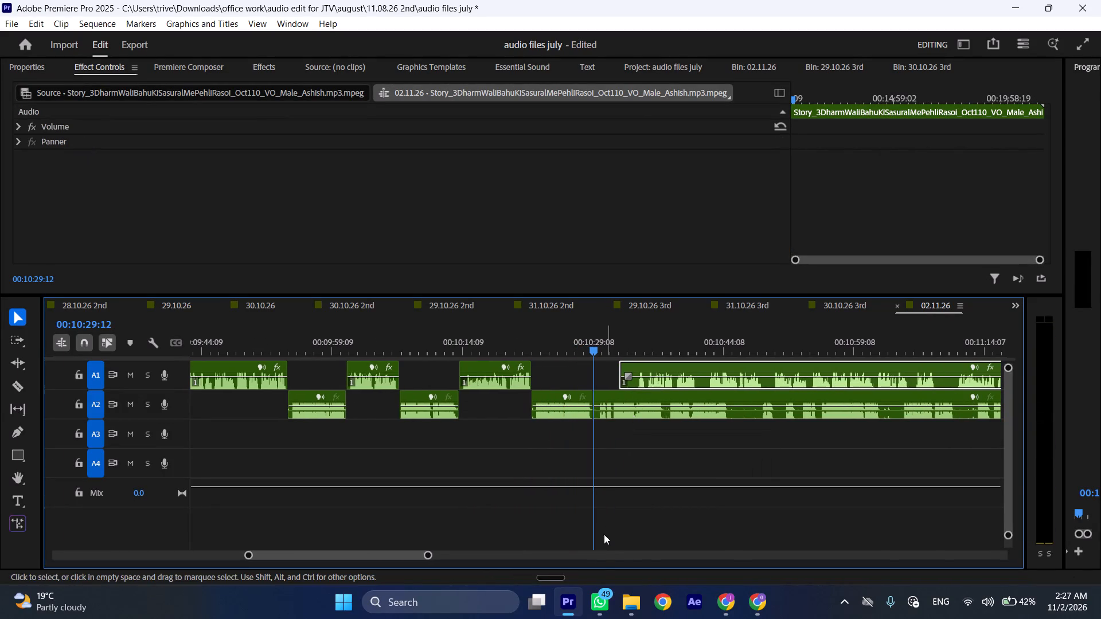
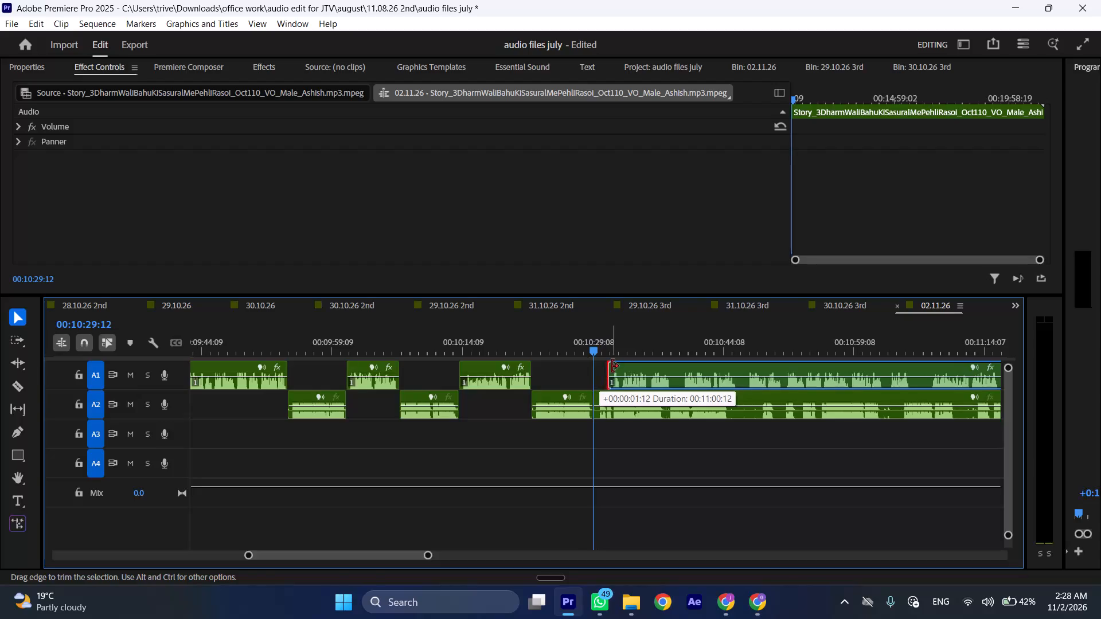
Move the long A1 clip back to start at 00:10:29:12 and shift the long A2 clip about 10 seconds later.
drag(628, 366, 614, 366)
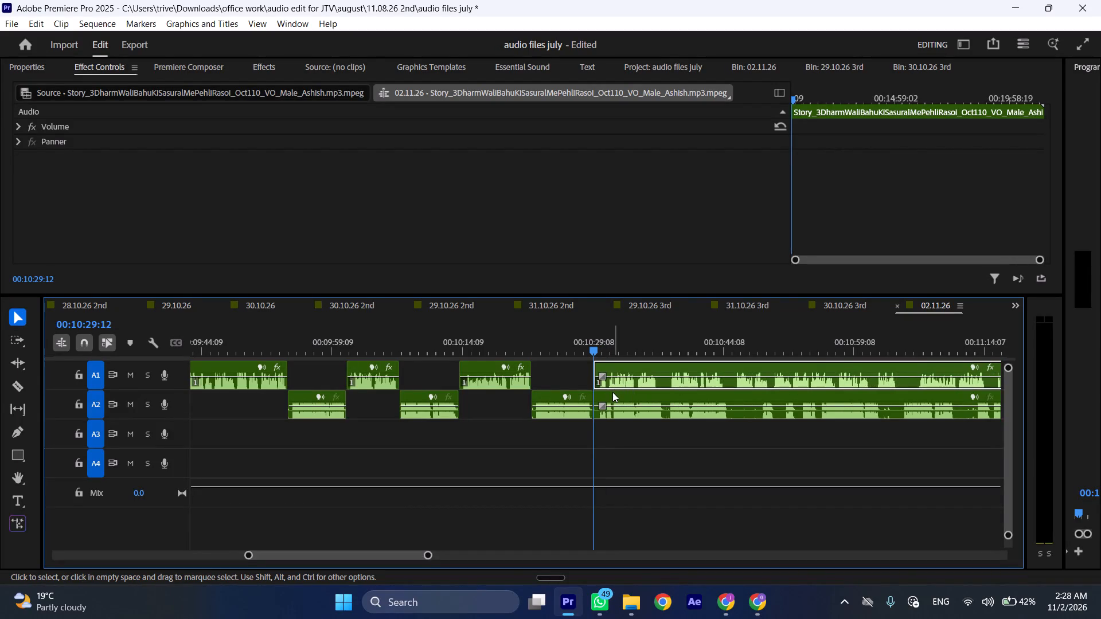
drag(613, 392, 705, 395)
Play back the start of the long A1 clip and ripple-trim about half a second off its beginning.
key(space)
key(l)
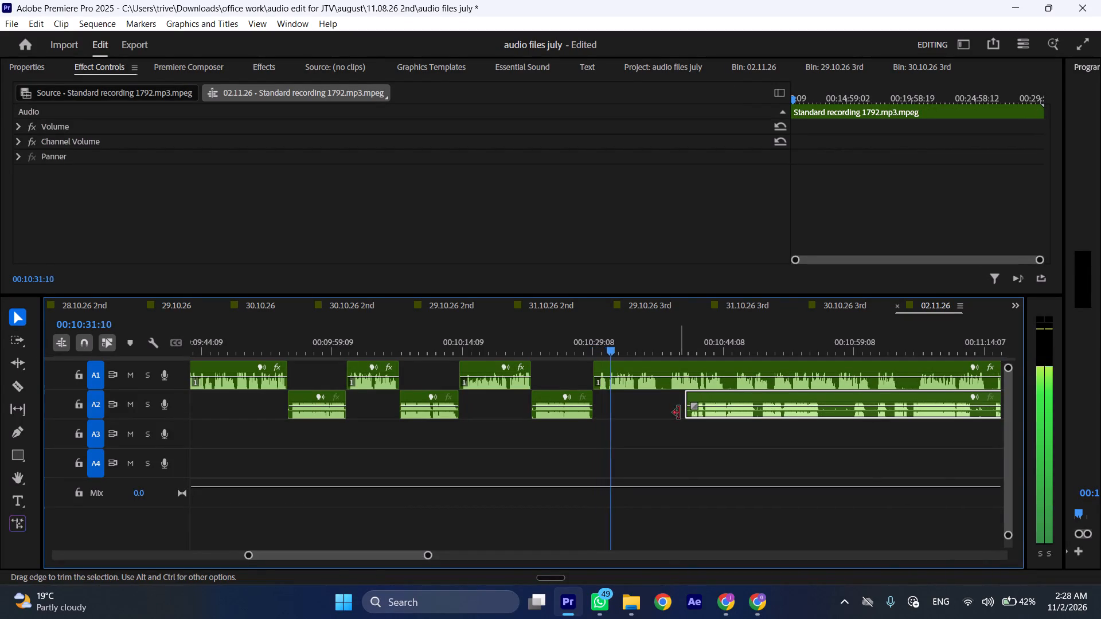
click(599, 348)
click(611, 365)
text(CD)
key(ctrl+shift+d)
Play back the long A1 clip from its trimmed start to listen for the next cut point.
key(space)
text(l)
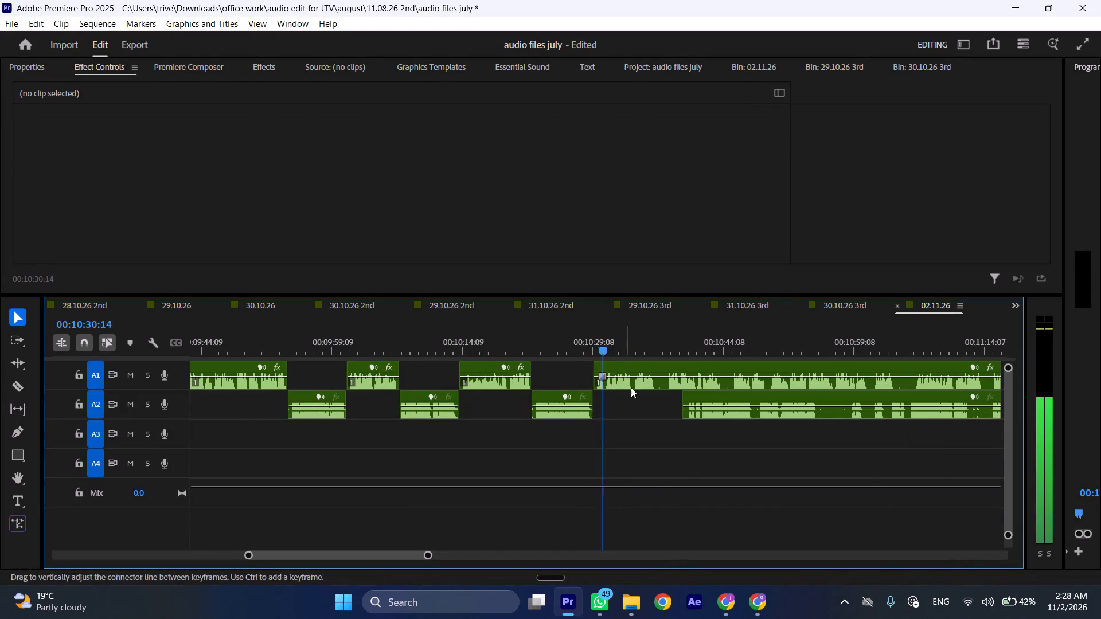
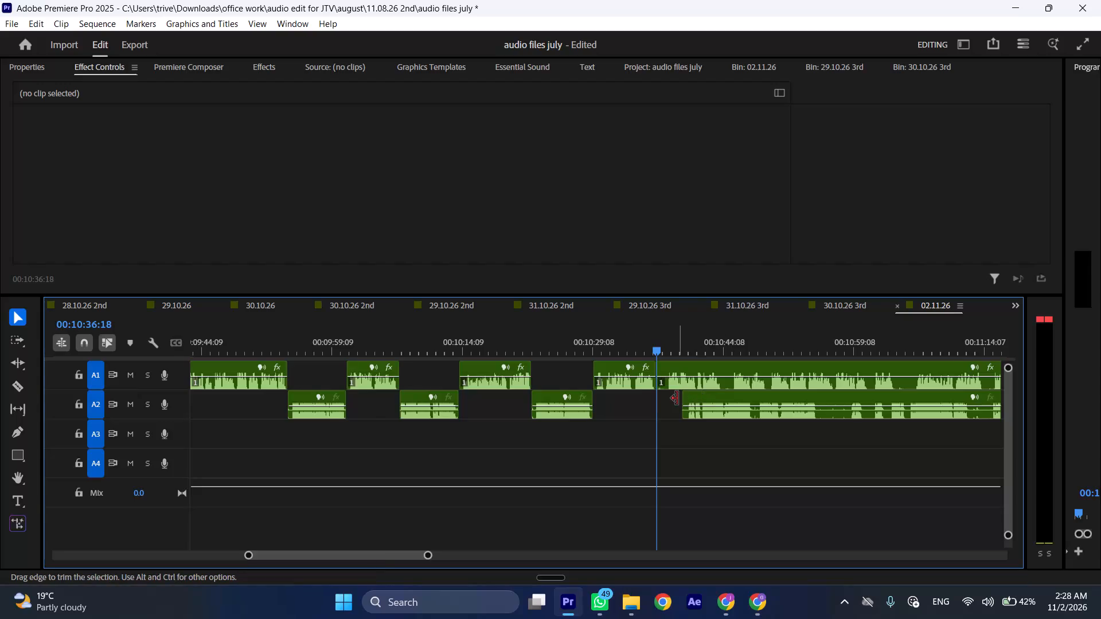
Move the long A2 clip earlier to start at 00:10:36:18 and shift the long A1 clip about 15 seconds later.
click(680, 398)
drag(698, 395, 674, 397)
scroll(674, 397, down, 6)
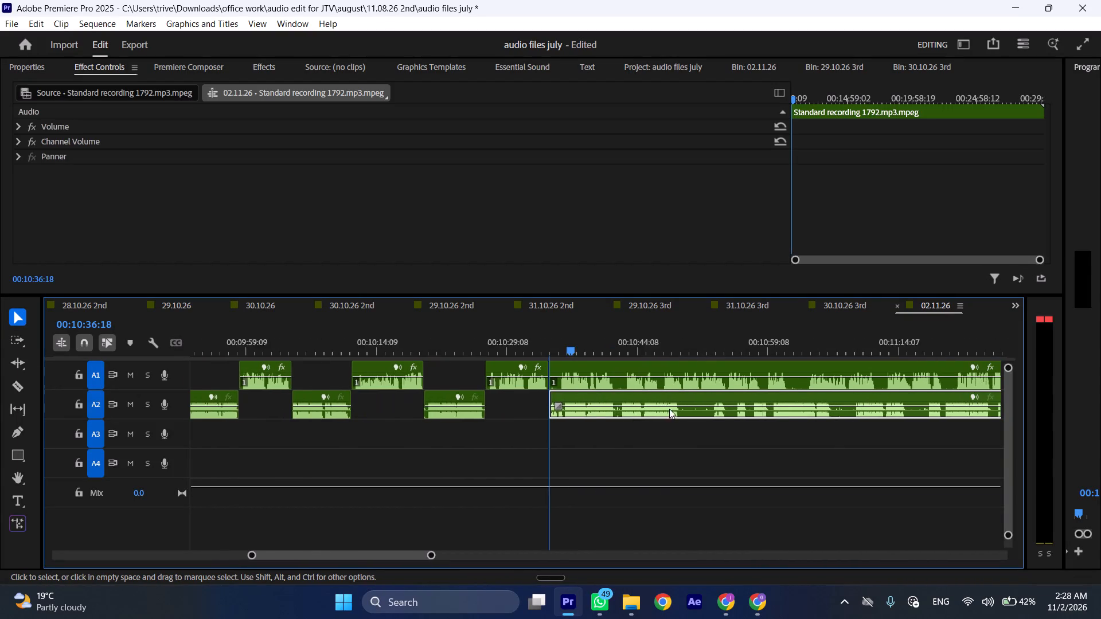
drag(581, 366, 716, 367)
Play back the long A2 clip from its start, nudging the long A1 clip about 1 second later, and split A2 at 00:10:44:11.
key(space)
key(l)
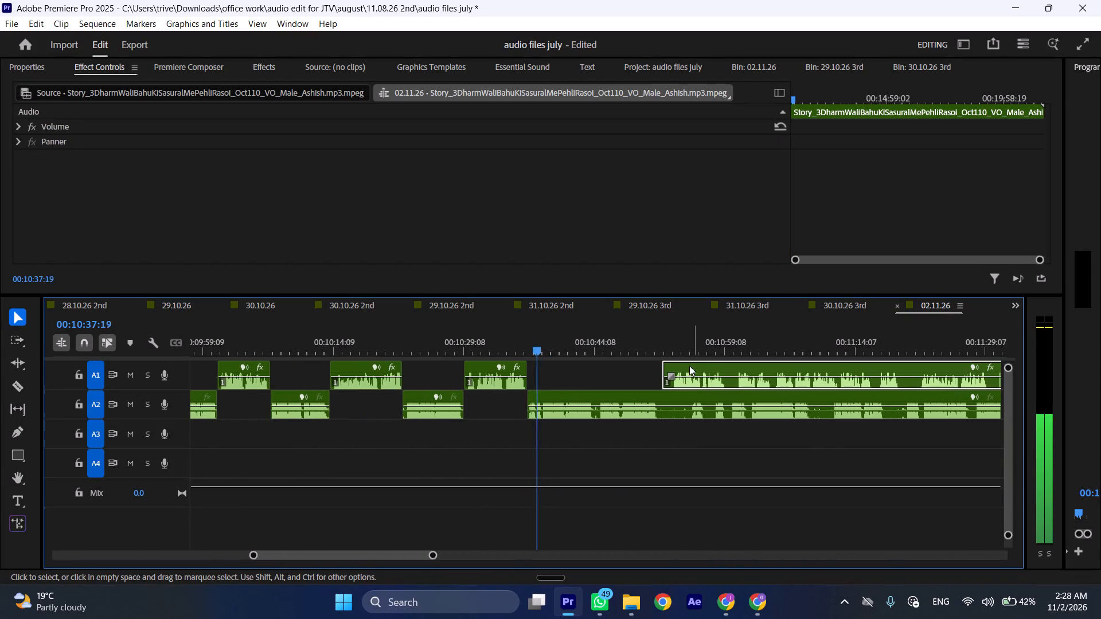
drag(668, 366, 676, 366)
scroll(575, 444, down, 4)
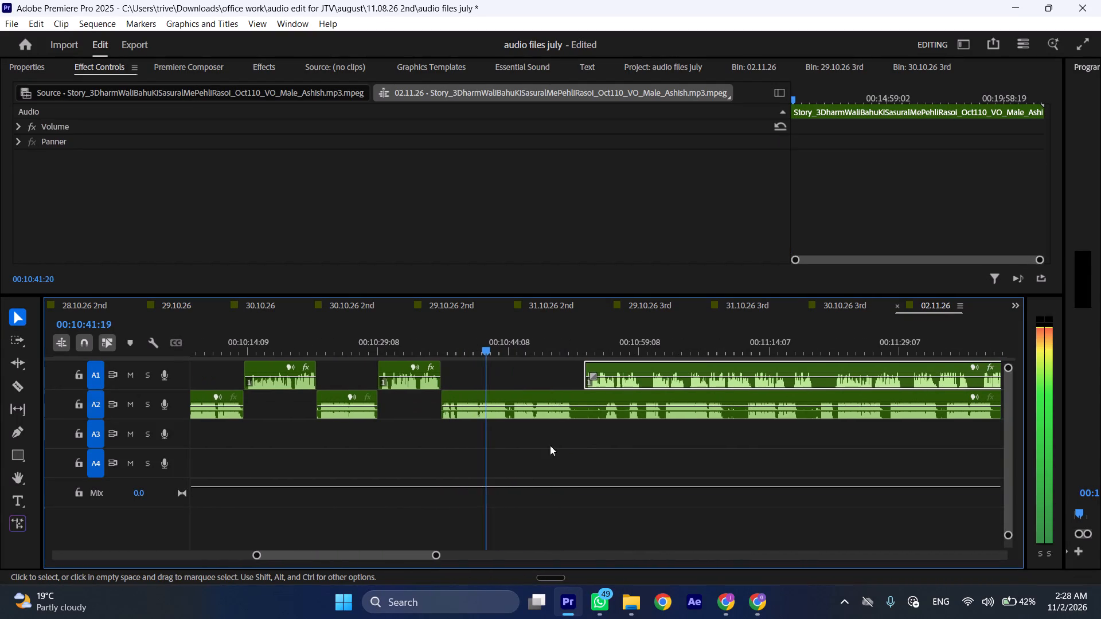
key(space)
text(C)
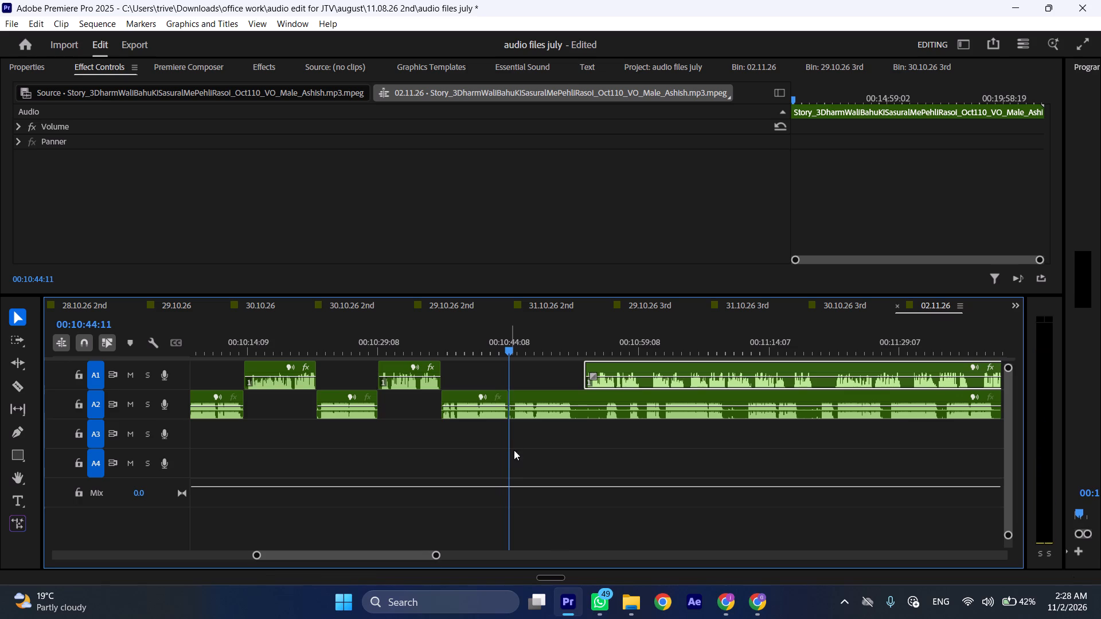
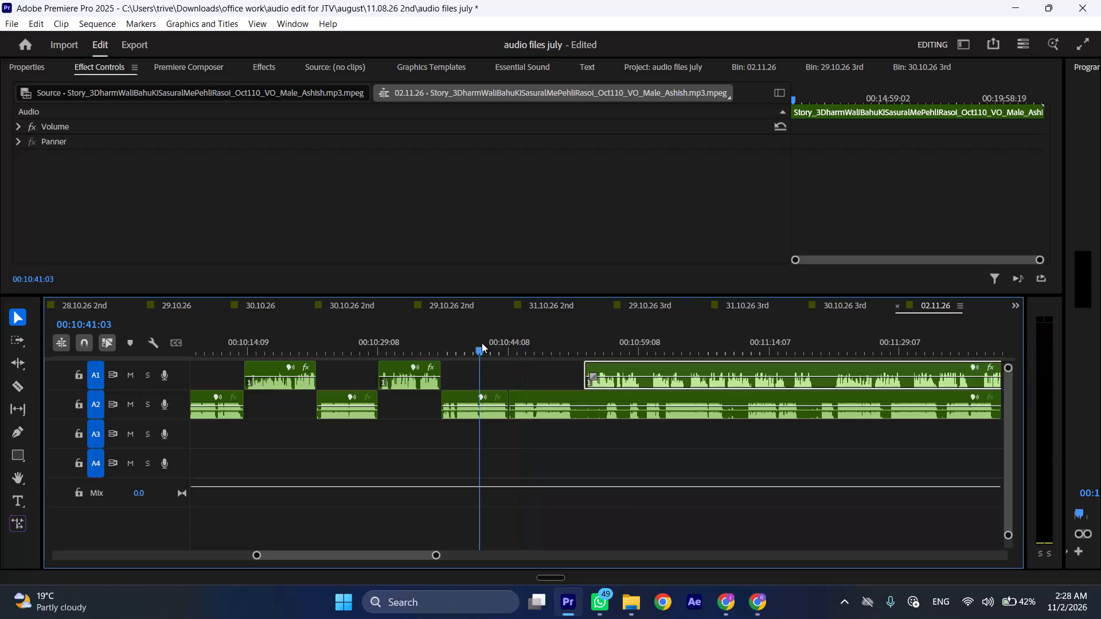
Play back the sequence from 00:10:41:03 to check the A2 audio leading up to the new split.
key(space)
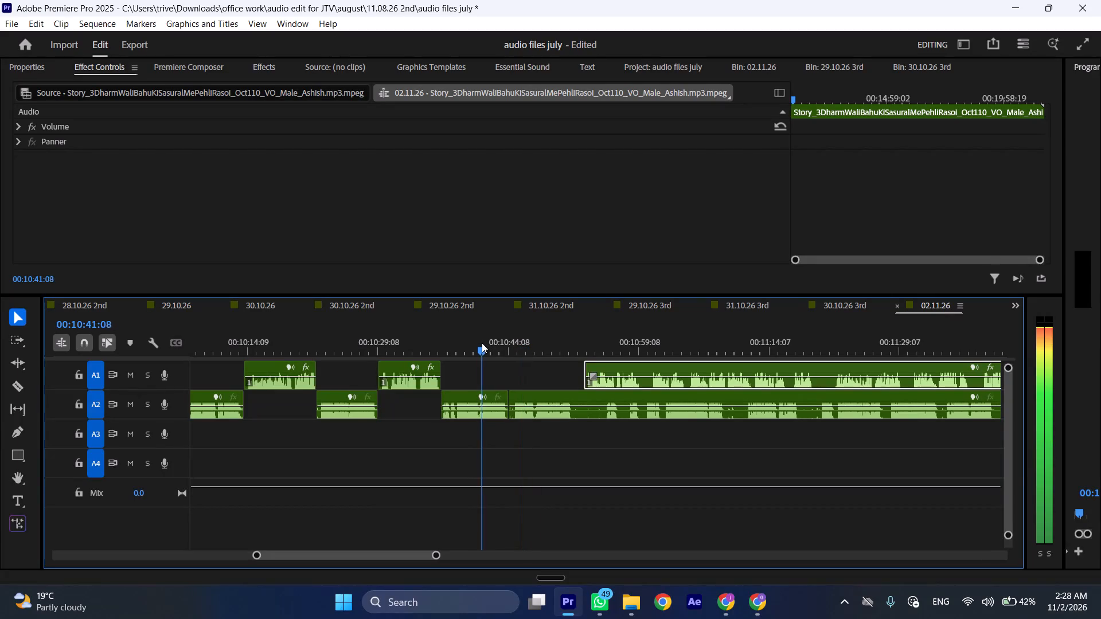
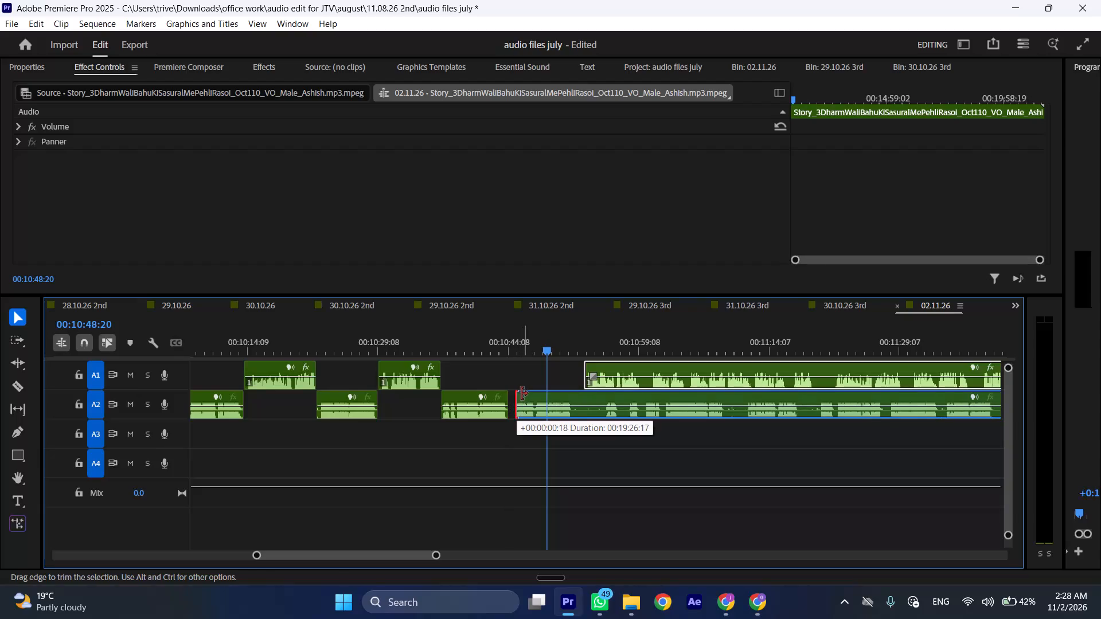
Move the long A2 clip later to about 00:11:00 and shift the long A1 clip earlier to start where the preceding A2 clip ends.
drag(526, 396, 669, 396)
drag(646, 364, 570, 368)
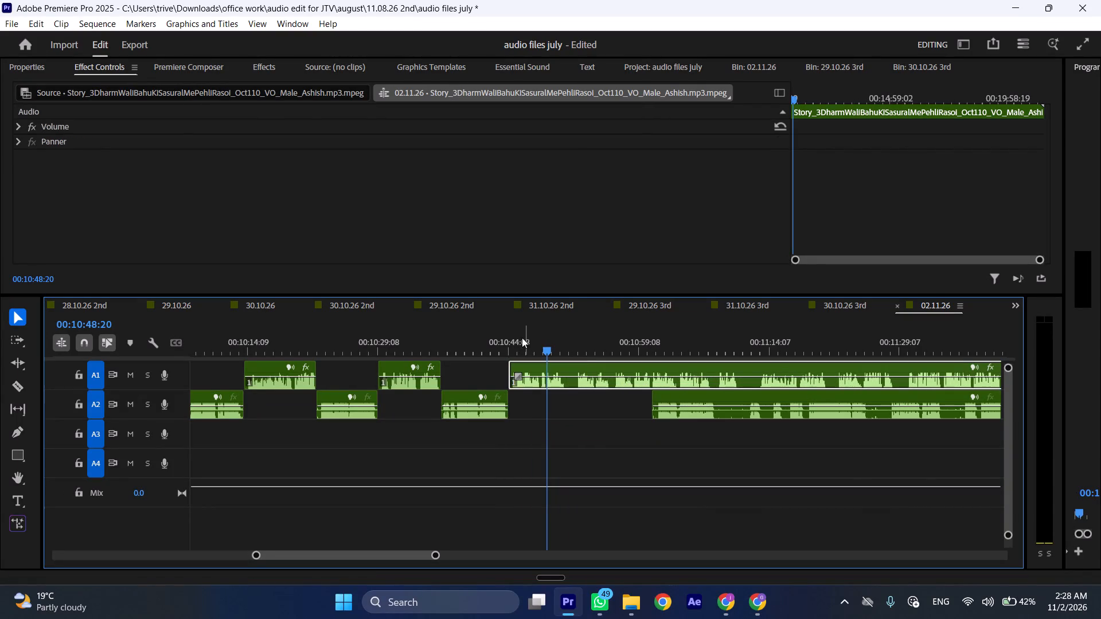
Play back the sequence at increased speed from the start of the repositioned A1 clip, around 00:10:44, to check its audio.
click(506, 335)
key(space)
text(ll)
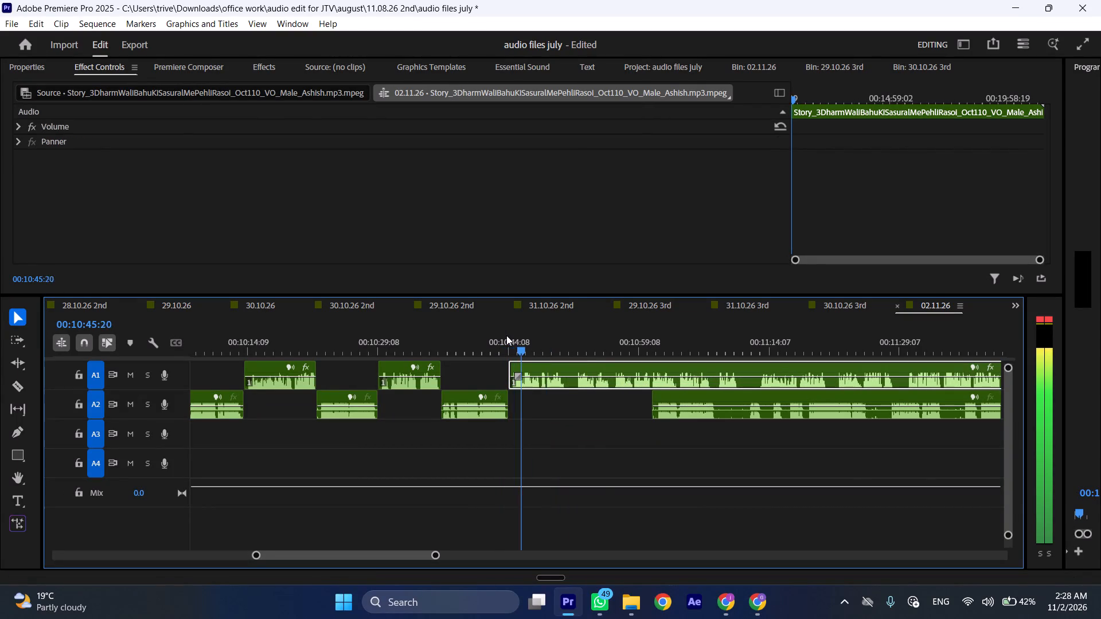
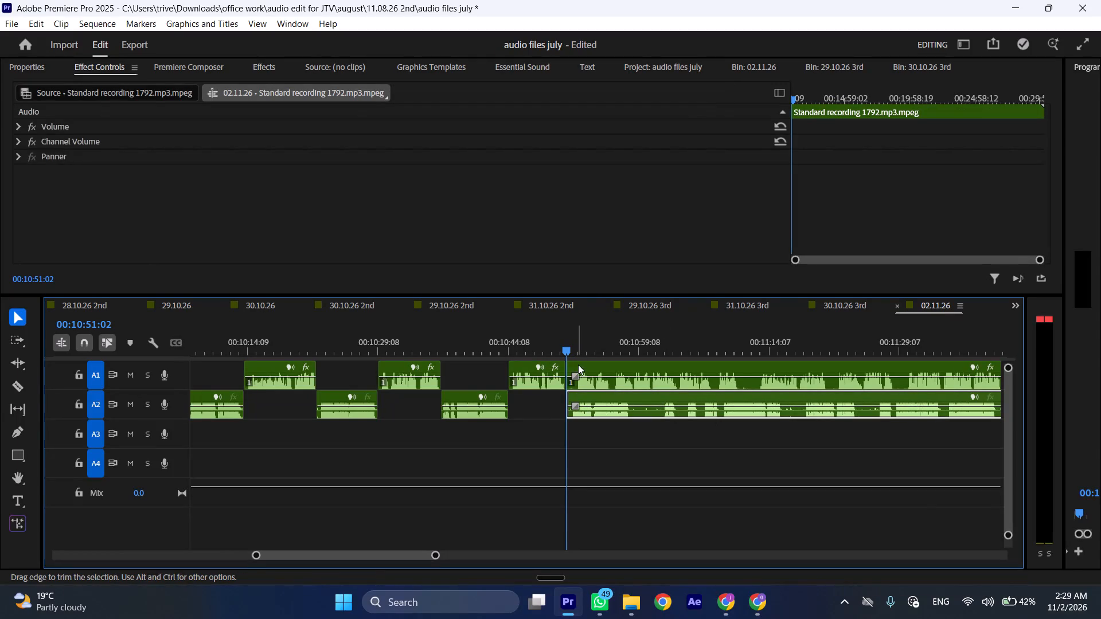
Move the long A1 clip later so it starts at about 00:11:01, past the opening of the long A2 clip.
drag(575, 363, 582, 363)
drag(596, 363, 680, 368)
Cut the long A2 clip at 00:10:51:14 and ripple-delete the short unwanted section at its start.
key(space)
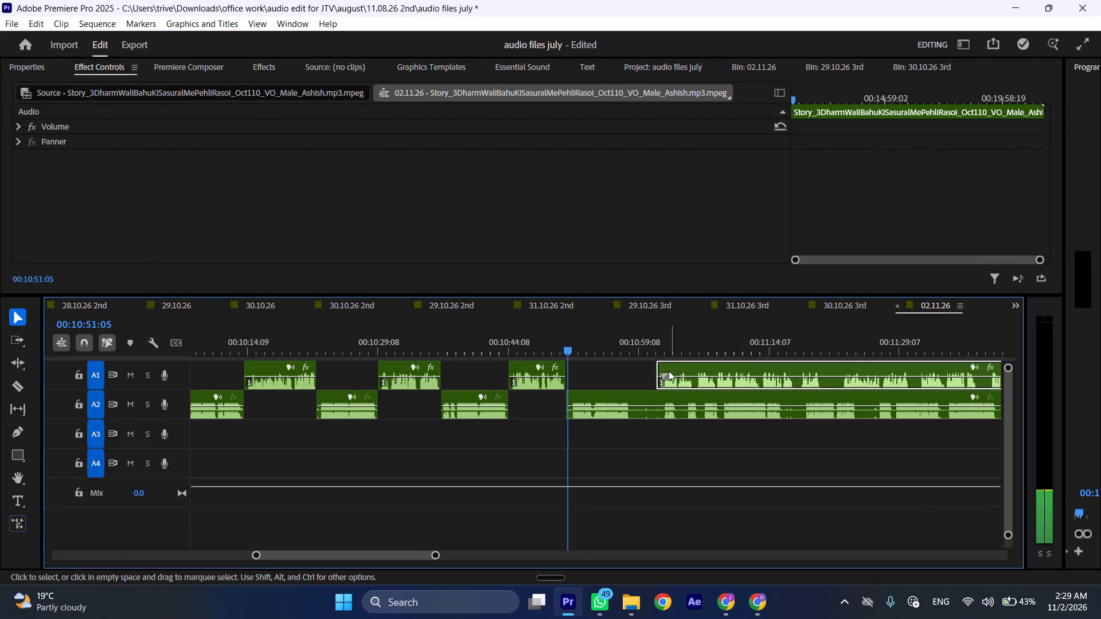
key(l)
click(569, 350)
click(598, 402)
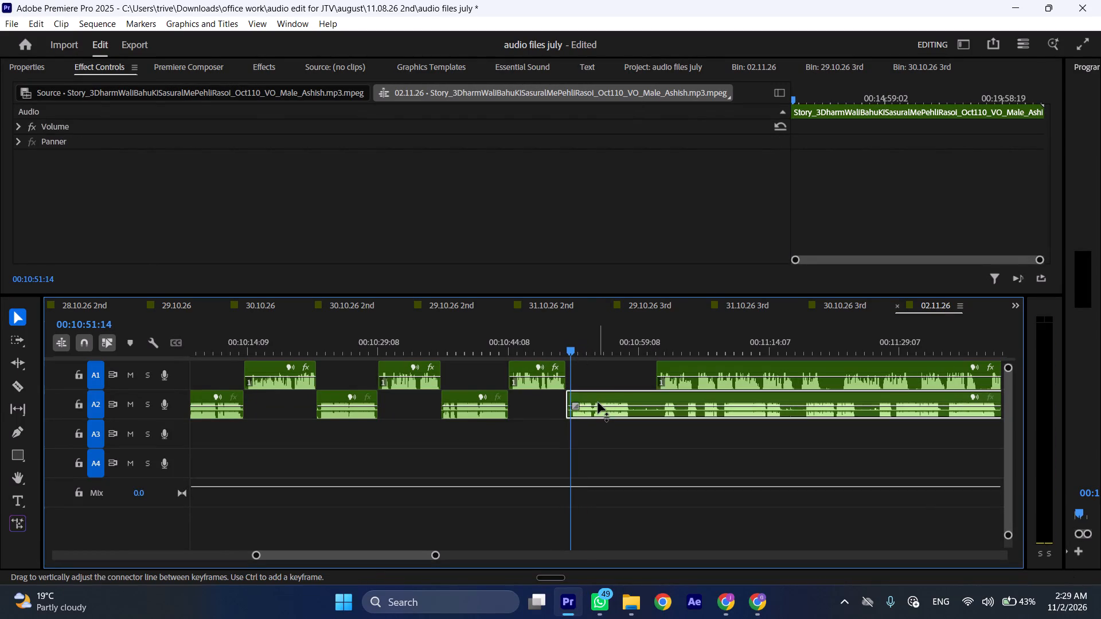
key(shift+c)
key(ctrl+shift+d)
Play back the sequence at increased speed from the trimmed start of the long A2 clip to check its audio.
key(space)
text(l)
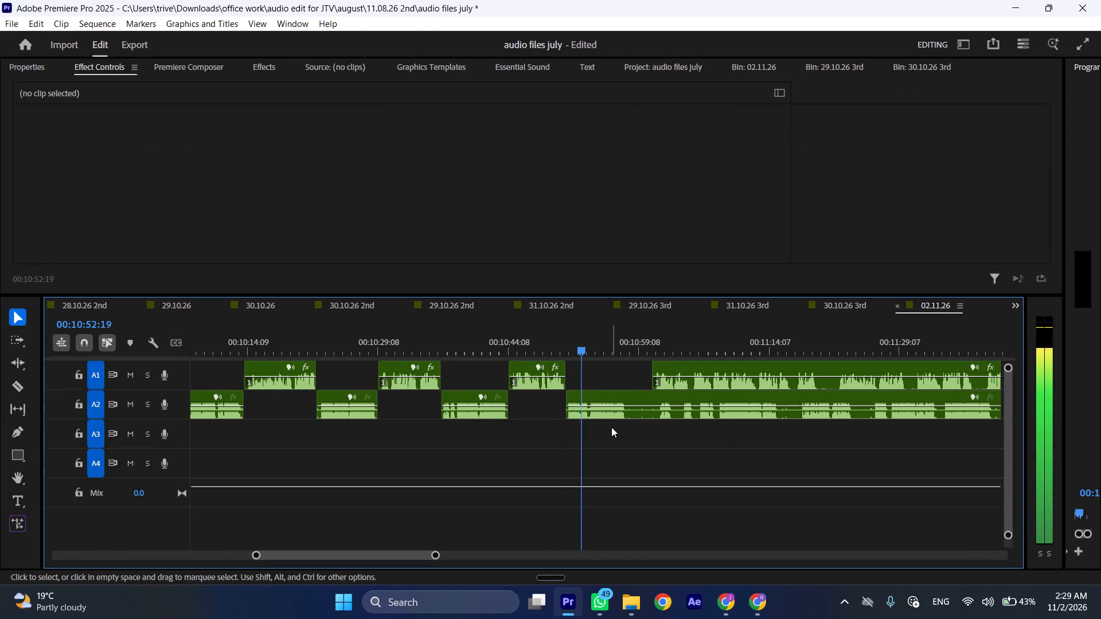
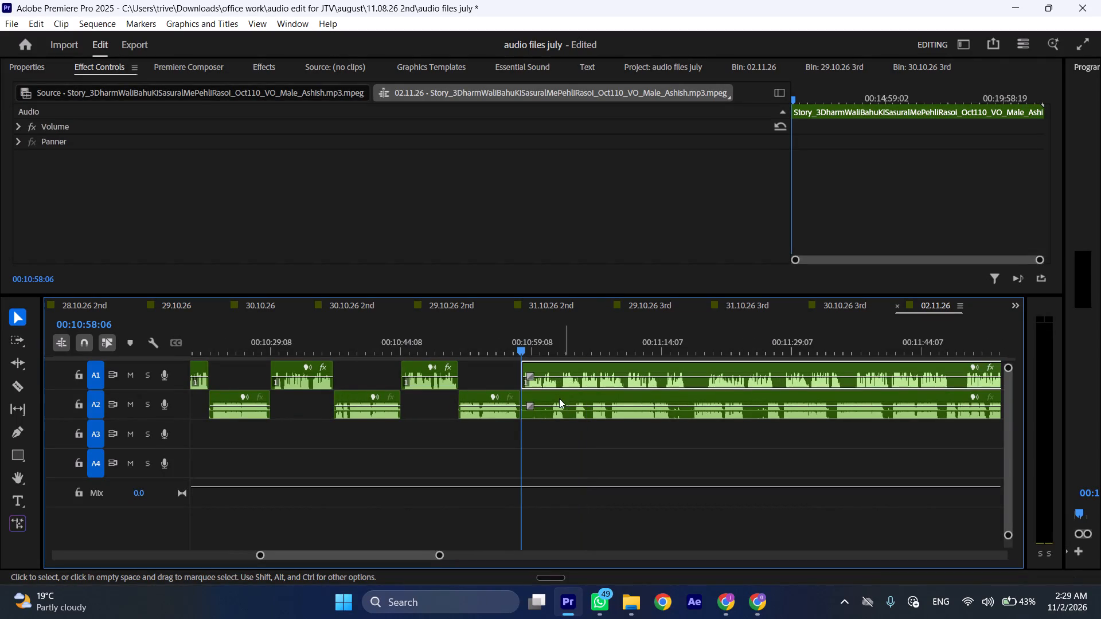
Move the long A2 clip later so it starts at about 00:11:20, past the opening of the long A1 clip.
drag(562, 393, 752, 406)
Play back the sequence at increased speed from the start of the long A1 clip to check its audio.
key(space)
key(l)
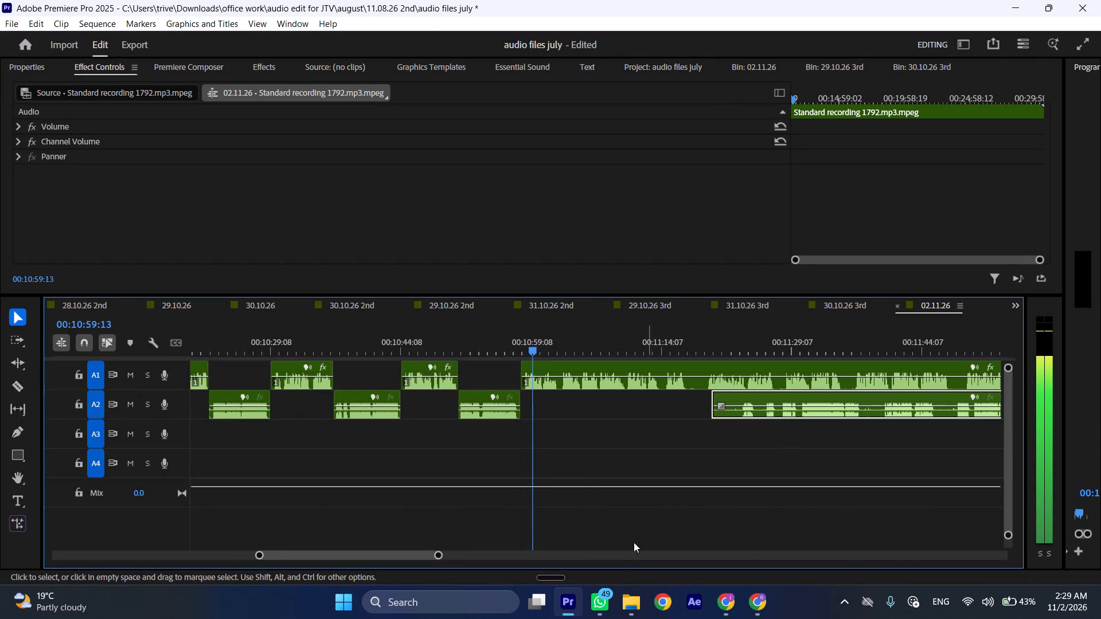
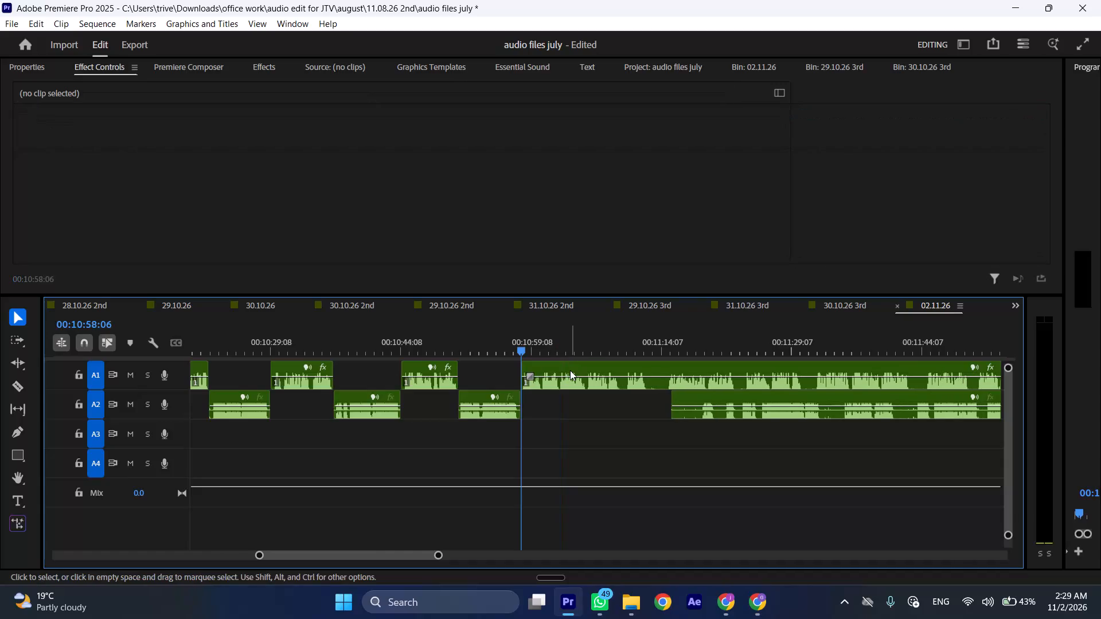
Play the sequence again at increased speed from the start of the long A1 clip to review its audio.
key(space)
text(l)
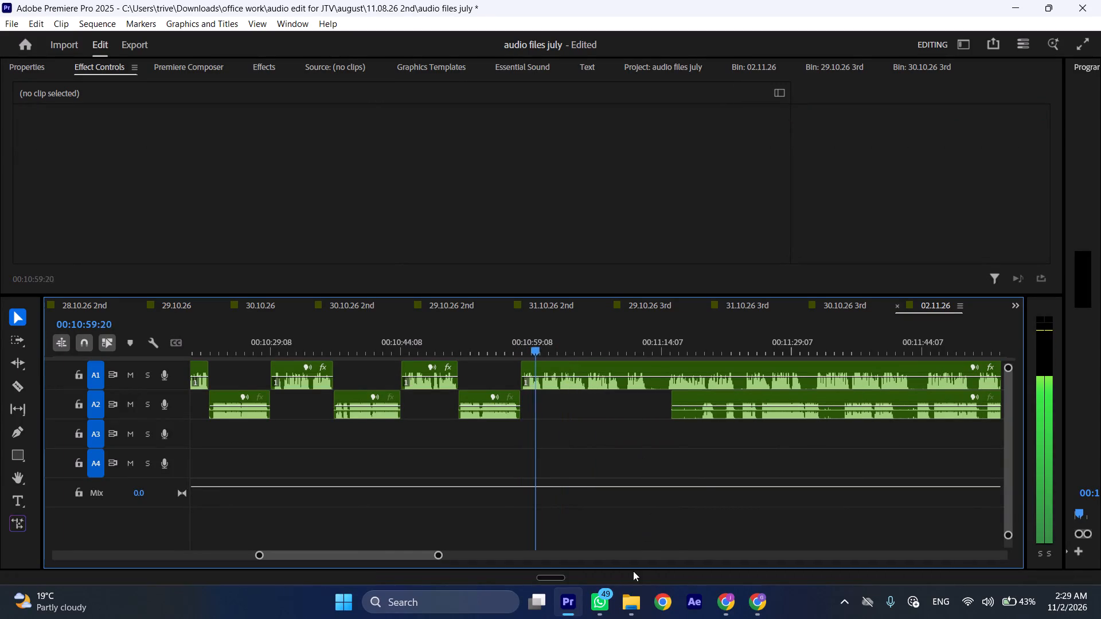
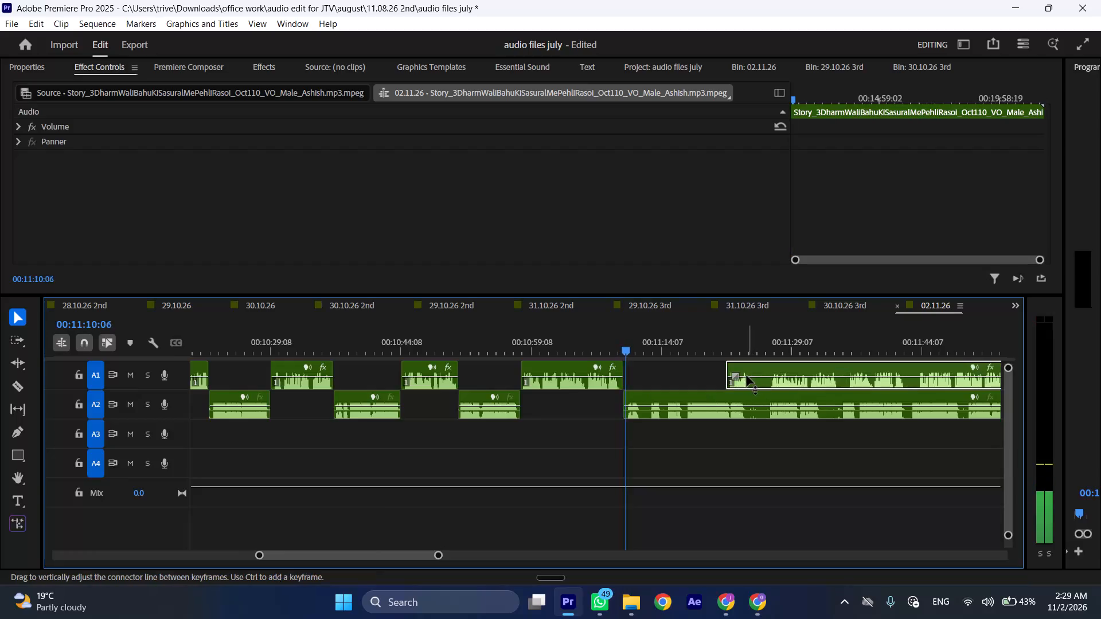
Cut out the roughly one-second section of the long A2 clip starting at 00:11:12:00 and ripple delete it.
key(l)
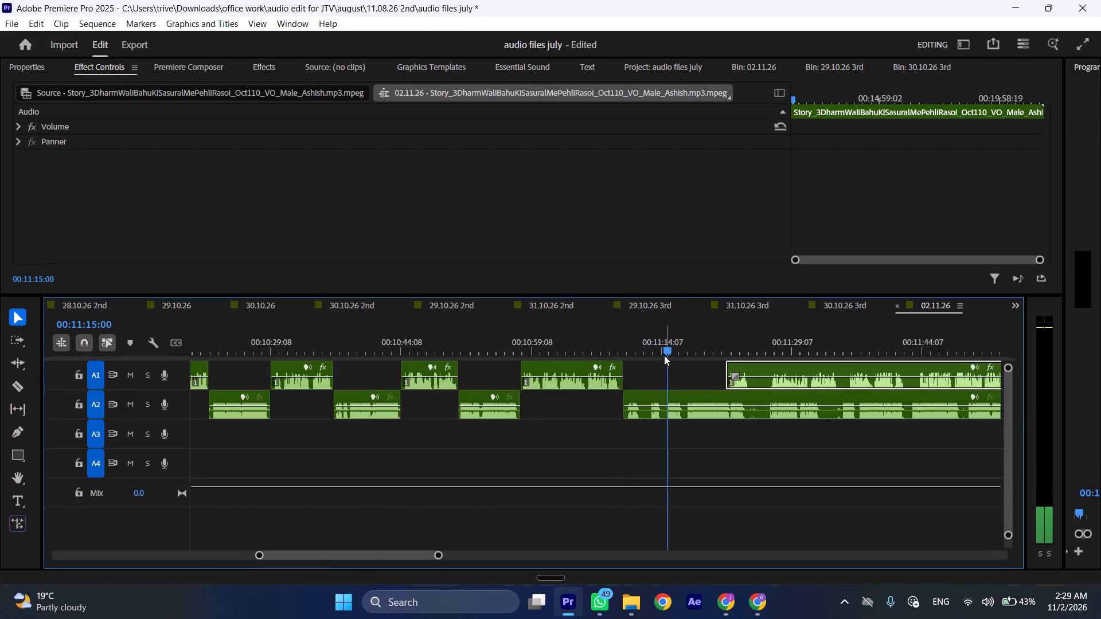
drag(643, 342, 643, 343)
key(shift+c)
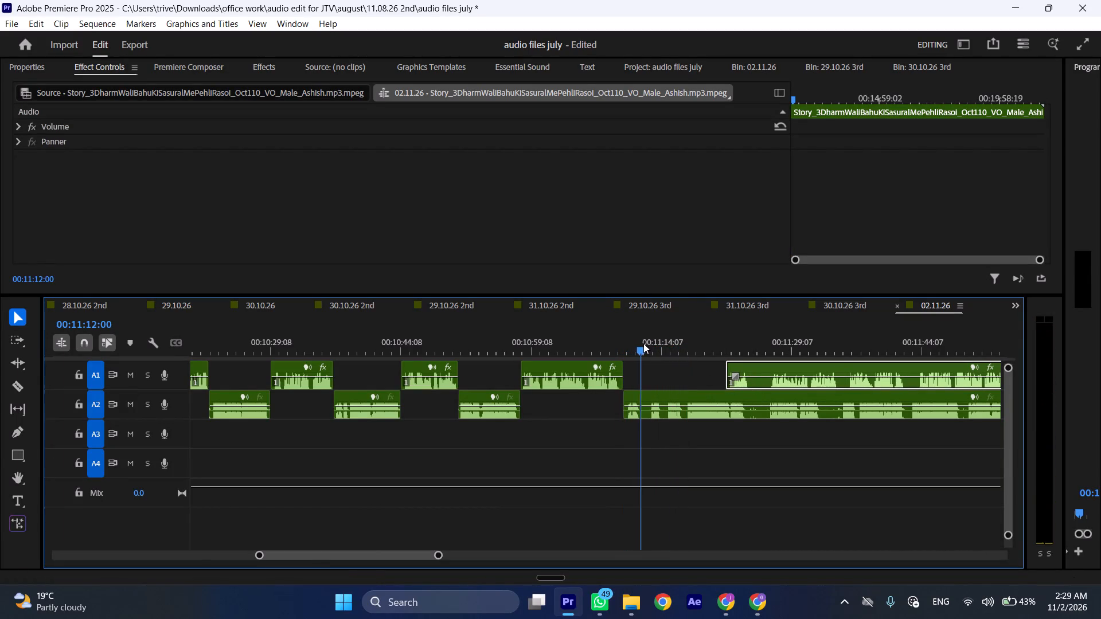
drag(643, 343, 653, 343)
click(663, 399)
key(shift+c)
key(ctrl+shift+z)
key(ctrl+shift+d)
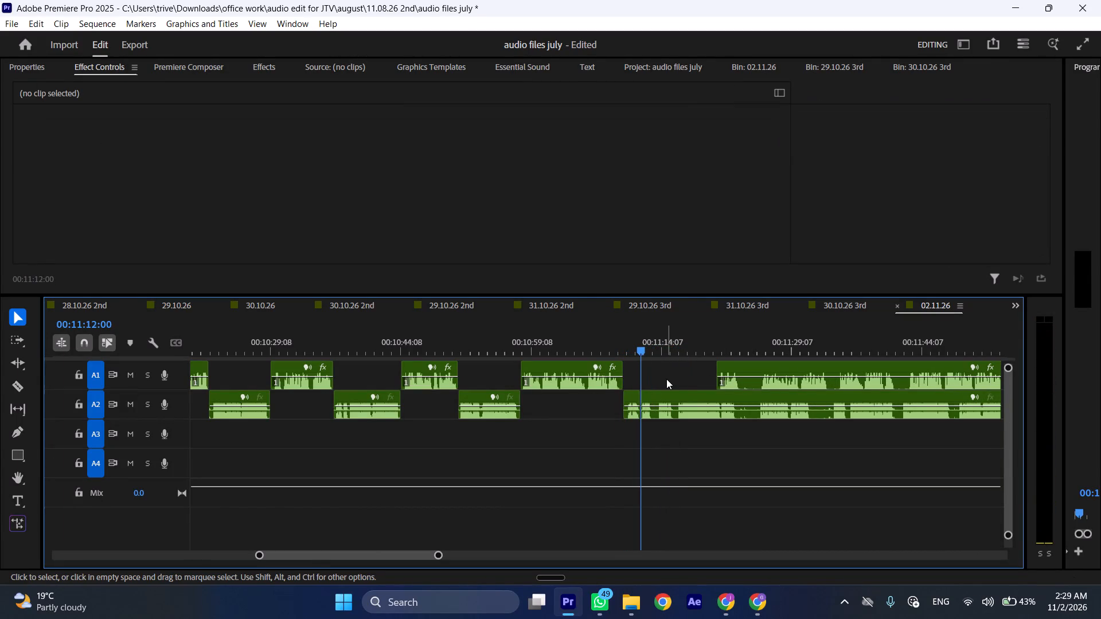
Play on from the closed gap and split the A2 clip at 00:11:13:06.
key(space)
key(space)
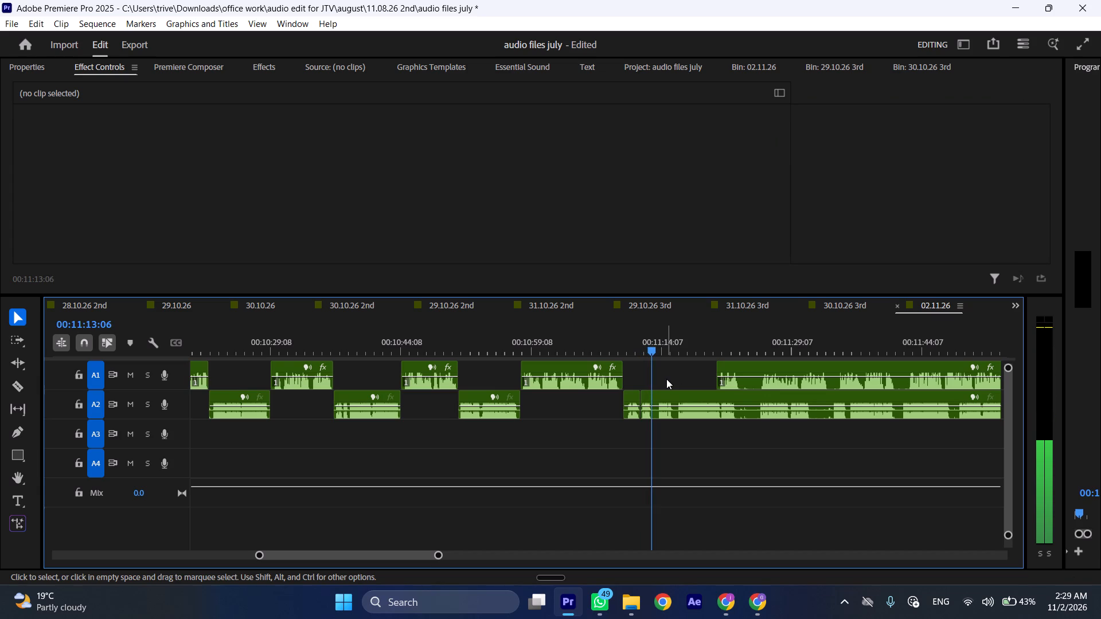
text(C)
Move the long A1 clip to start at the A2 cut at 00:11:13:06, and shift the remaining A2 clip about 6 seconds later.
click(739, 340)
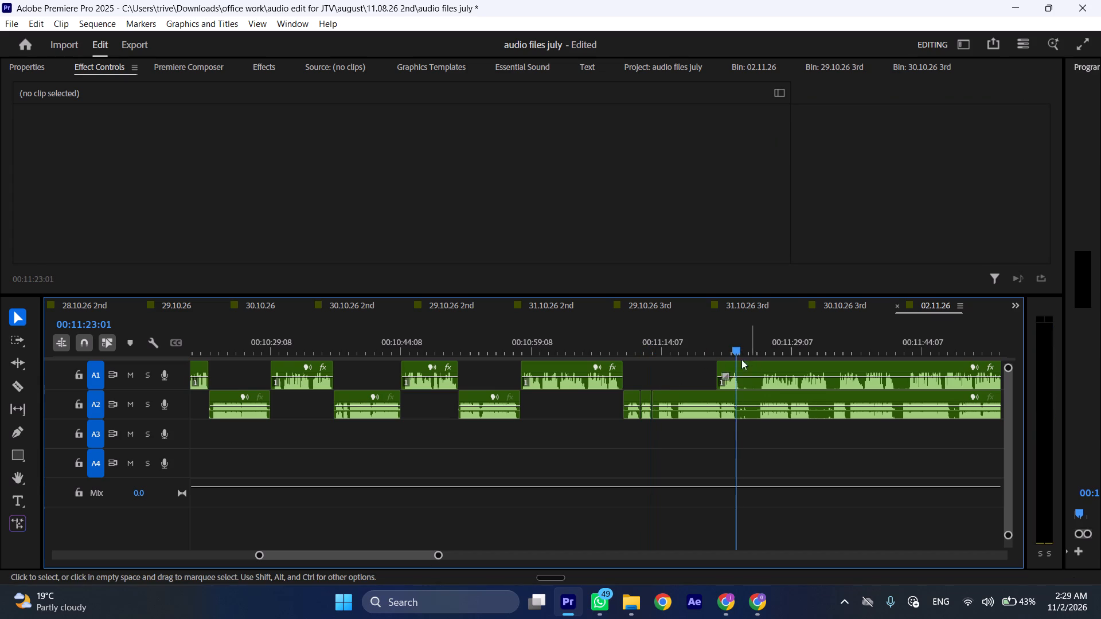
drag(752, 371, 688, 371)
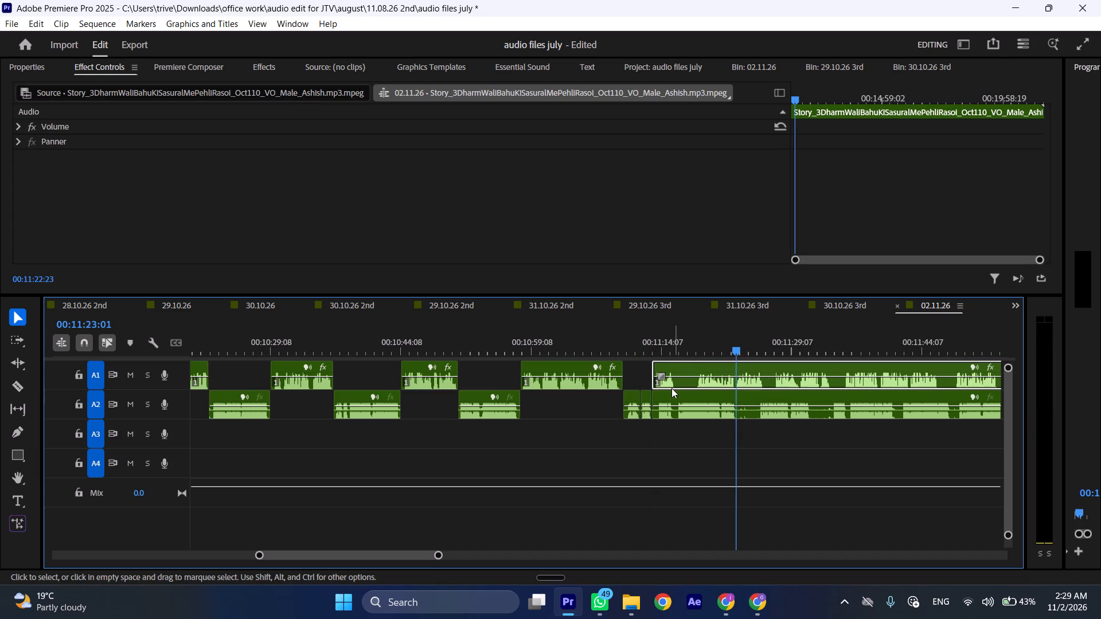
drag(674, 393, 728, 394)
Split the long A1 clip at 00:11:16:01, after its first spoken phrase.
click(679, 348)
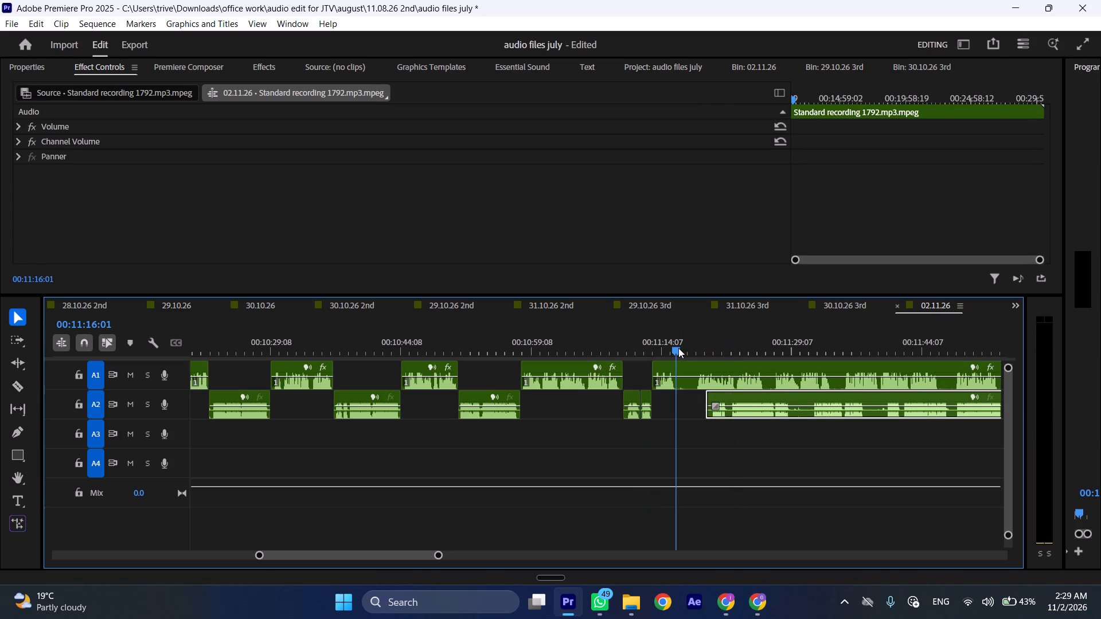
key(shift+c)
Trim about half a second off the start of the long remaining A2 clip.
drag(707, 393, 712, 393)
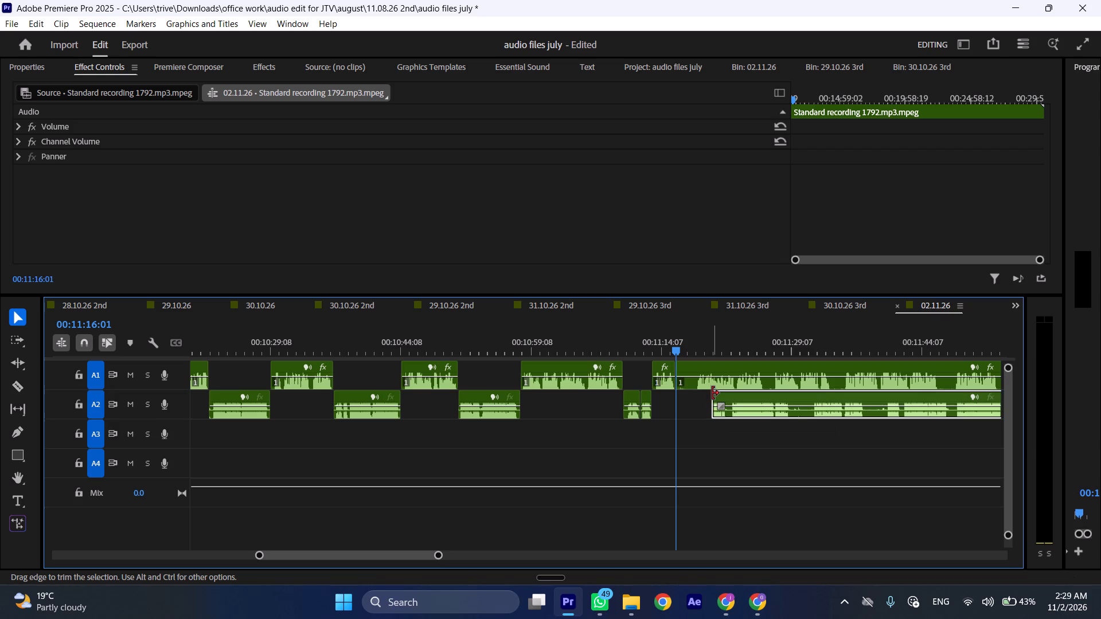
click(712, 393)
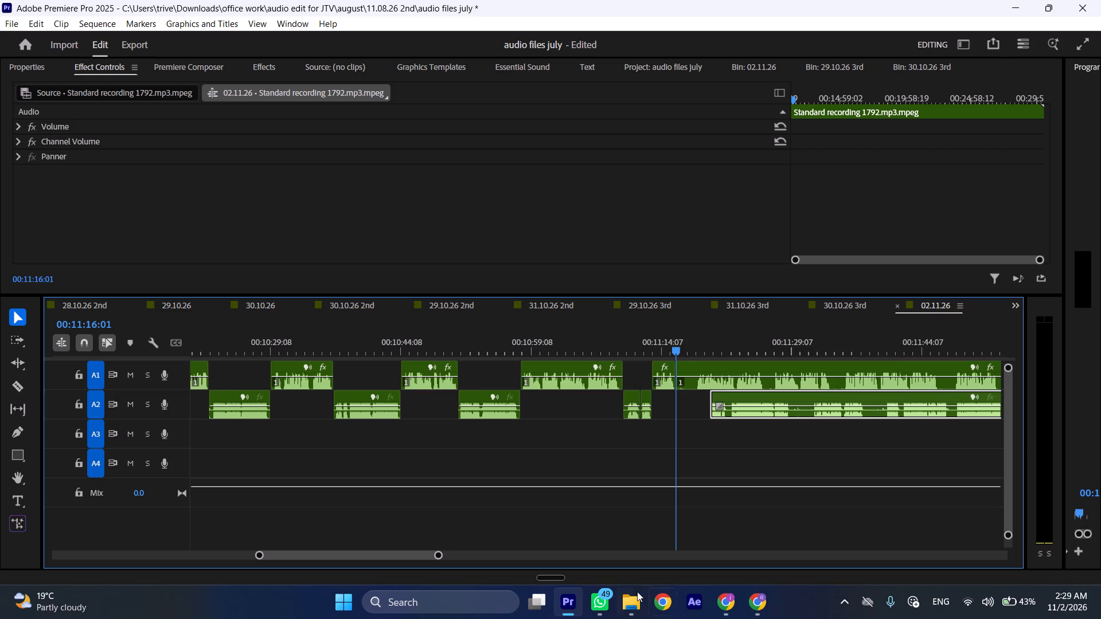
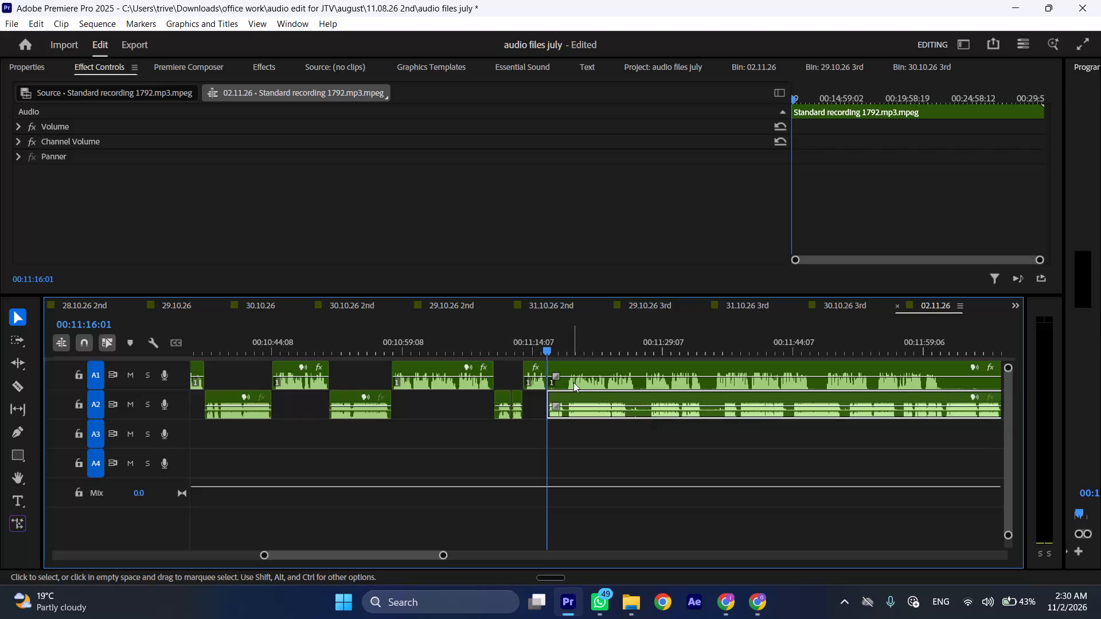
Shift the long A1 clip about 14 seconds later and trim about 2 seconds off its start.
drag(574, 366, 692, 370)
key(space)
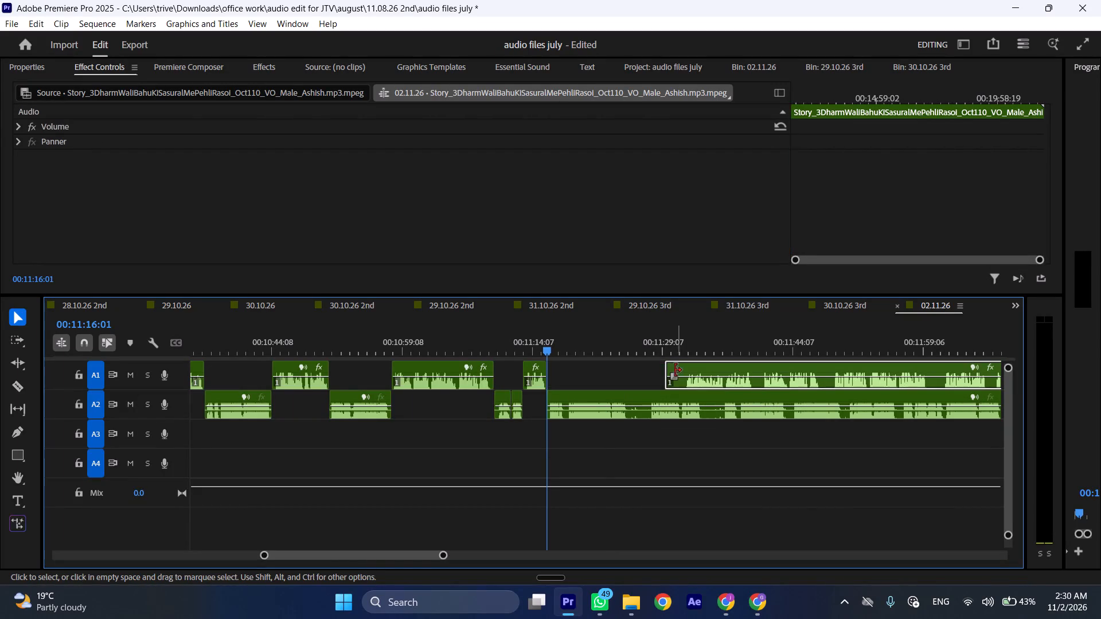
drag(665, 365, 682, 367)
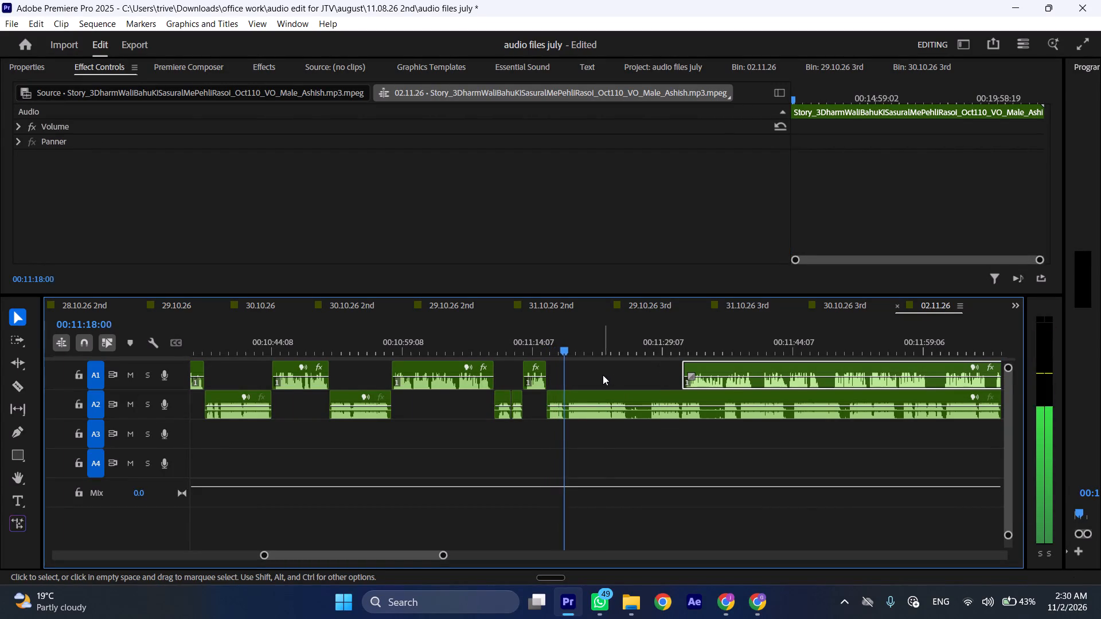
Cut the long A2 clip at 00:11:18:07 and ripple-delete its portion before the cut, closing the gap.
click(568, 350)
click(599, 403)
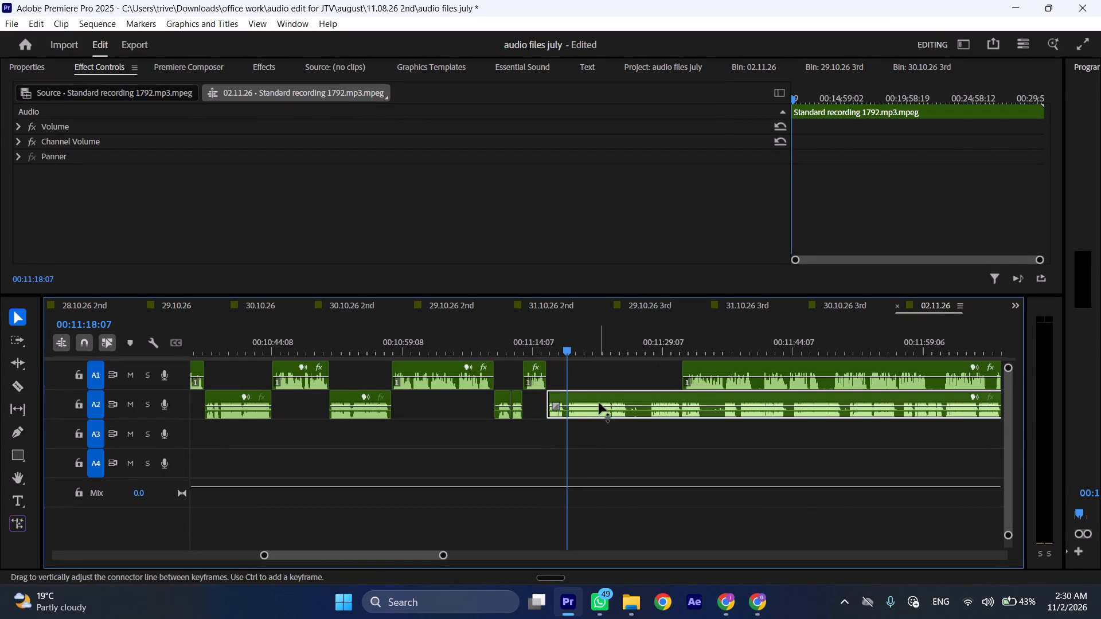
key(shift+c)
key(ctrl+shift+d)
Play on from the closed gap at faster speed to review the A2 recording.
key(space)
text(l)
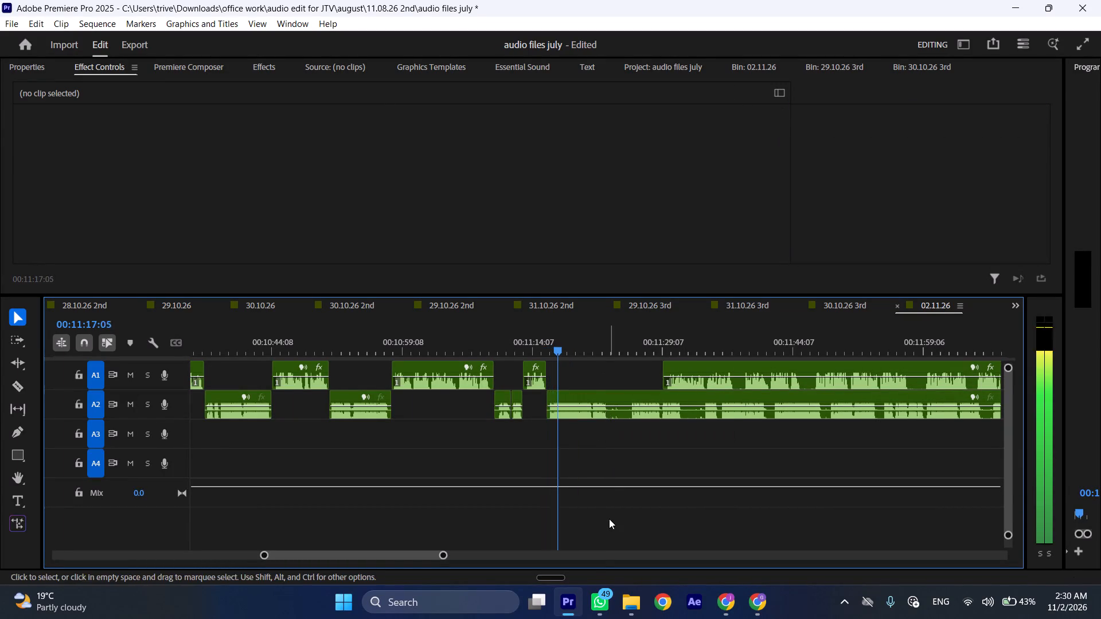
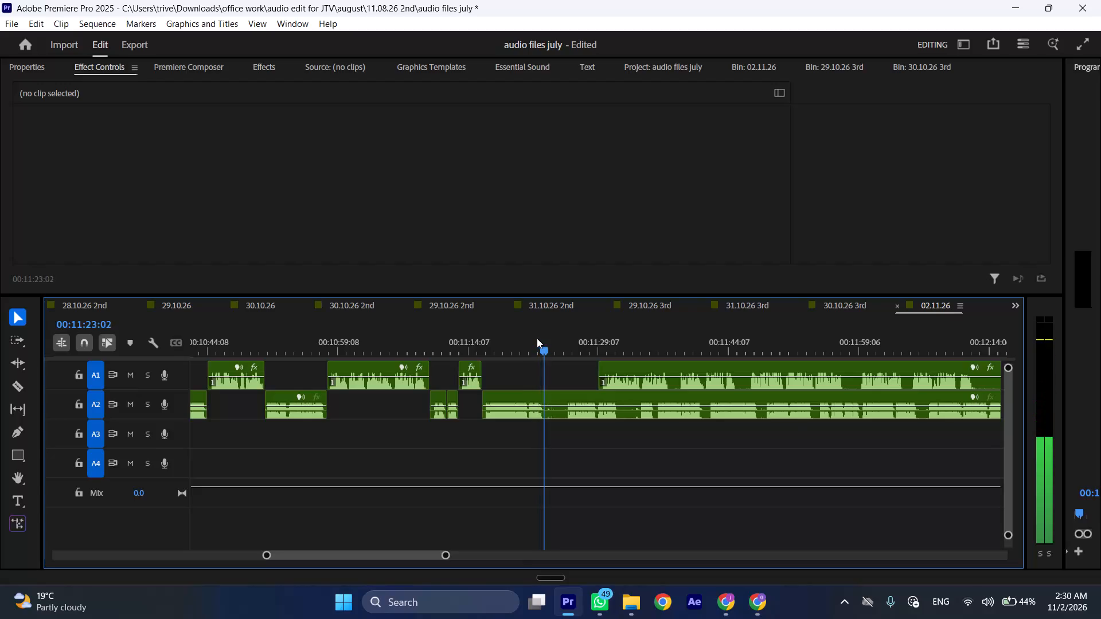
Cut the long A2 clip at 00:11:23:03 and move the long A1 clip earlier so it starts at the cut.
text(C)
drag(623, 366, 607, 371)
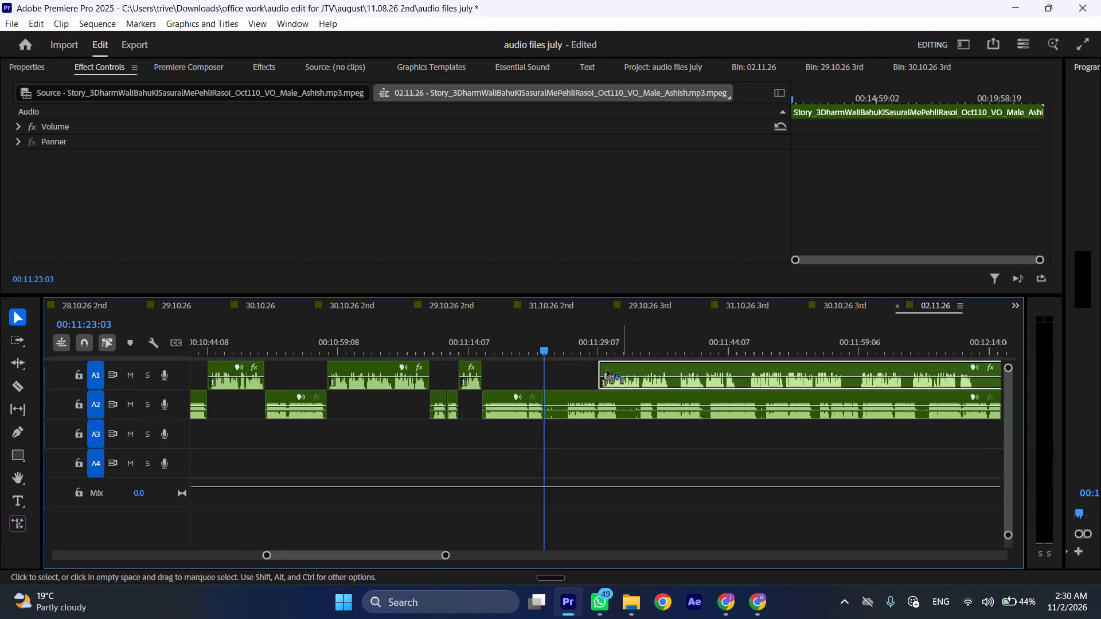
drag(607, 371, 568, 371)
Shift the A2 portion after the cut about 15 seconds later and play the A1 recording from the cut at faster speed.
drag(566, 397, 694, 397)
key(space)
key(l)
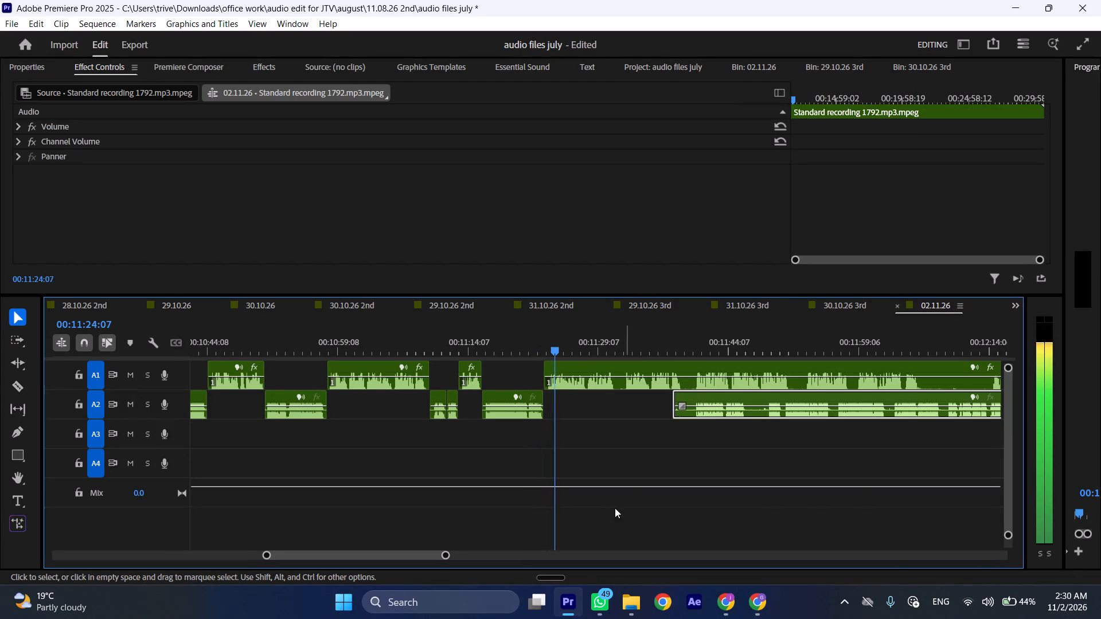
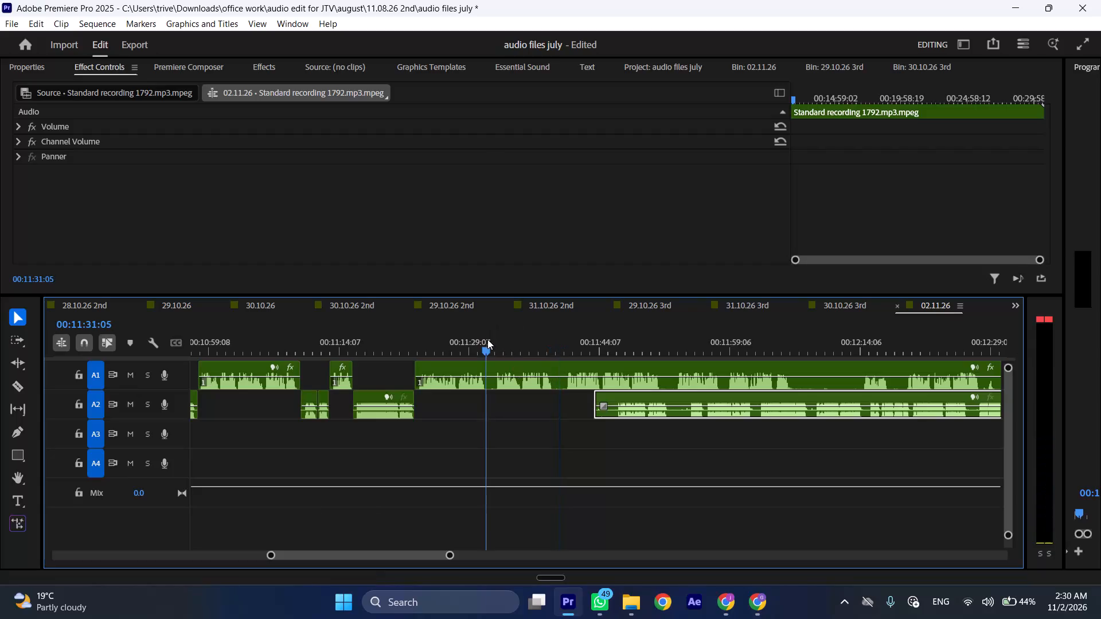
Cut out the short A1 section between about 00:11:31:05 and 00:11:32:05 and close the gap.
key(shift+c)
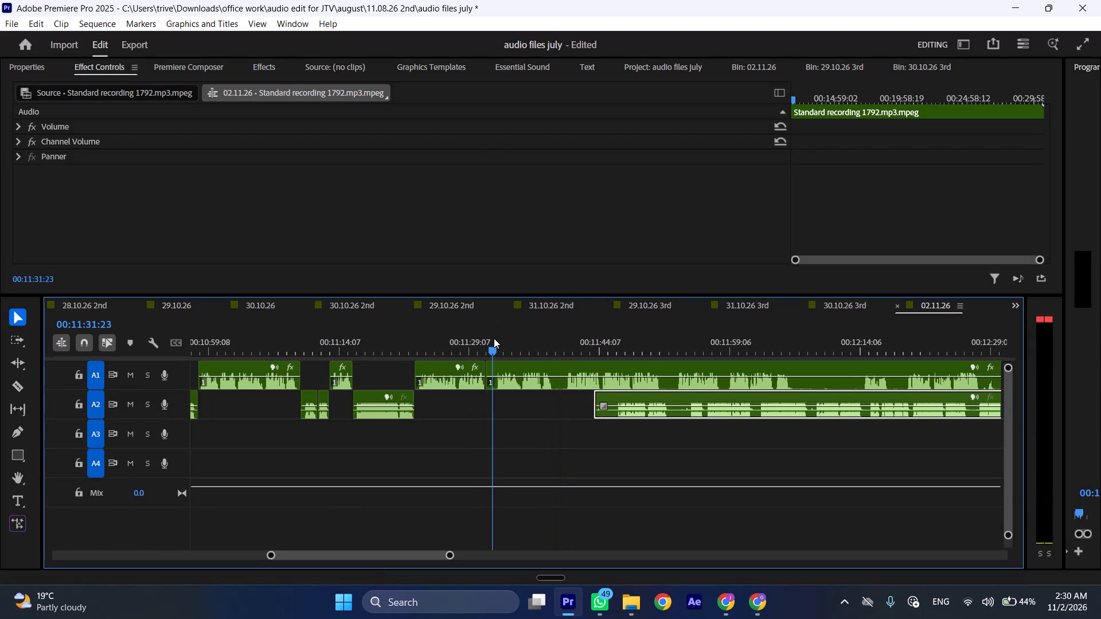
click(517, 383)
key(shift+c)
key(shift+d)
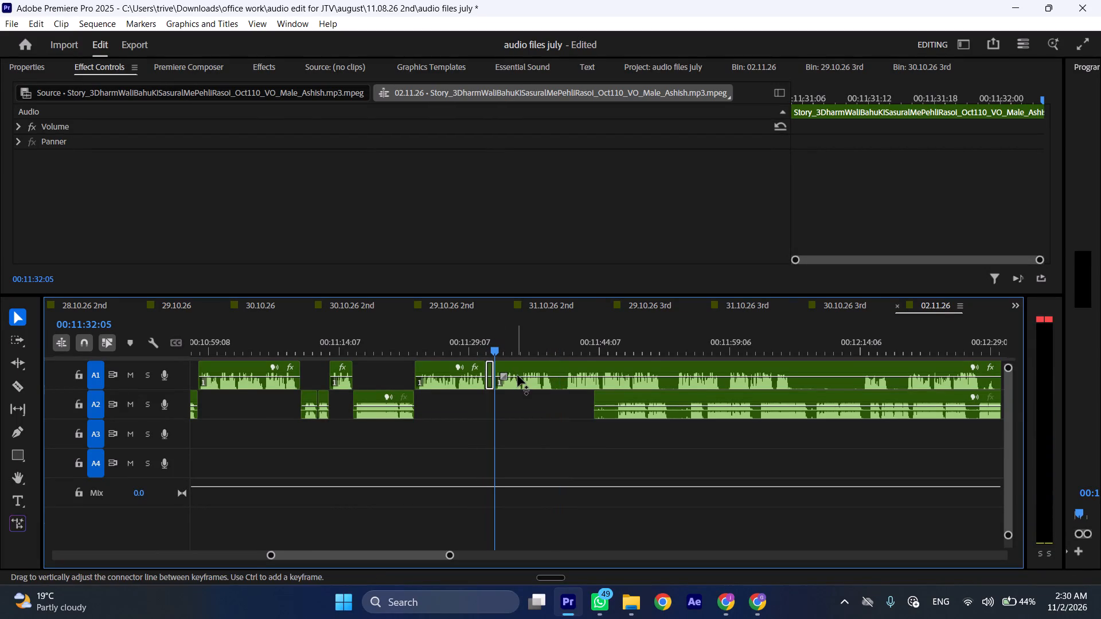
key(ctrl+shift+d)
Cut the long A1 clip at 00:11:38:03 and move the long A2 clip earlier so it starts at the cut.
drag(535, 342, 548, 343)
key(shift+c)
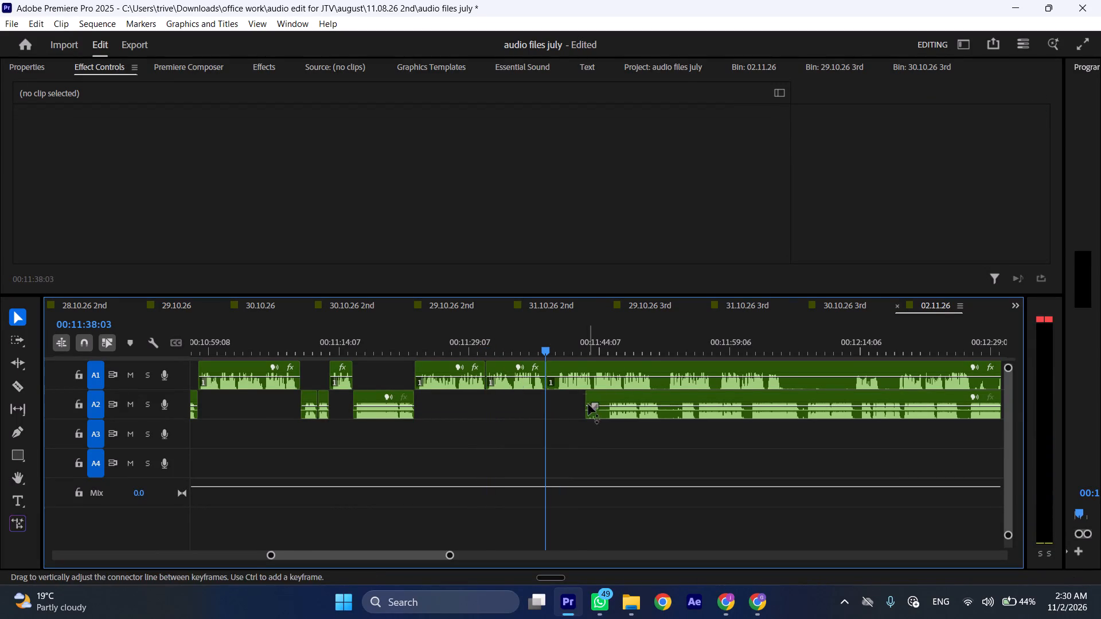
drag(585, 394, 606, 395)
drag(625, 398, 573, 395)
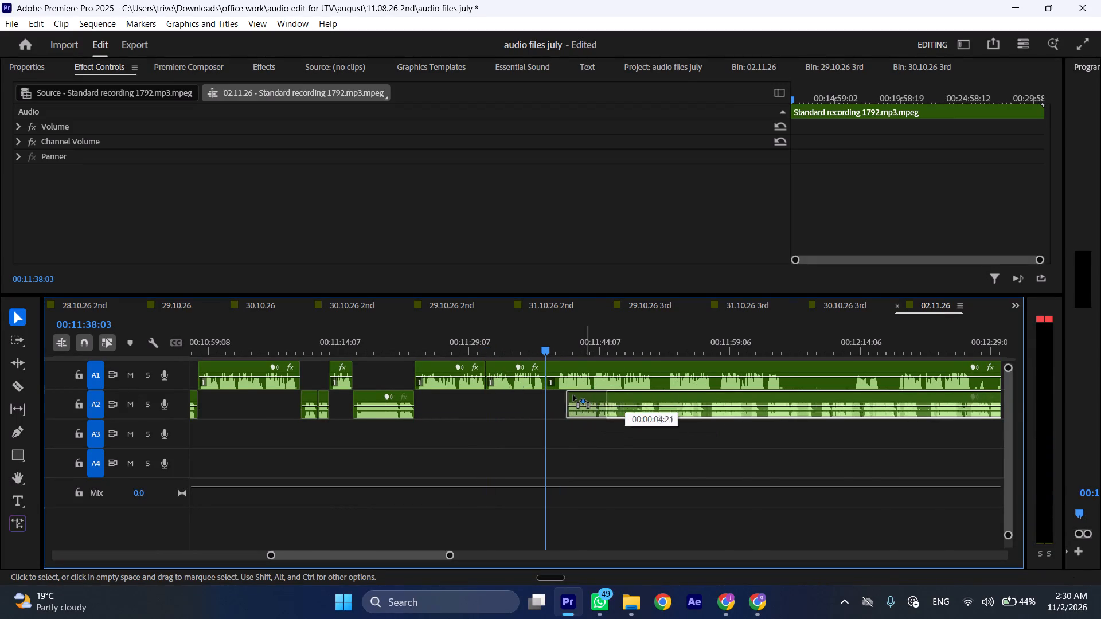
drag(573, 395, 568, 395)
Shift the A1 portion after the 00:11:38:03 cut about 15 seconds later, clear of the start of the A2 recording.
drag(571, 365, 696, 387)
key(space)
drag(675, 367, 683, 367)
Play the A2 recording at faster speed and cut the clip at 00:11:44:08.
key(l)
scroll(626, 446, down, 4)
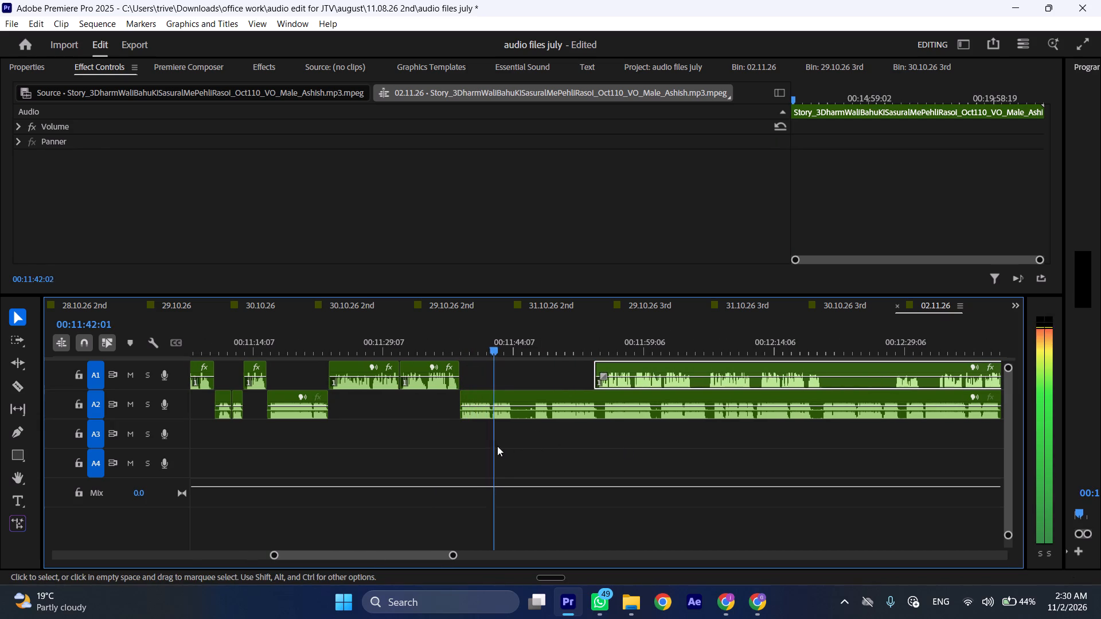
key(space)
text(C)
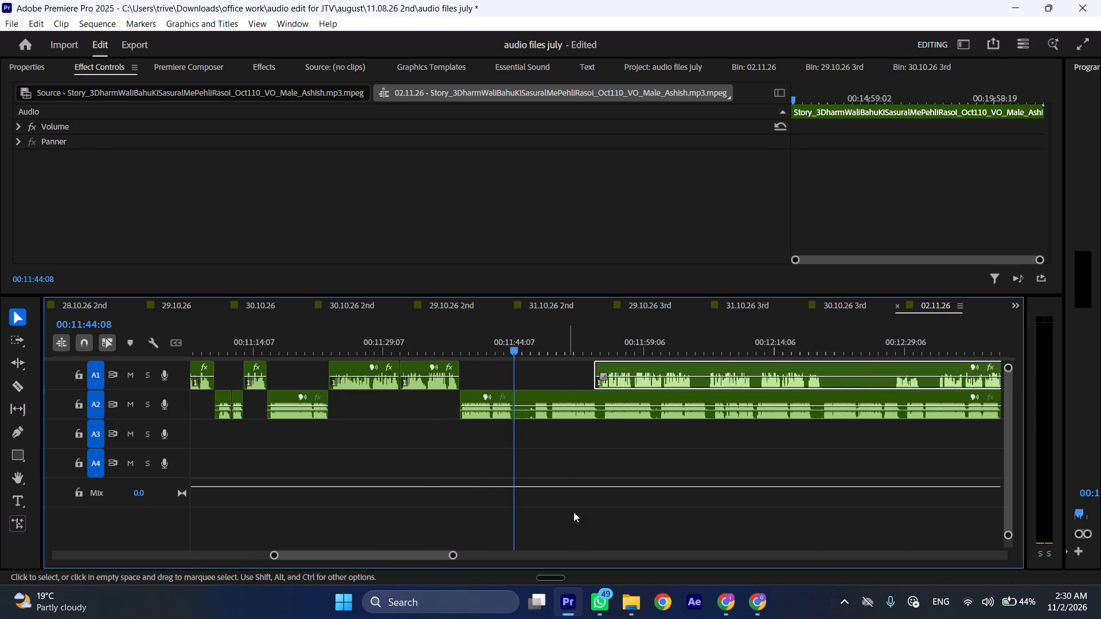
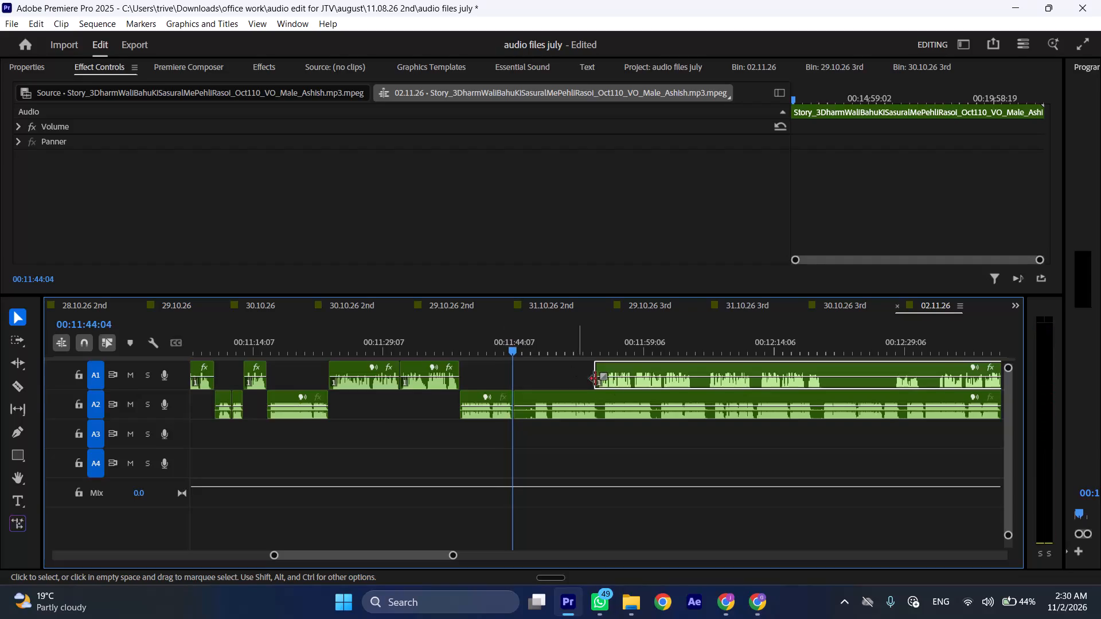
Move the long A1 clip about 9 seconds earlier so it starts at the A2 cut near 00:11:44:04.
drag(623, 365, 544, 372)
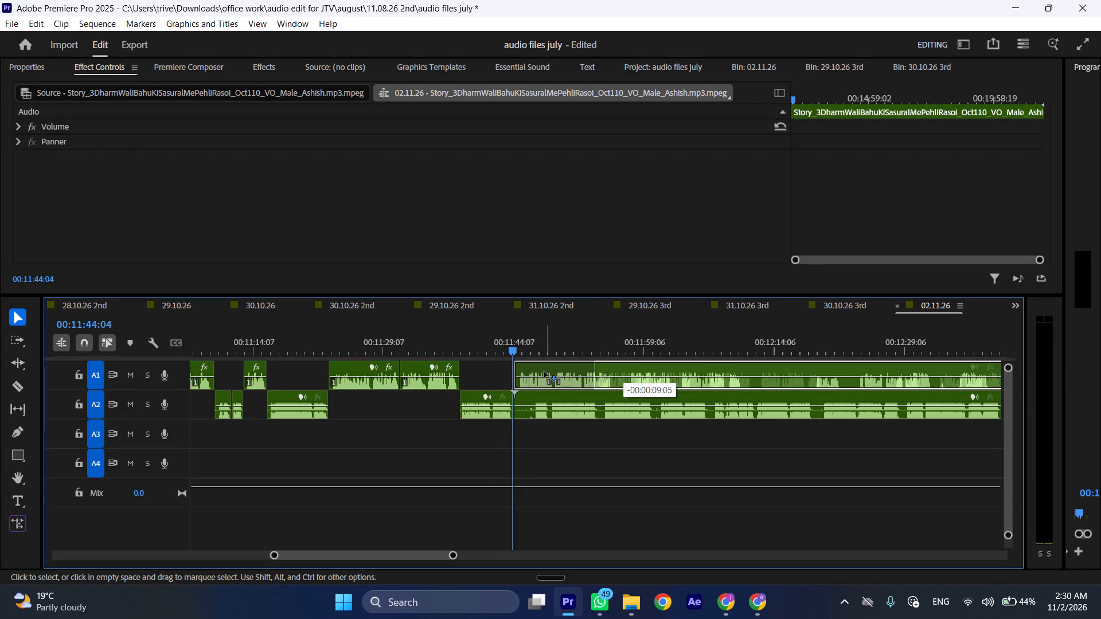
drag(544, 372, 544, 373)
Shift the A2 portion after the 00:11:44:04 cut about 28 seconds later, clear of the start of the A1 clip.
drag(536, 398, 780, 410)
Play the A1 recording from 00:11:44:04 at faster speed to find the next cut point.
key(space)
key(l)
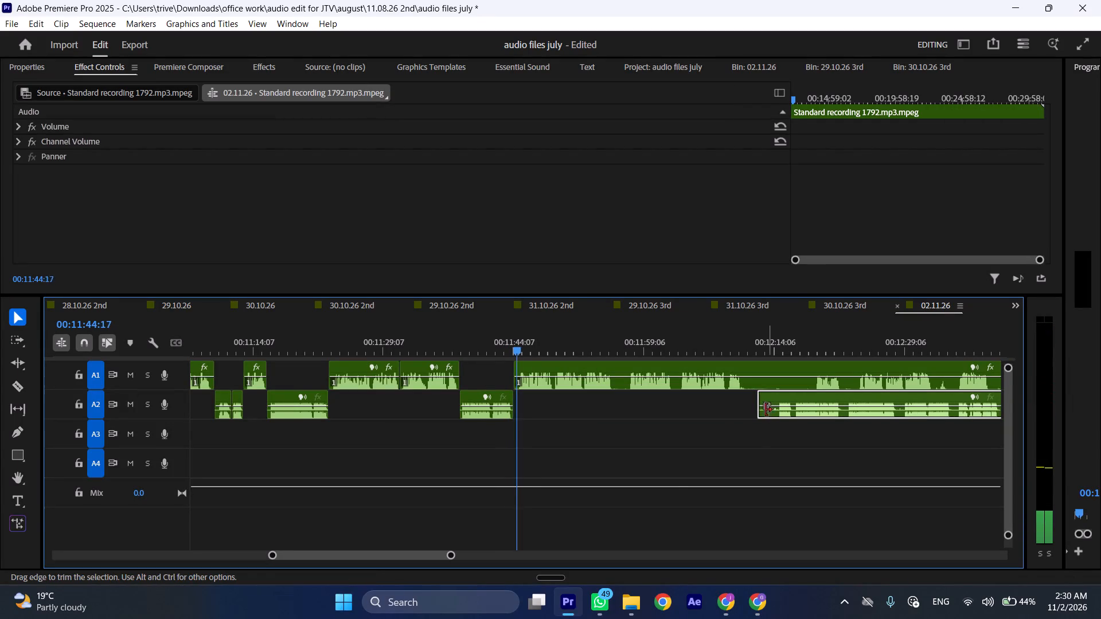
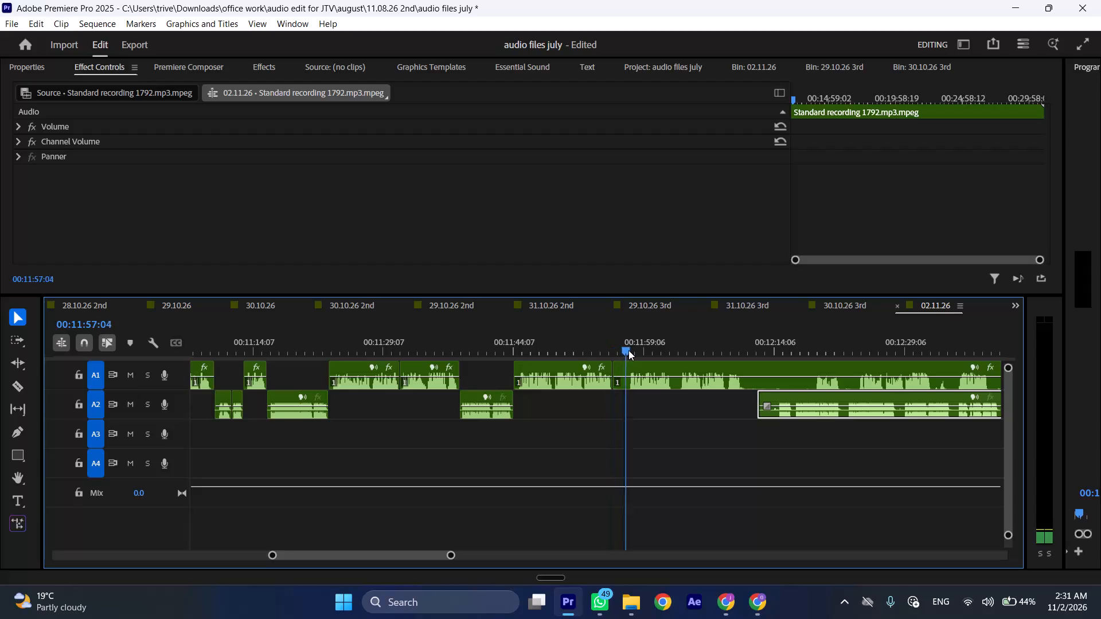
Cut the A1 clip at 00:11:57:08 and ripple delete the short pause before the cut.
click(650, 391)
click(650, 387)
key(shift+c)
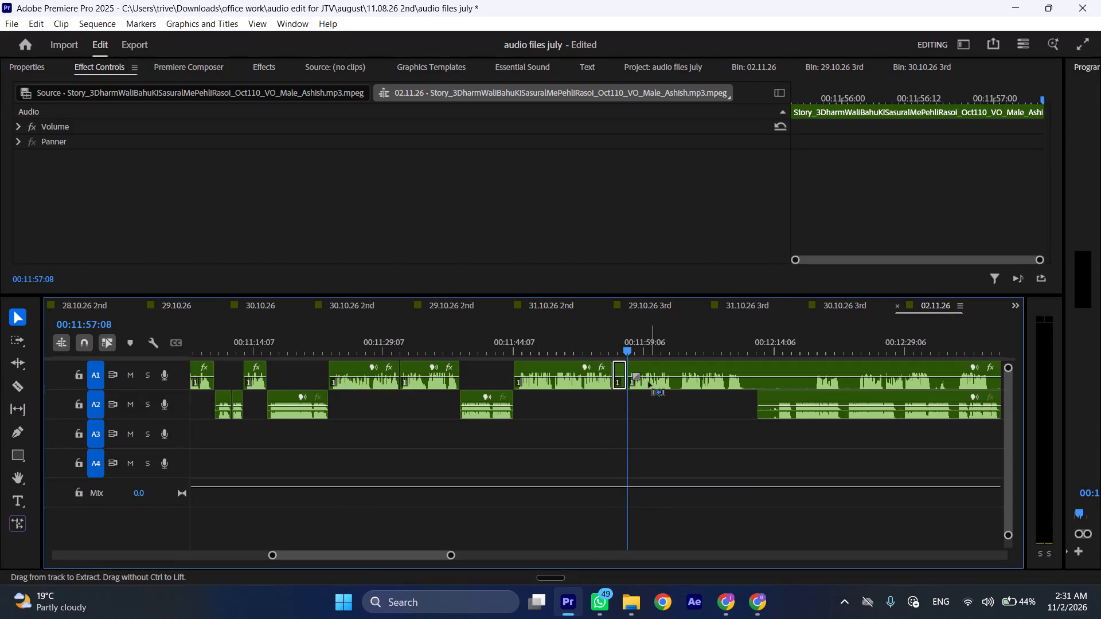
key(ctrl+shift+d)
Split the A1 clip at 00:12:00:19.
drag(649, 346, 658, 346)
key(shift+c)
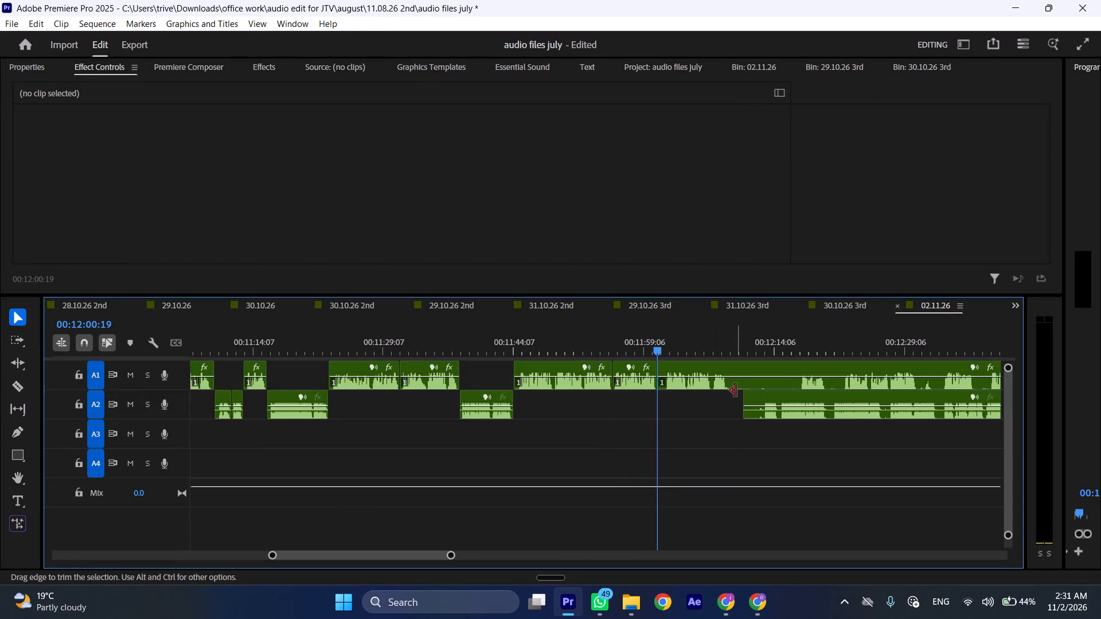
Move the long A2 clip to start at the A1 cut at 00:12:00:19, and shift the remaining A1 clip about 12 seconds later.
drag(741, 391, 759, 395)
drag(782, 395, 680, 389)
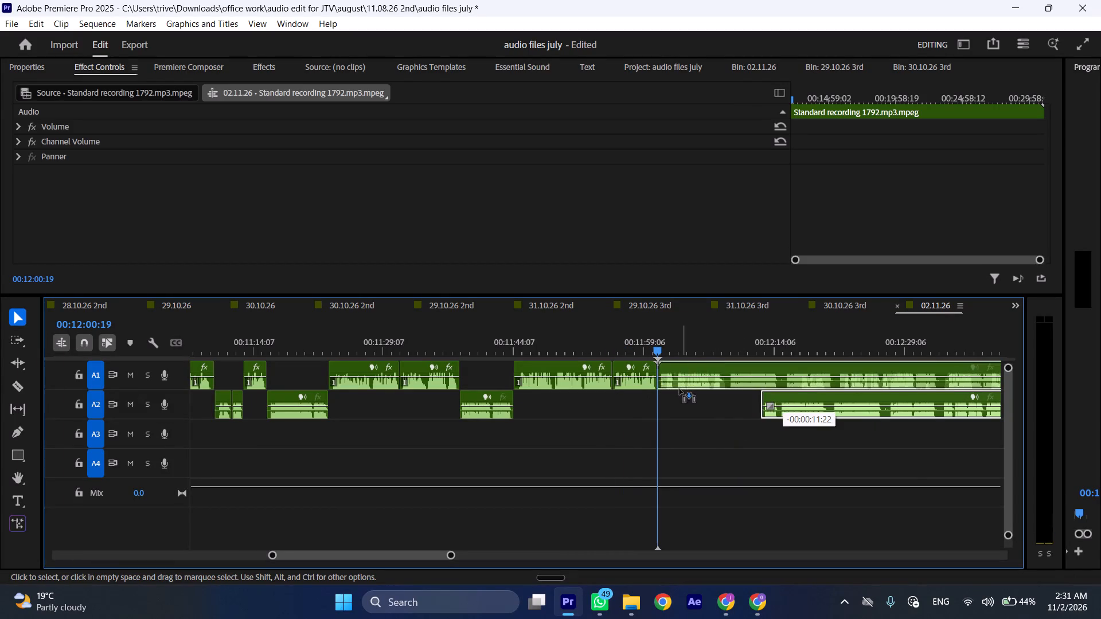
drag(680, 389, 679, 395)
drag(681, 366, 780, 371)
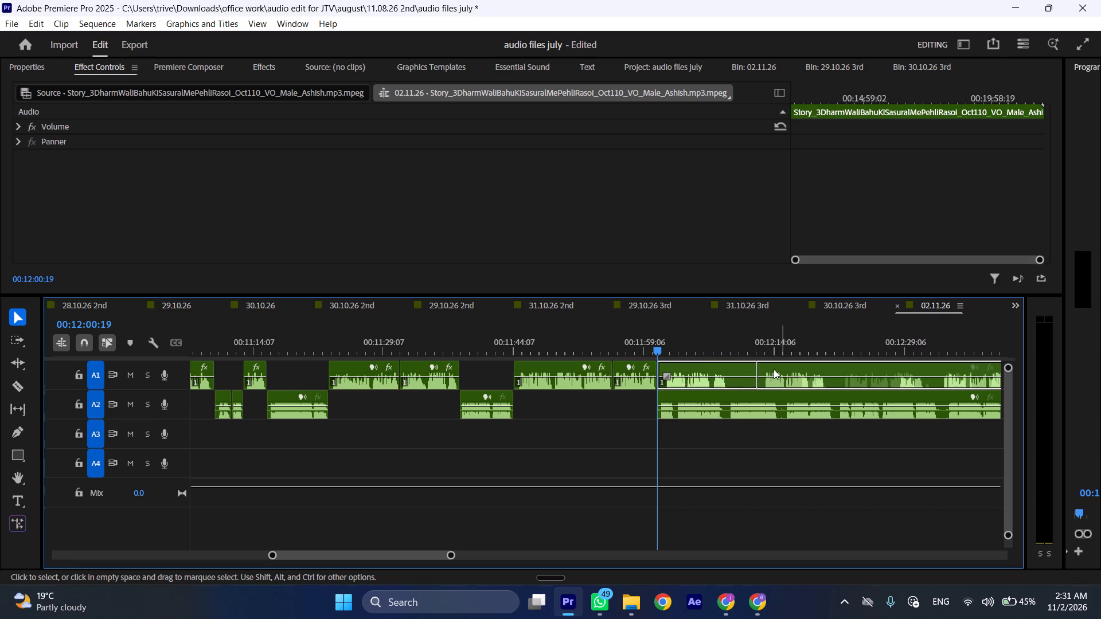
drag(759, 365, 764, 365)
Play the start of the moved A2 clip, cut it at 00:12:03:02 and ripple delete the section before the cut.
key(space)
key(l)
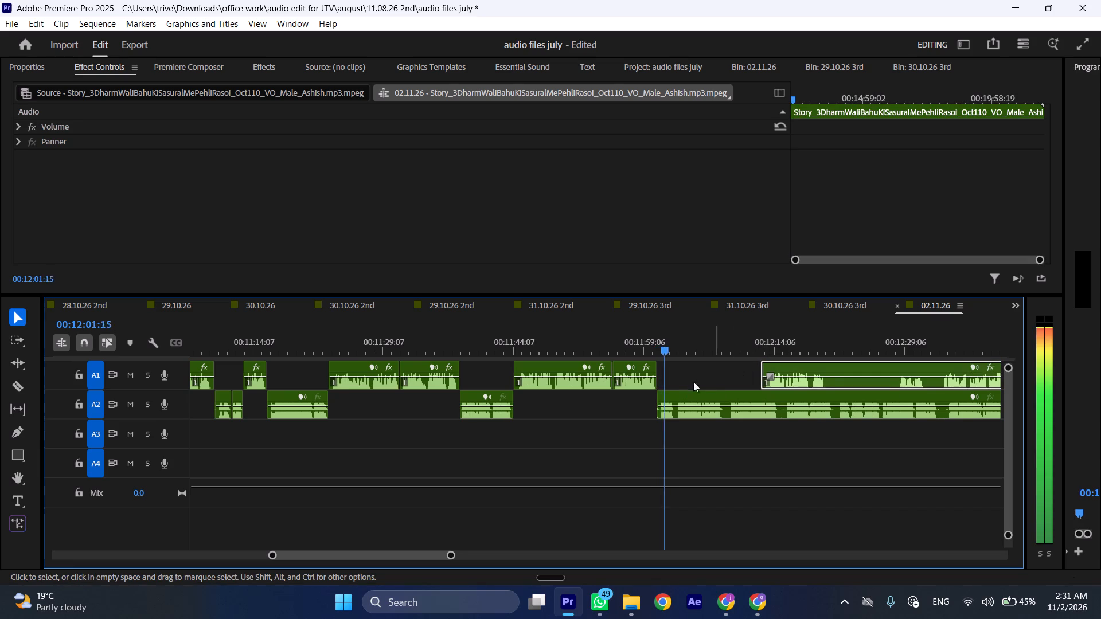
scroll(642, 424, down, 6)
click(549, 347)
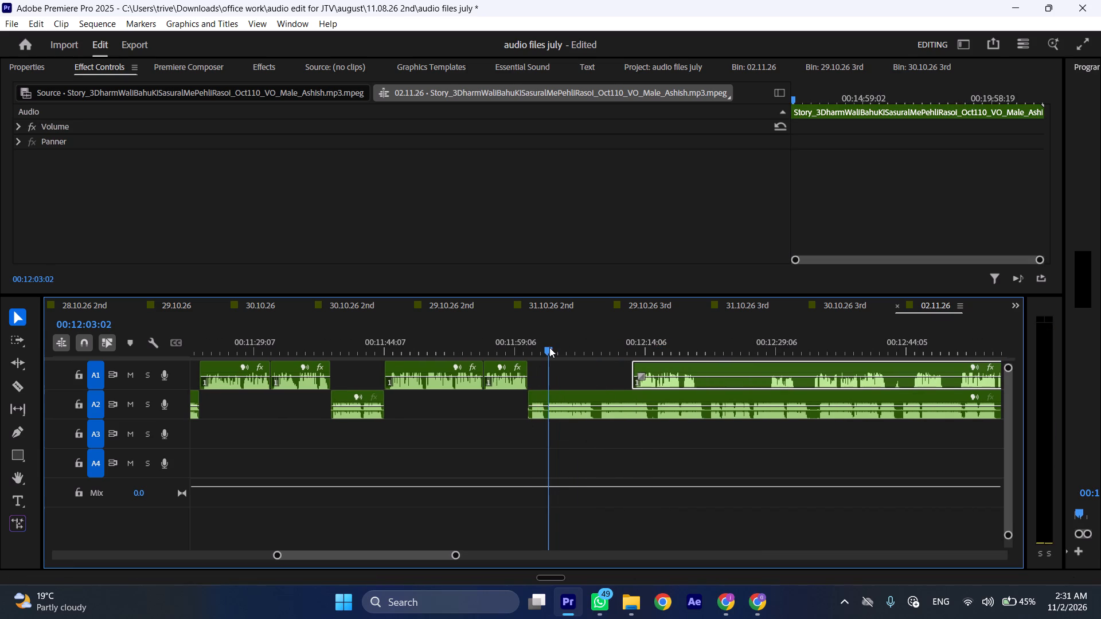
click(576, 404)
key(shift+c)
key(ctrl+shift+d)
Play the A2 recording from its new start at faster speed and split it at 00:12:06:13.
key(space)
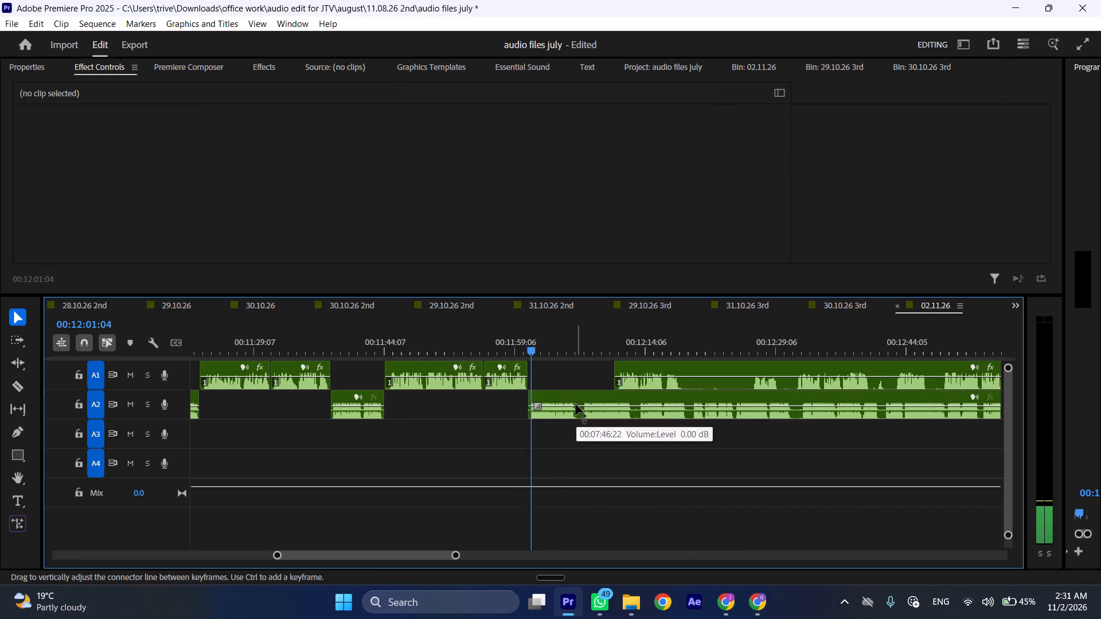
text(l)
scroll(538, 459, down, 5)
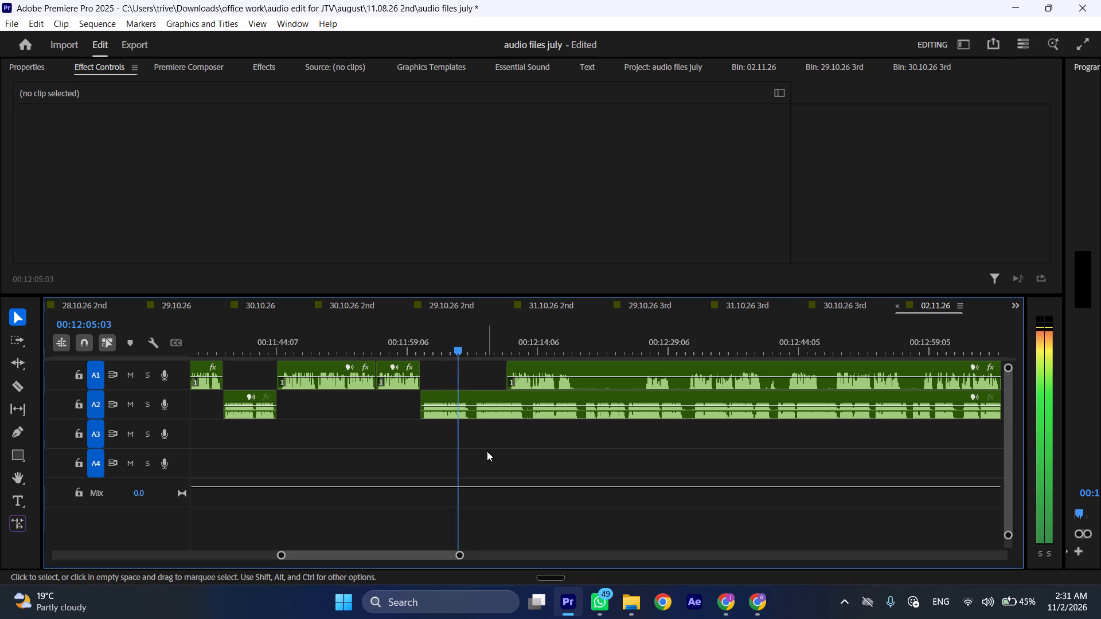
click(470, 343)
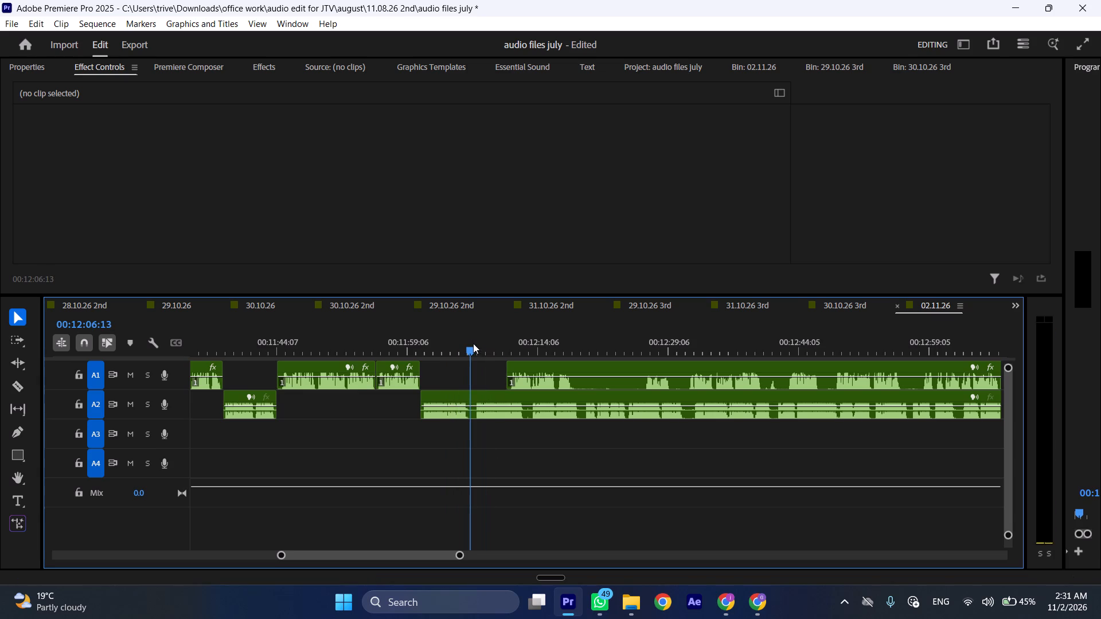
key(shift+c)
Split the A1 clip at 00:12:18:10 and insert its first portion at the 00:12:06:13 A2 cut, pushing the later clips along.
click(575, 340)
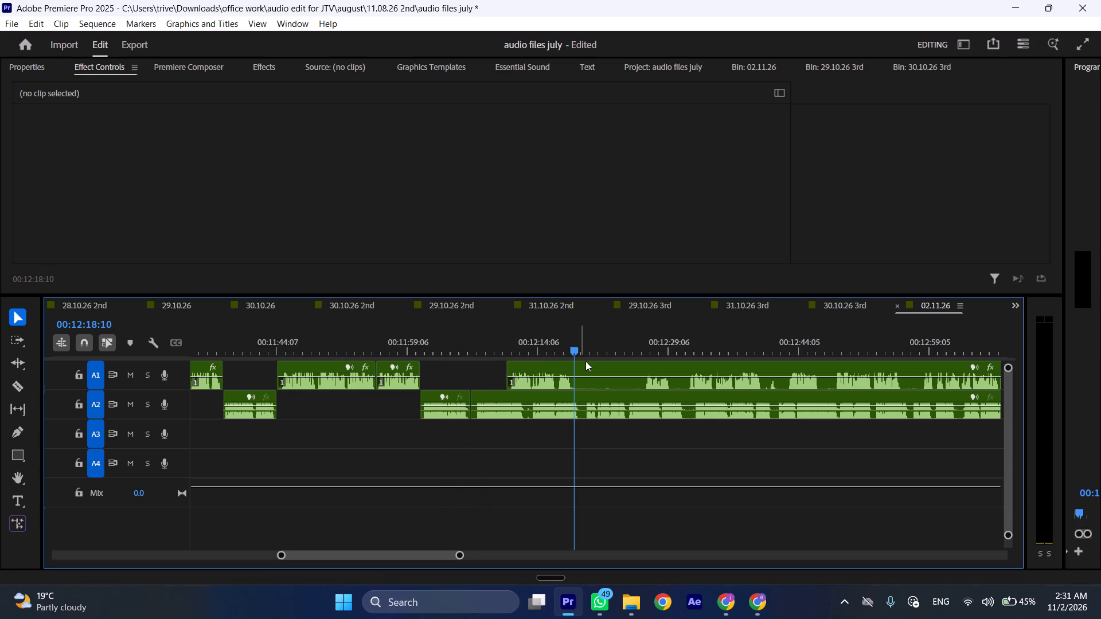
click(586, 362)
key(shift+c)
drag(528, 362, 495, 366)
Play from about 00:12:05 at faster speed to check the join and listen through the inserted A1 portion.
click(458, 346)
key(space)
text(l)
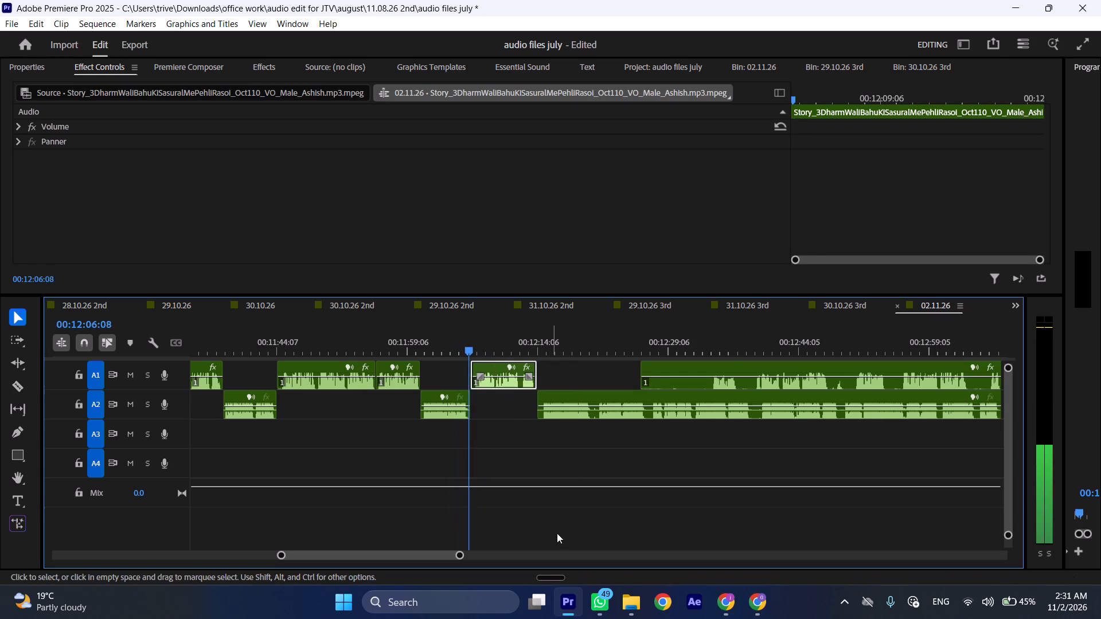
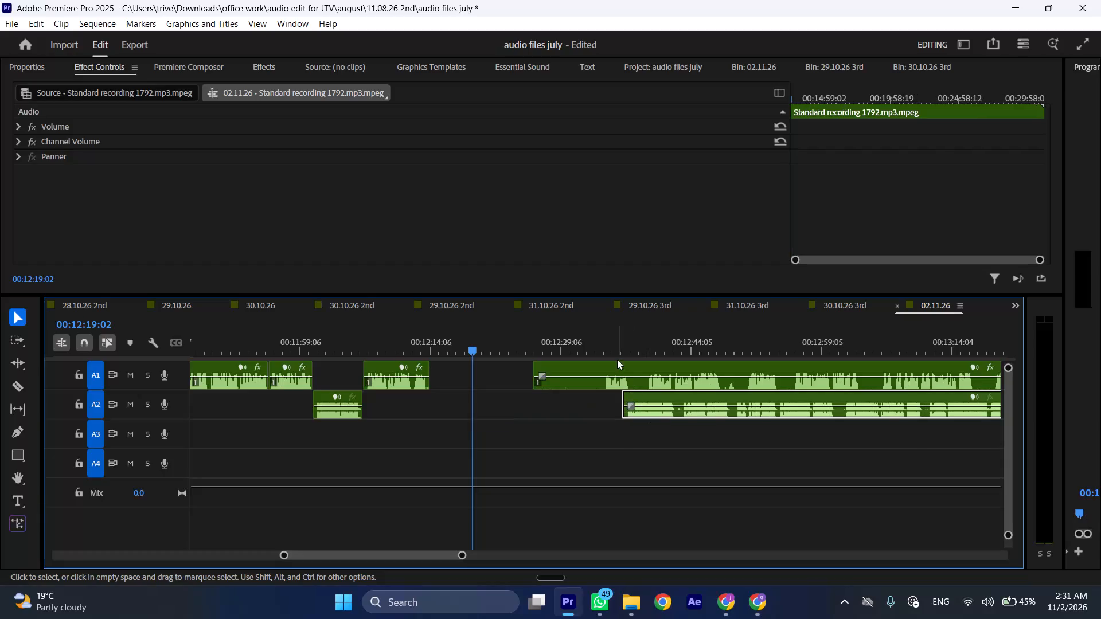
Cut the A1 clip at 00:12:34:01, just before its first speech, and ripple delete the silent section before the cut.
click(601, 345)
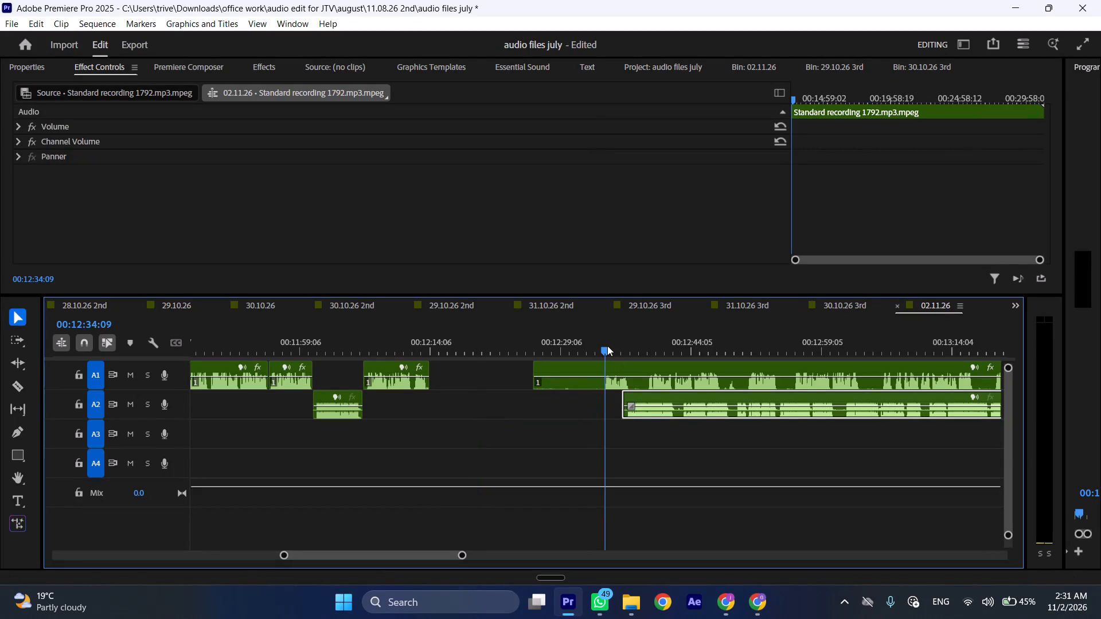
click(624, 371)
key(shift+c)
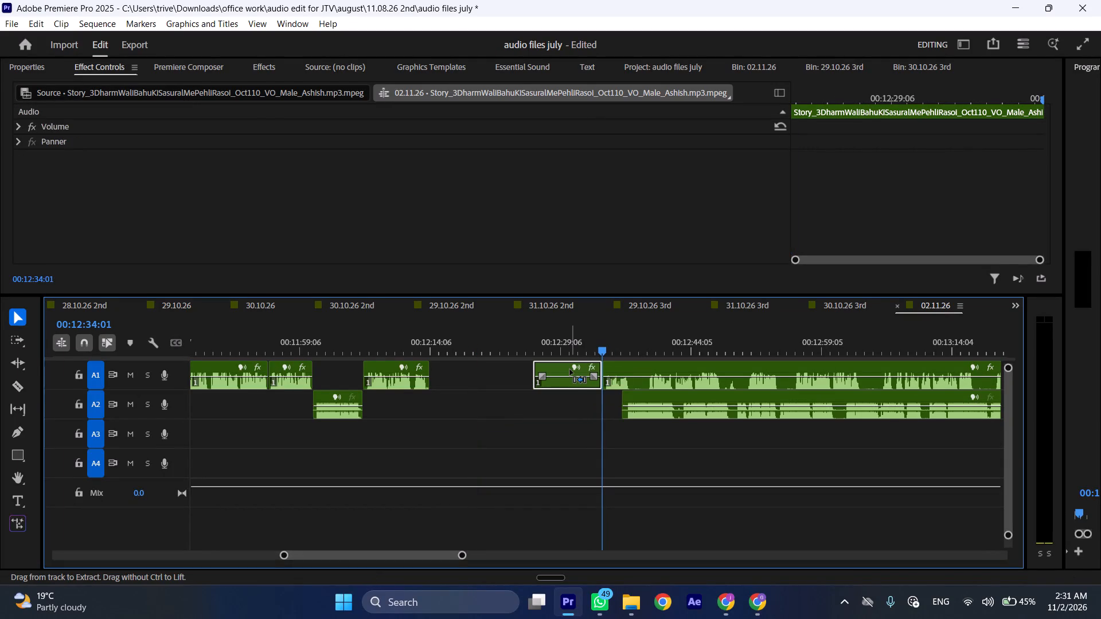
key(ctrl+shift+d)
Move the remaining A1 clip back to close the gap after the preceding A1 clip, and play from the join.
drag(583, 370, 488, 370)
click(434, 350)
key(space)
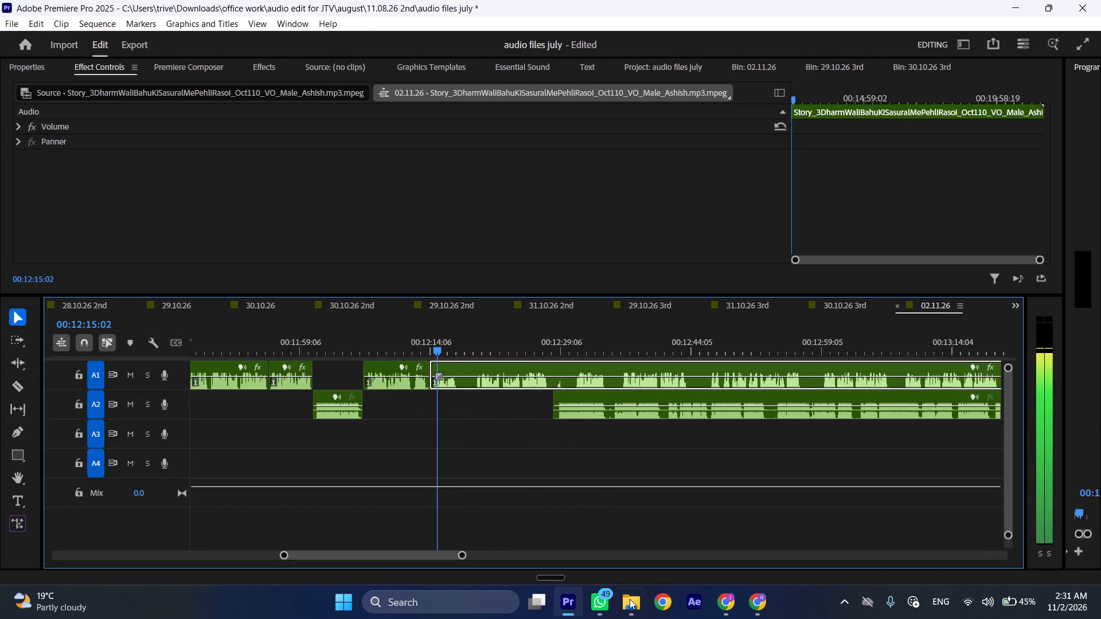
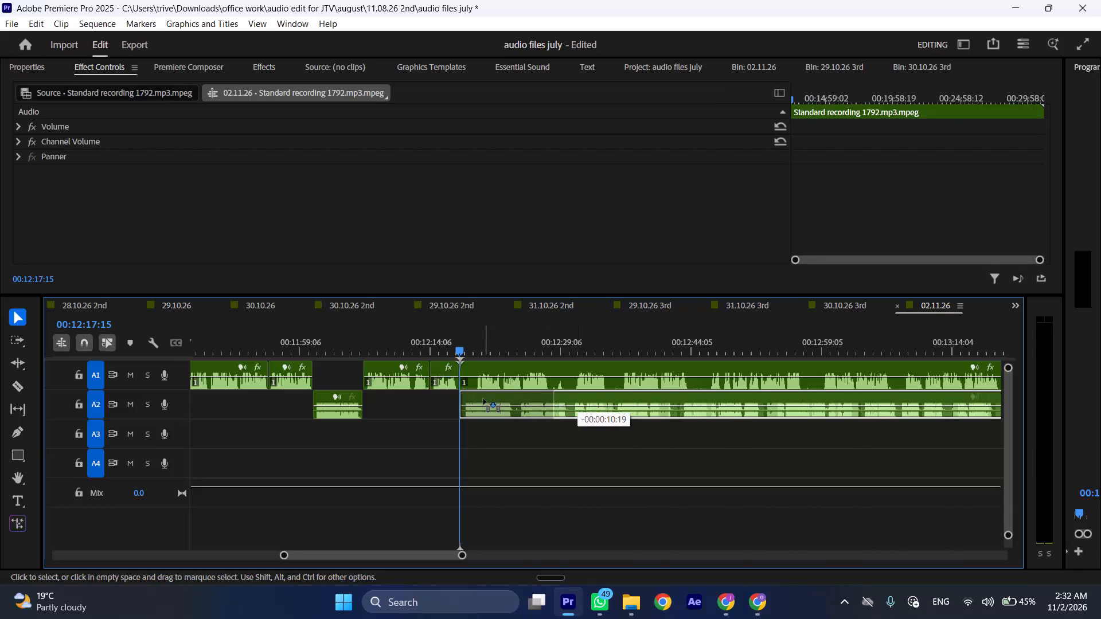
Move the long A2 clip back to start at 00:12:17:15, and shift the overlapping A1 clip about 15 seconds later.
drag(462, 397, 467, 398)
drag(475, 365, 608, 370)
Cut the A2 clip at 00:12:18:00 and ripple delete the short section before the cut.
click(497, 342)
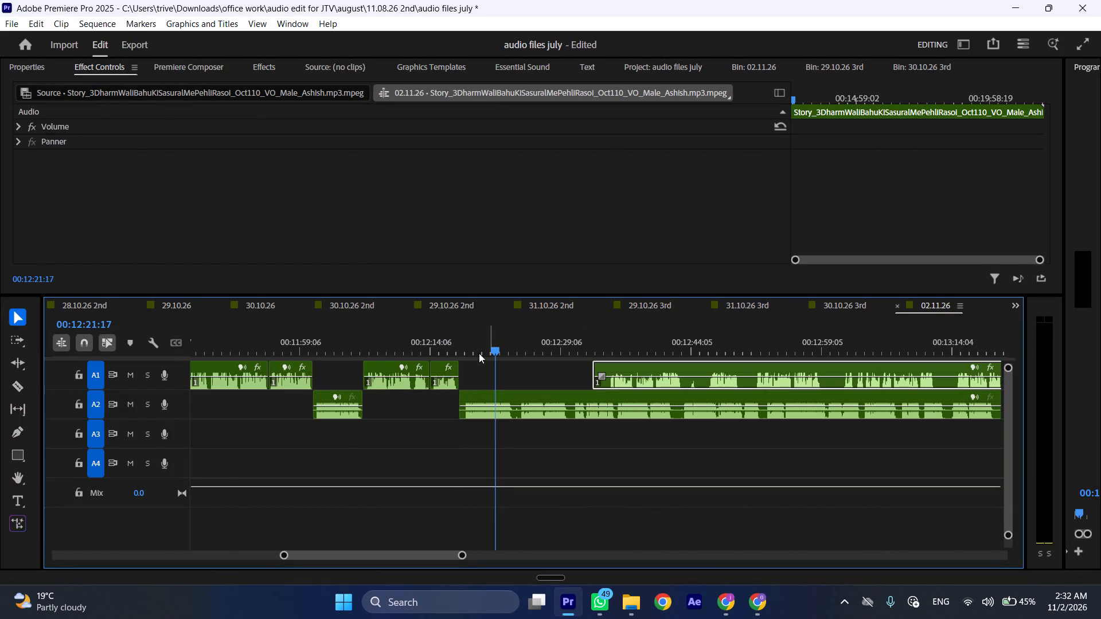
click(464, 348)
click(498, 382)
click(502, 399)
key(shift+c)
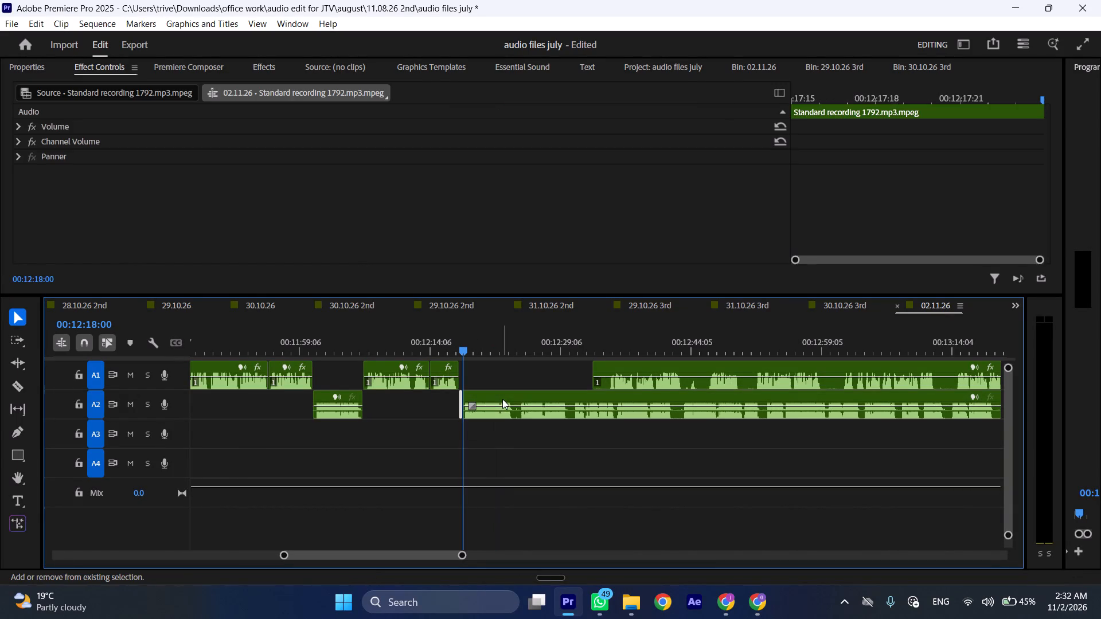
key(ctrl+shift+d)
Play the A2 clip from its new start and cut it at 00:12:23:11, after its first stretch of speech.
key(space)
text(l)
scroll(545, 418, down, 1)
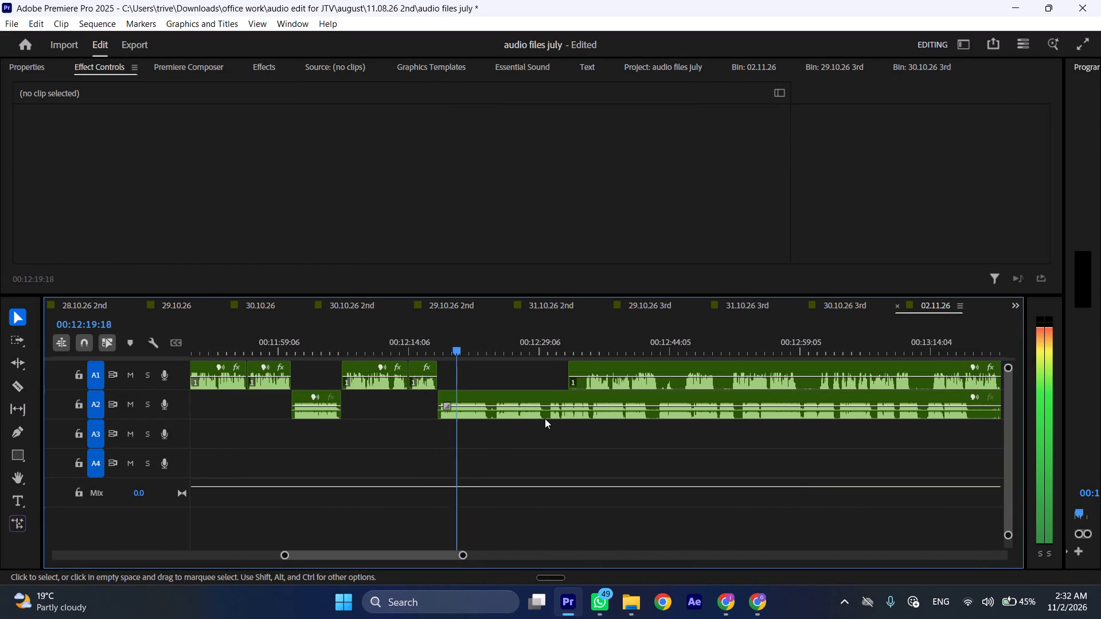
key(space)
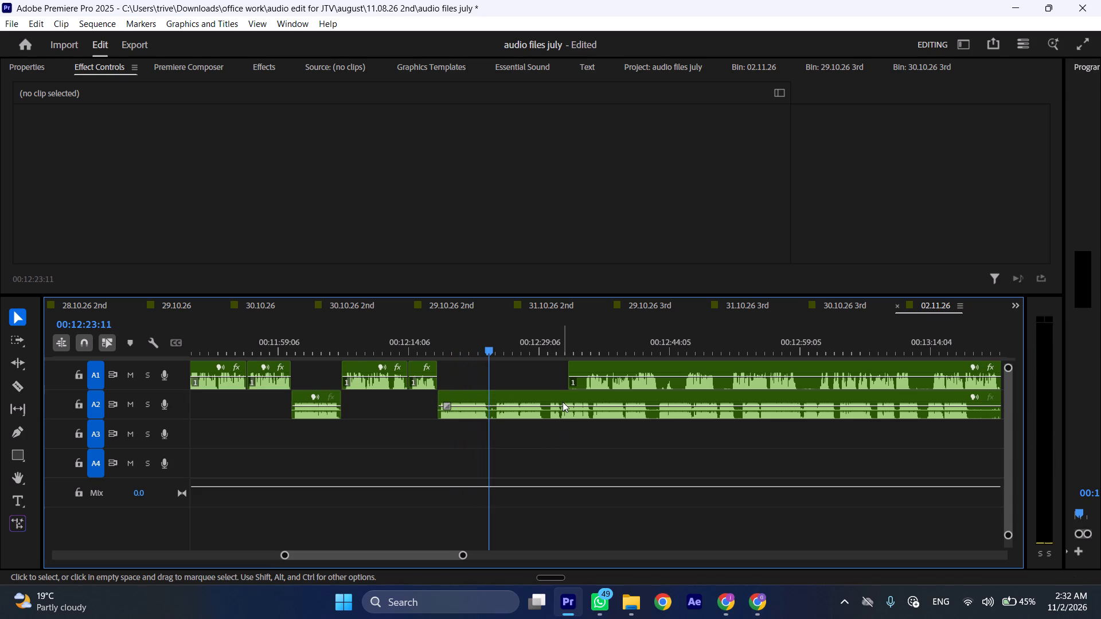
text(C)
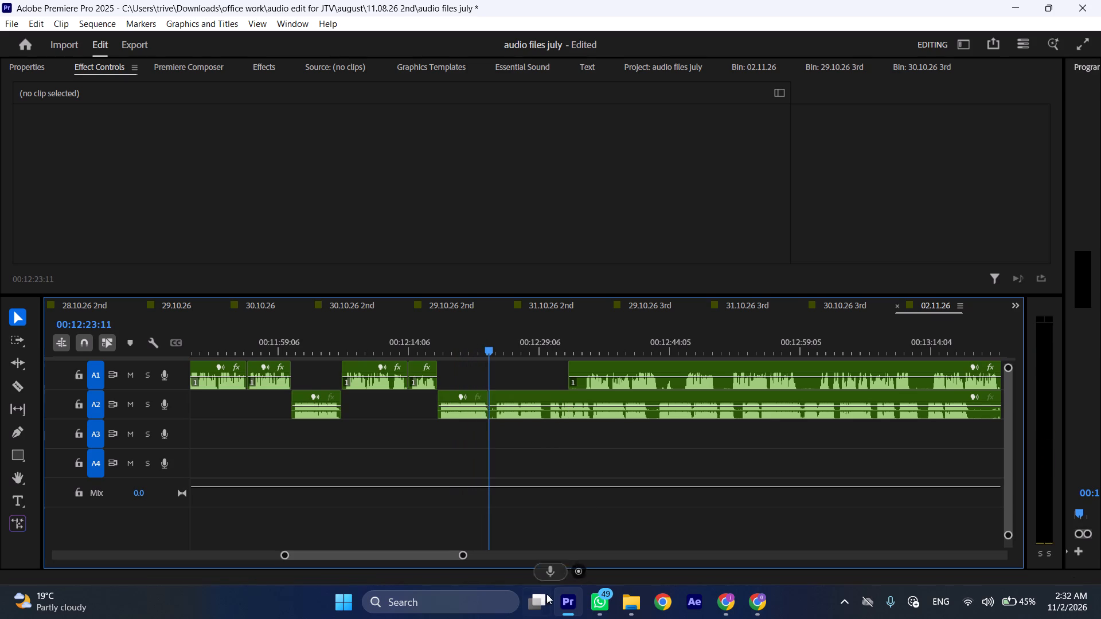
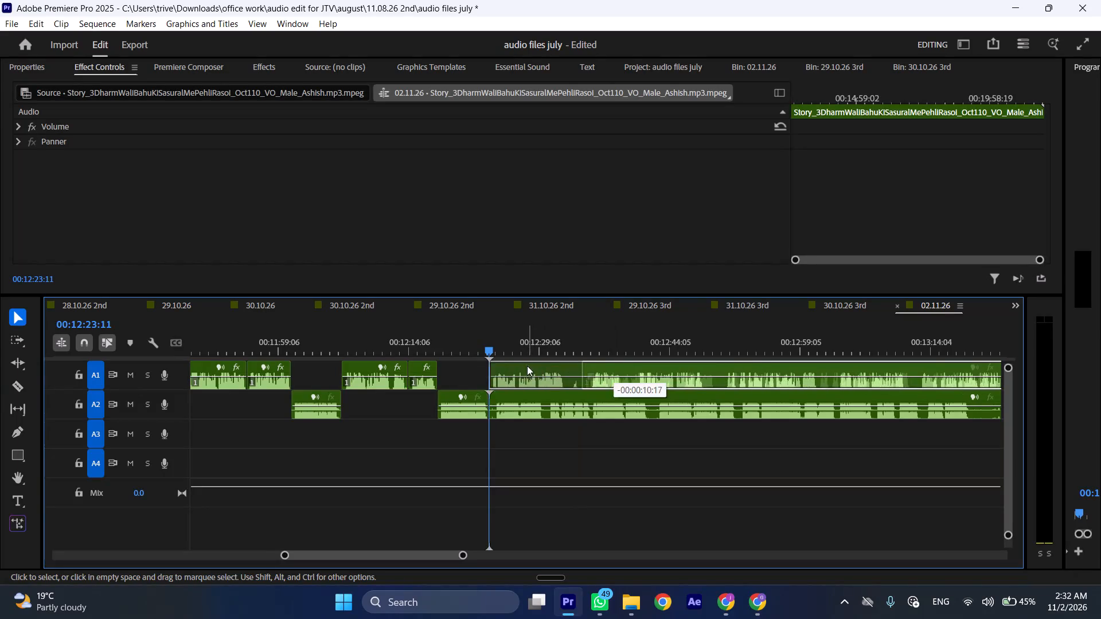
Shift the long A2 clip about 9 seconds later and cut the A1 clip at 00:12:32:04.
drag(522, 395, 604, 399)
click(566, 349)
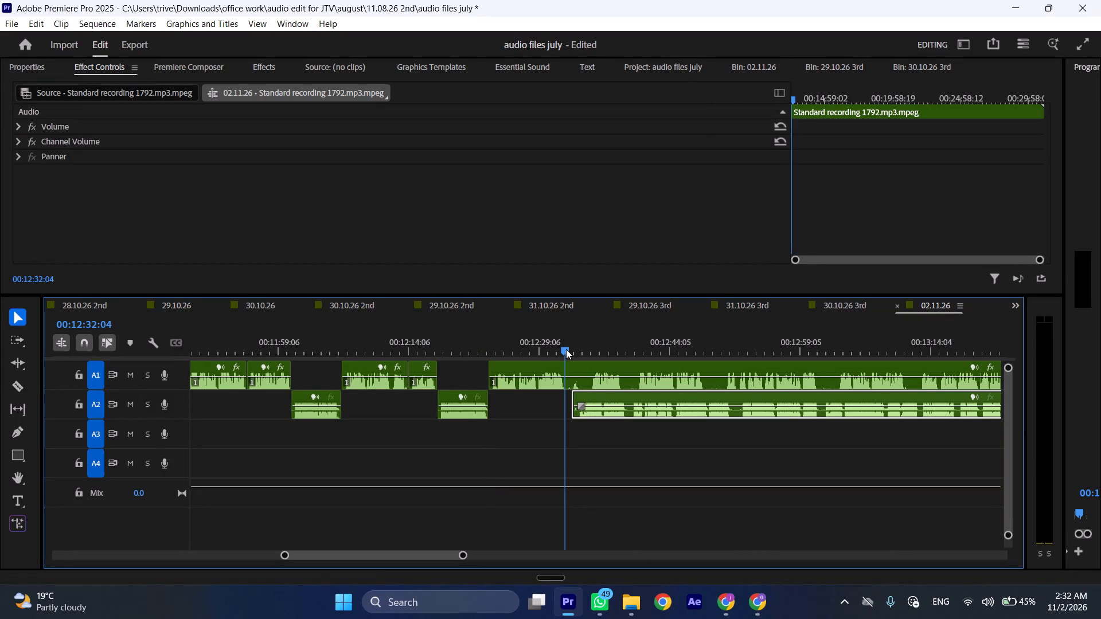
key(shift+c)
Move the long A2 clip to start at 00:12:32:04, clear of the A1 remainder shifted about 10 seconds later, and cut it at 00:12:38:08.
click(575, 397)
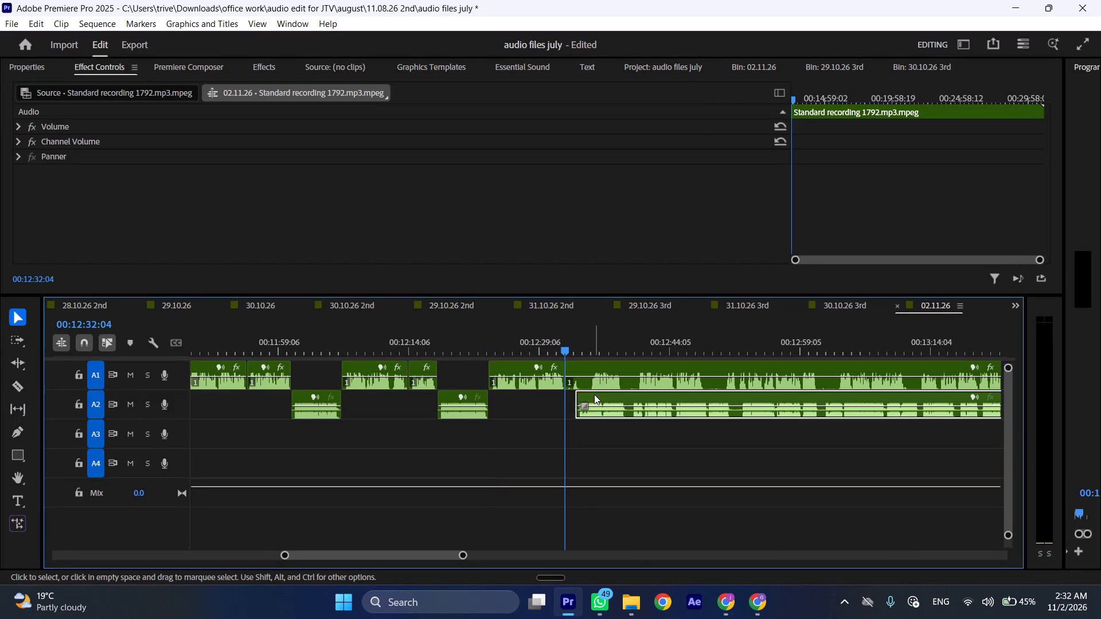
drag(595, 394, 587, 394)
drag(584, 367, 669, 374)
click(617, 346)
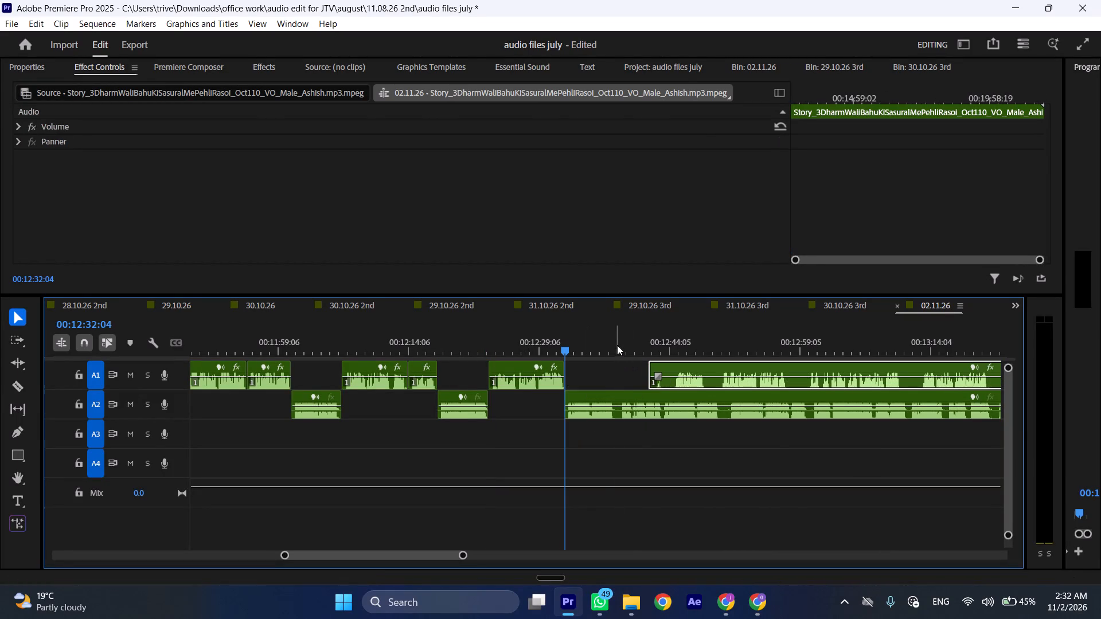
key(shift+c)
Move the A1 remainder to start at 00:12:38:08, clear of the A2 remainder shifted about 8 seconds later, and cut it at 00:12:42:21.
drag(653, 365, 673, 366)
drag(696, 367, 653, 367)
drag(642, 397, 713, 397)
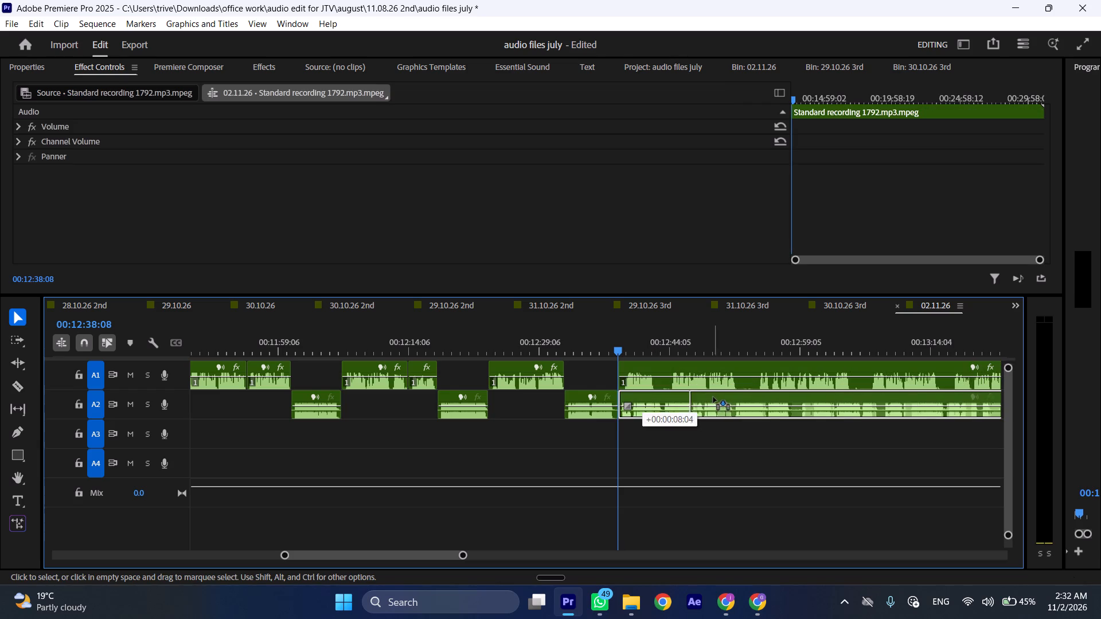
drag(713, 397, 714, 397)
drag(654, 346, 659, 346)
key(shift+c)
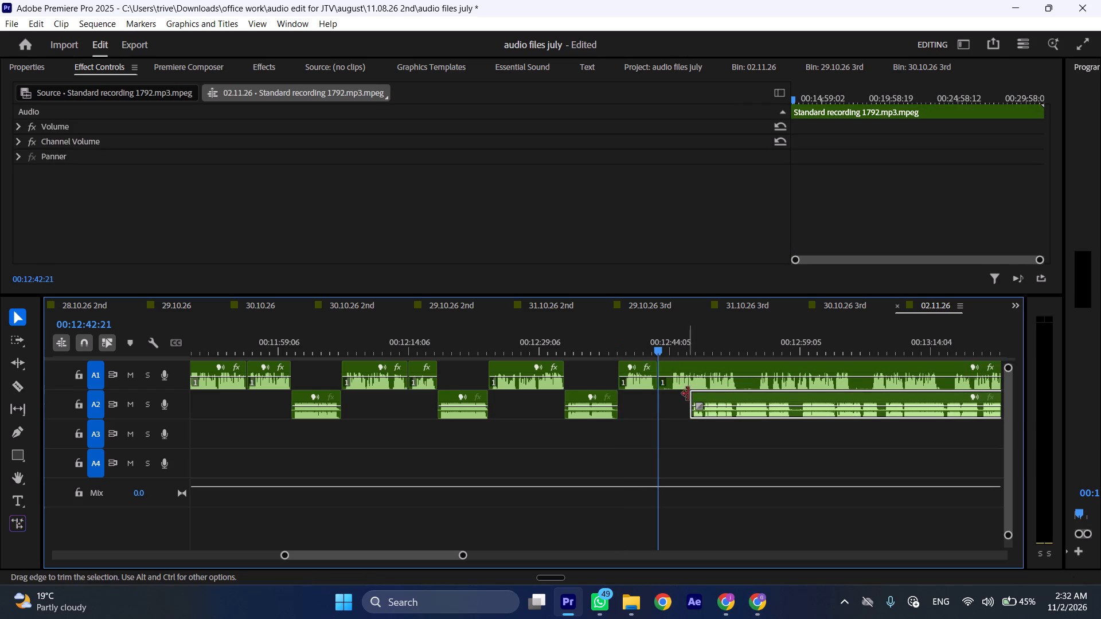
Move the long A2 clip to start at 00:12:42:21 and shift the overlapping A1 remainder about 10 seconds later.
drag(703, 399, 670, 398)
drag(684, 368, 764, 370)
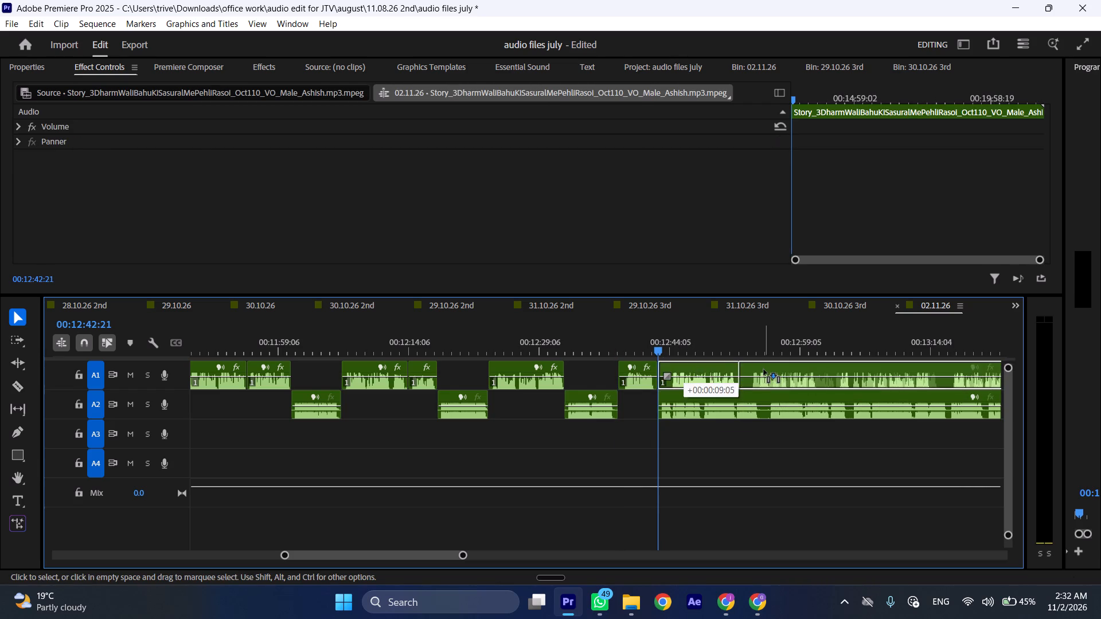
drag(764, 370, 764, 371)
drag(739, 366, 747, 366)
Play the sequence from about 00:12:22 to check the newly interleaved A1 and A2 clips.
click(440, 334)
drag(474, 332, 476, 333)
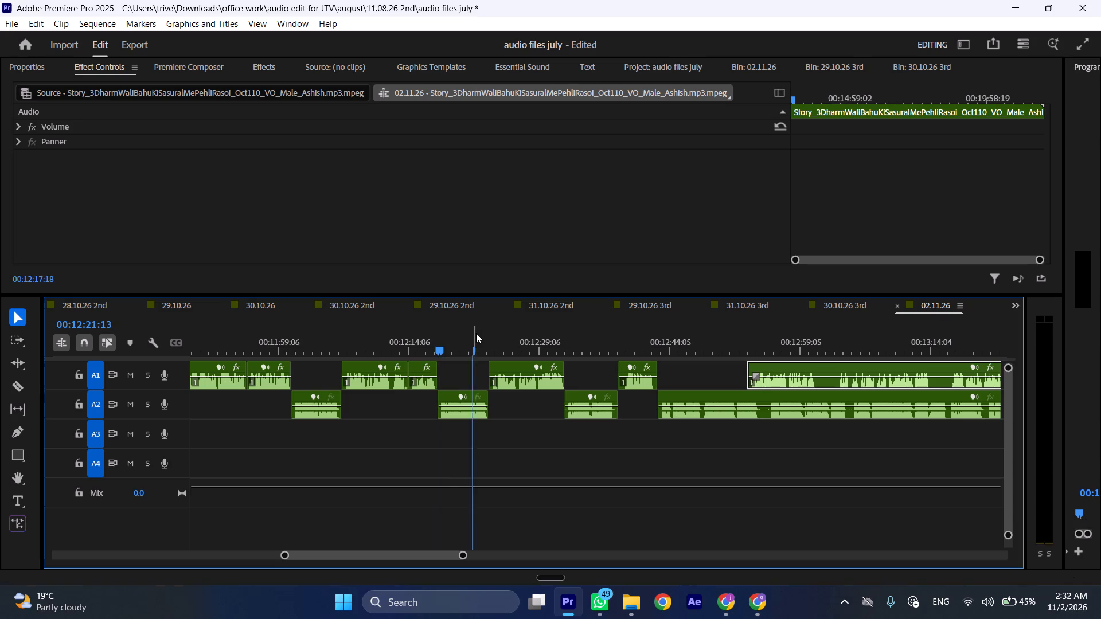
drag(476, 333, 481, 334)
key(space)
key(l)
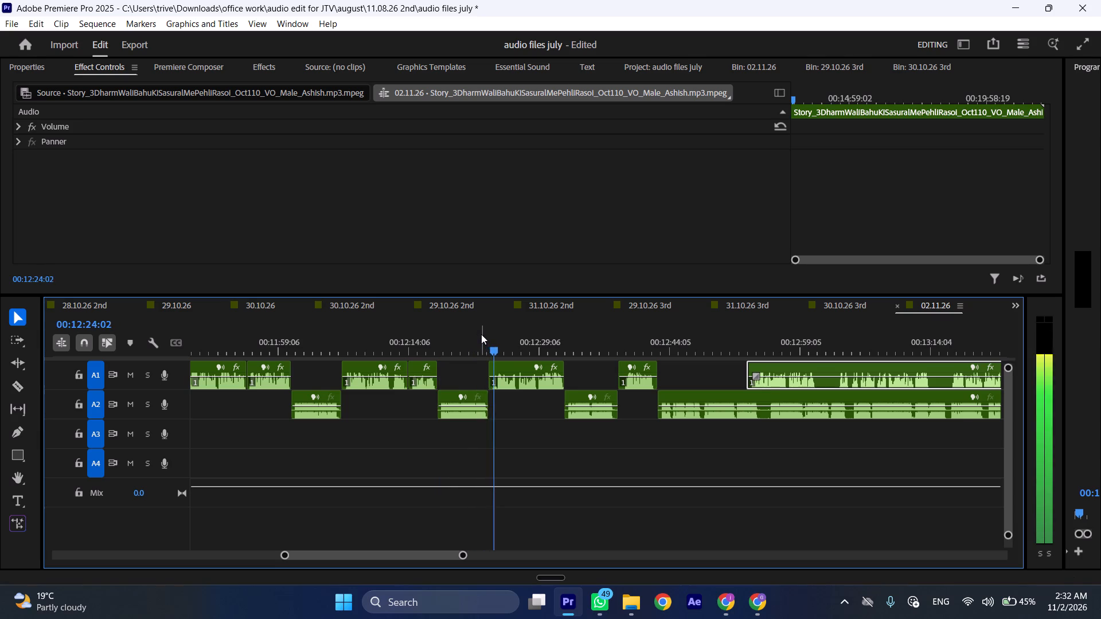
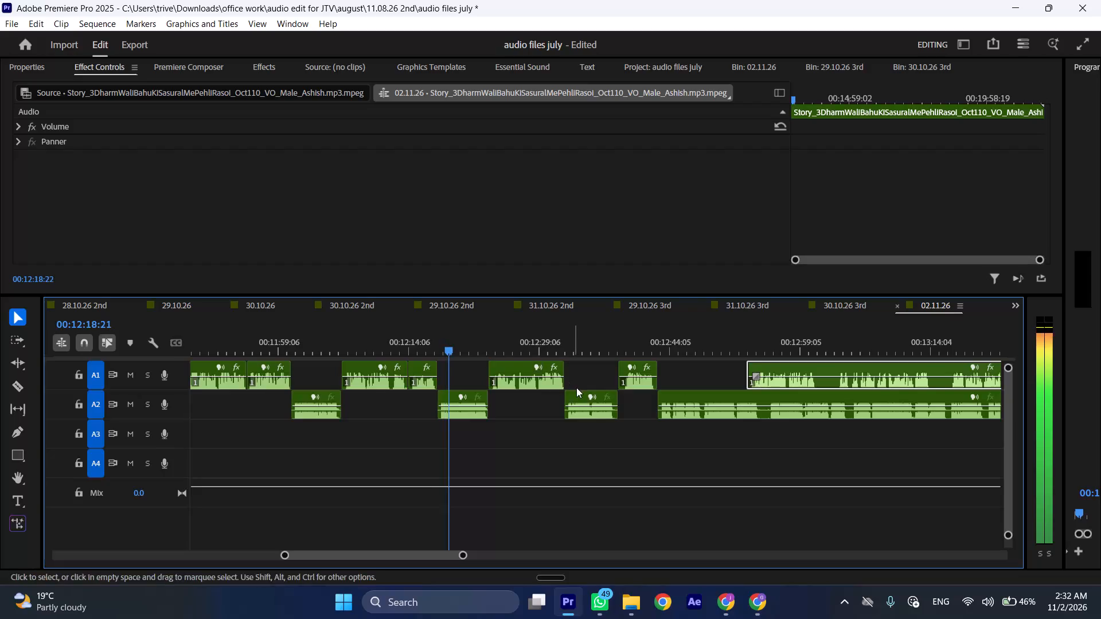
Play and compare the short A2 clips around 00:12:18 and 00:12:36, including the end of the earlier one near 00:12:22.
key(space)
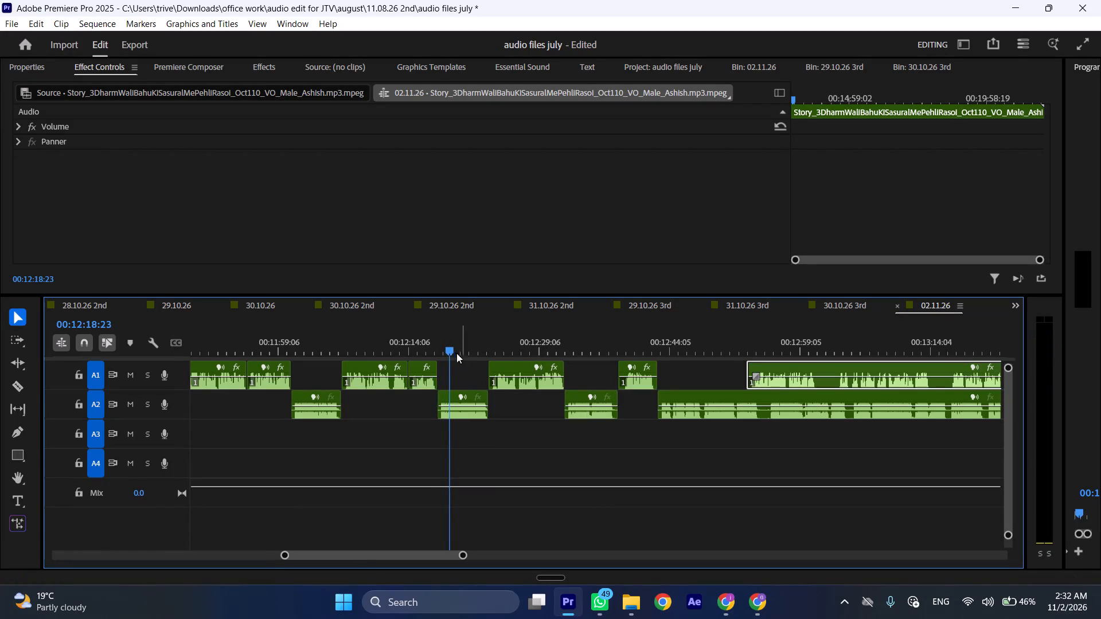
click(443, 336)
key(space)
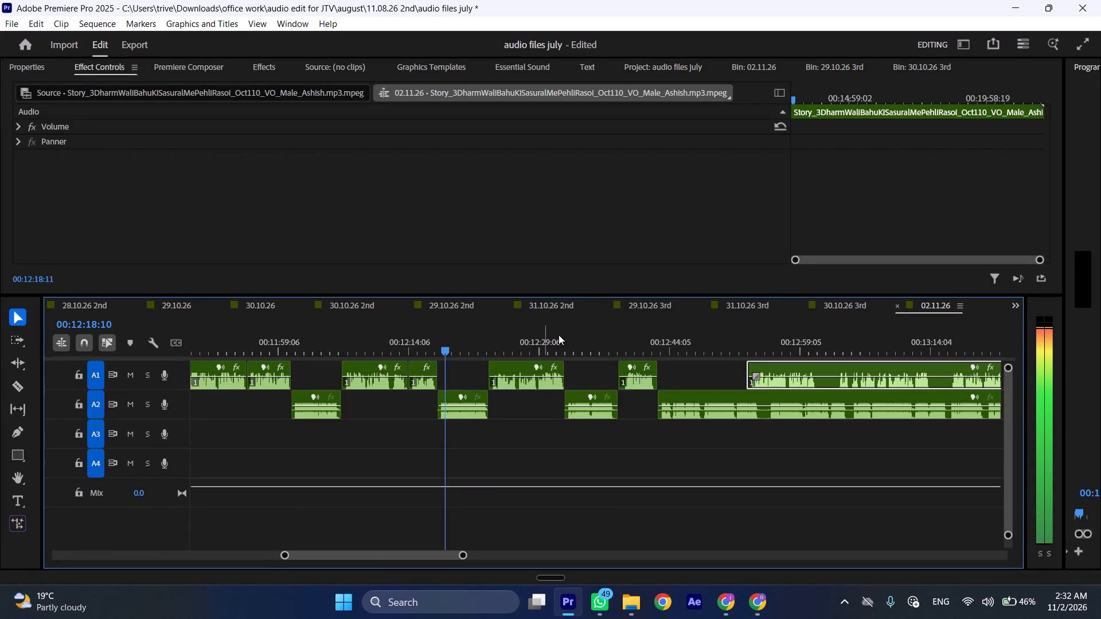
drag(474, 340, 485, 340)
key(space)
drag(576, 340, 592, 342)
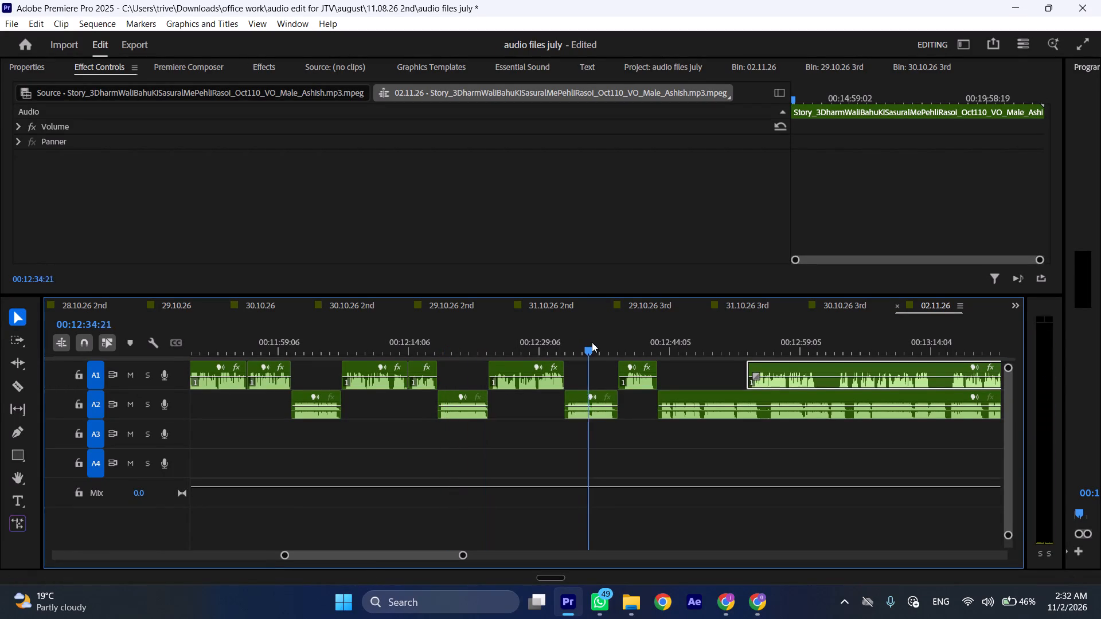
drag(592, 342, 605, 346)
key(space)
key(space)
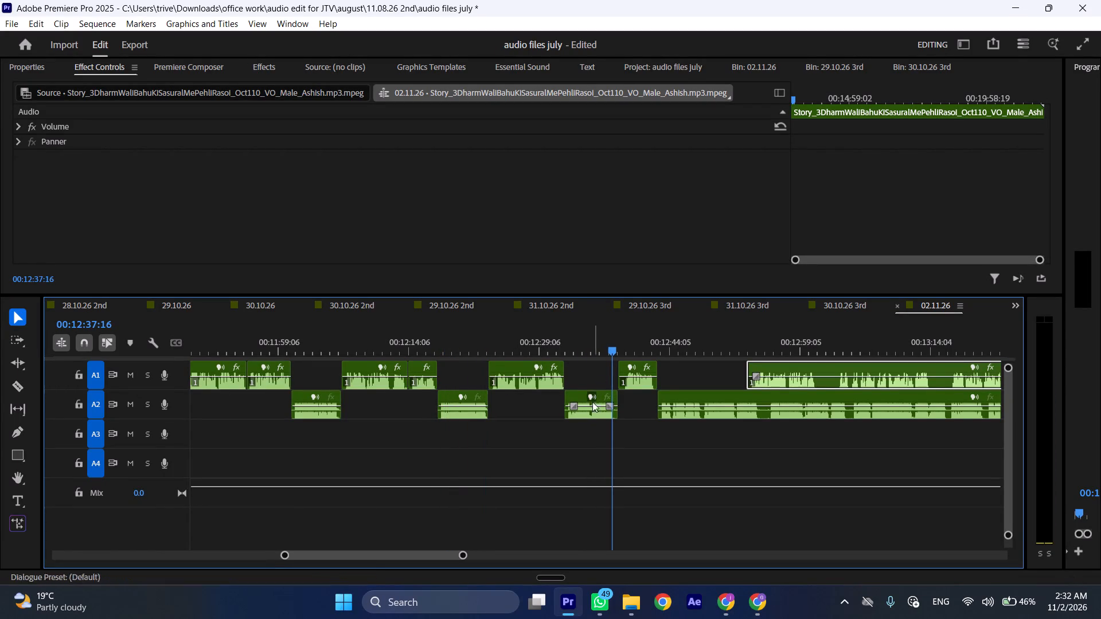
drag(594, 339, 600, 339)
key(space)
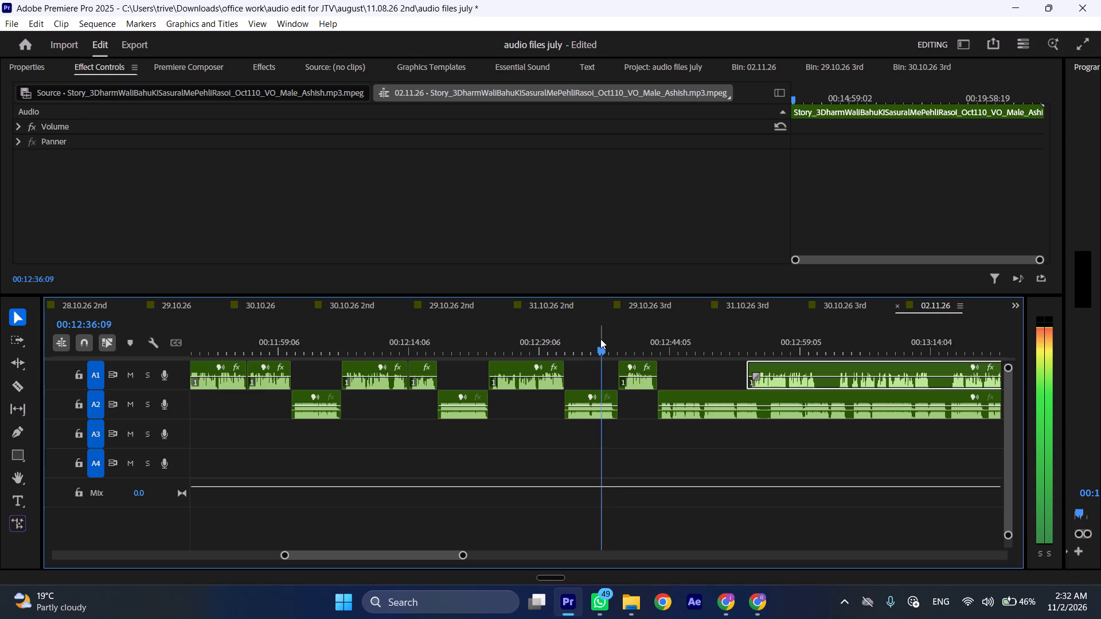
drag(615, 350, 599, 348)
key(space)
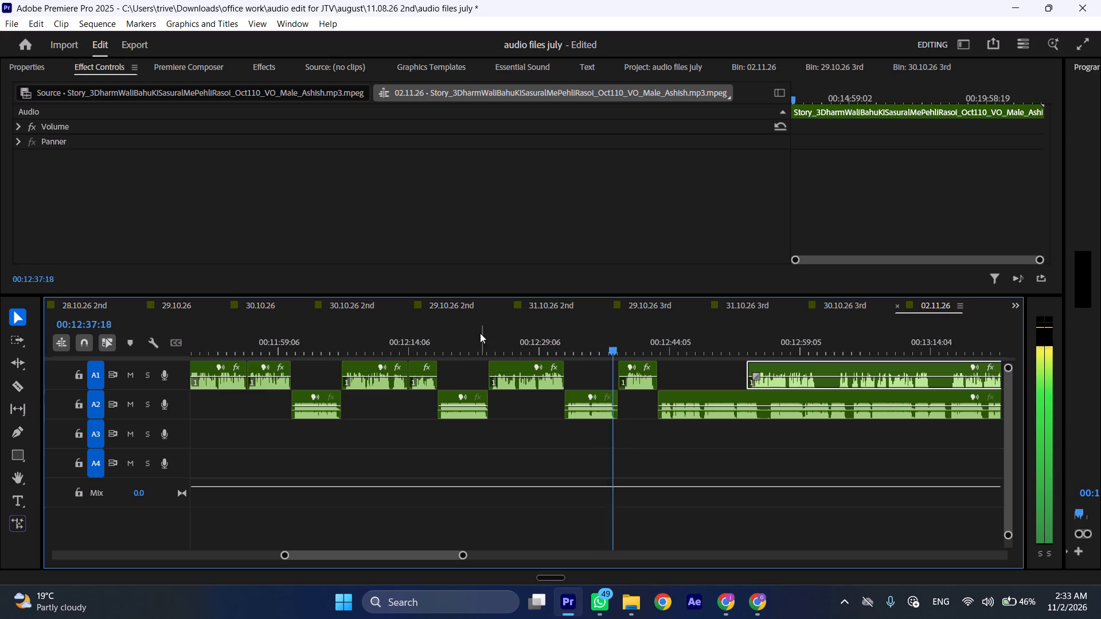
click(476, 333)
key(space)
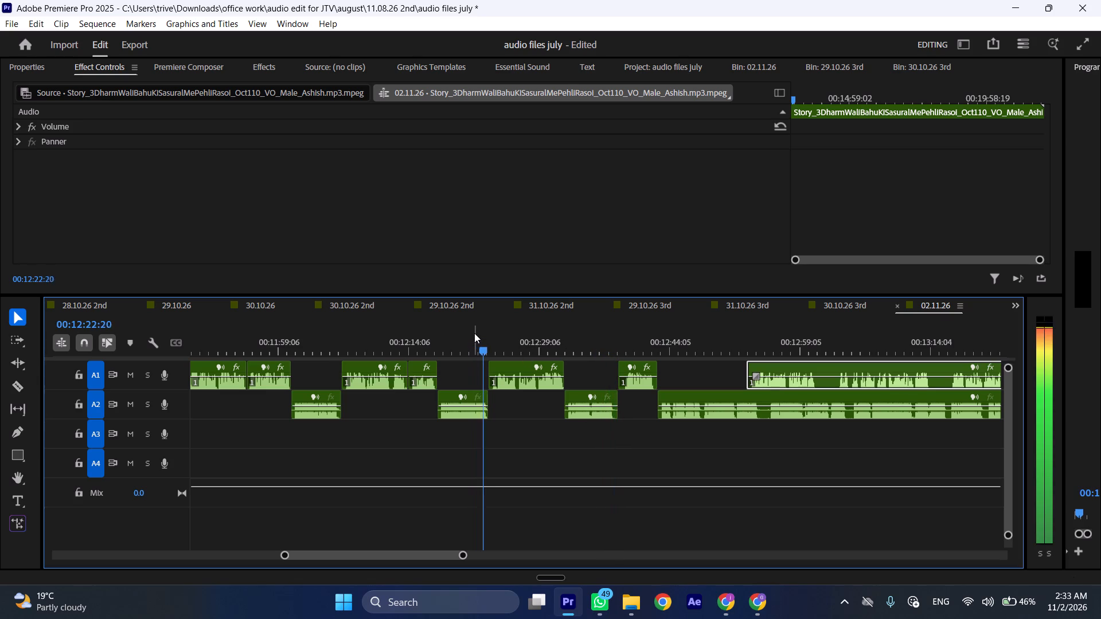
key(space)
Move the short A2 clip at 00:12:32:04 over the earlier A2 clip, overwriting it, so it ends where the A1 clip starts near 00:12:23:14.
drag(593, 416, 486, 417)
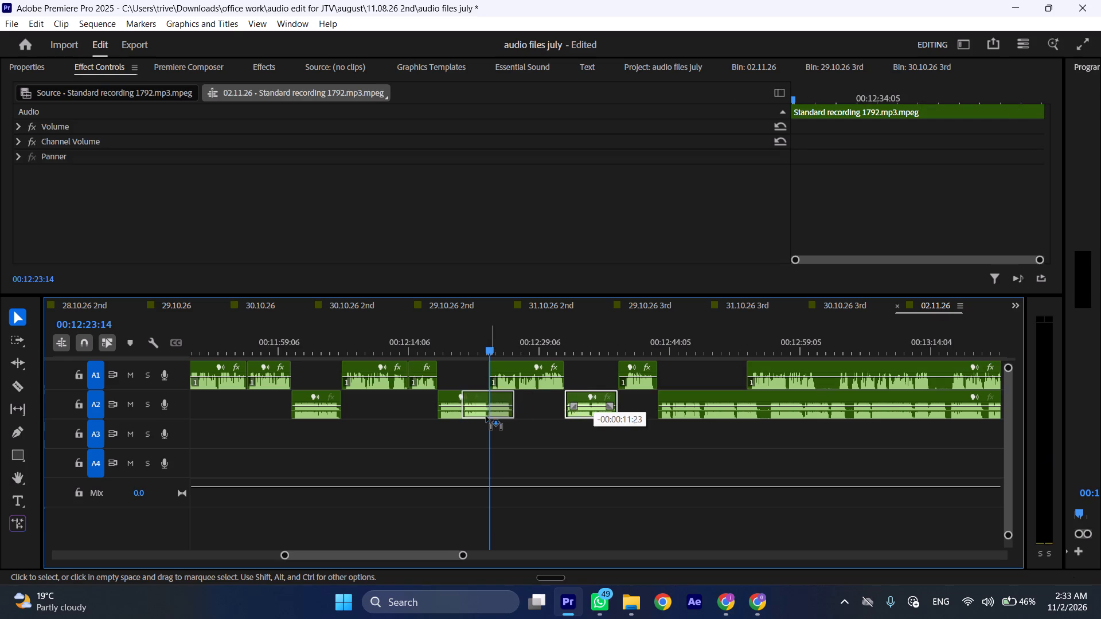
drag(486, 417, 472, 417)
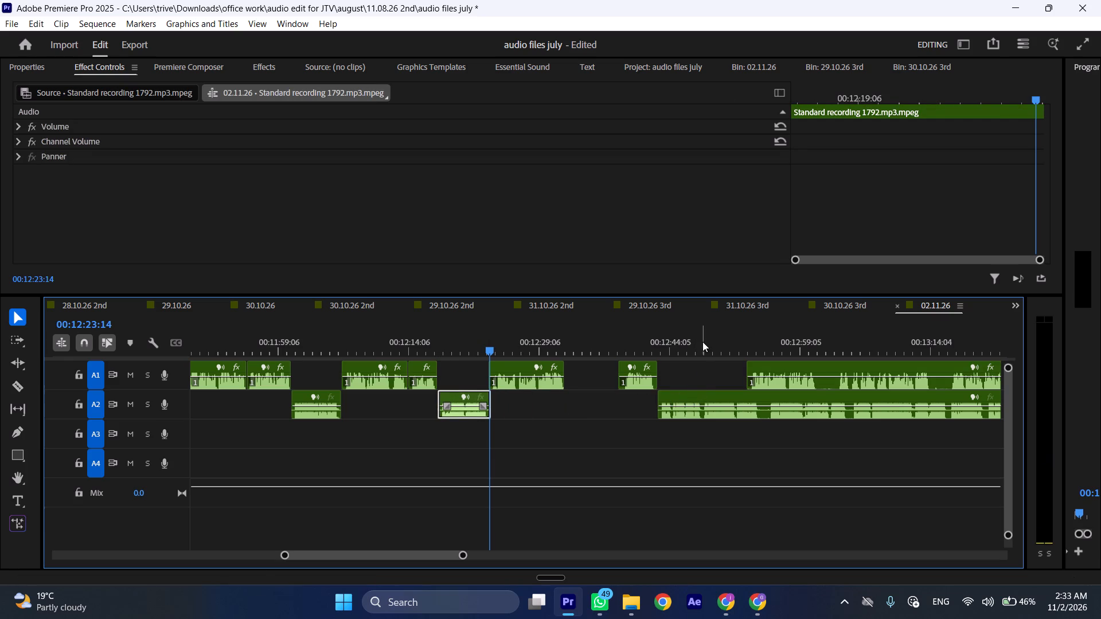
Move the long A2 clip back to start at about 00:12:32:04, at the end of the A1 clip, and play across the join.
drag(684, 394, 585, 390)
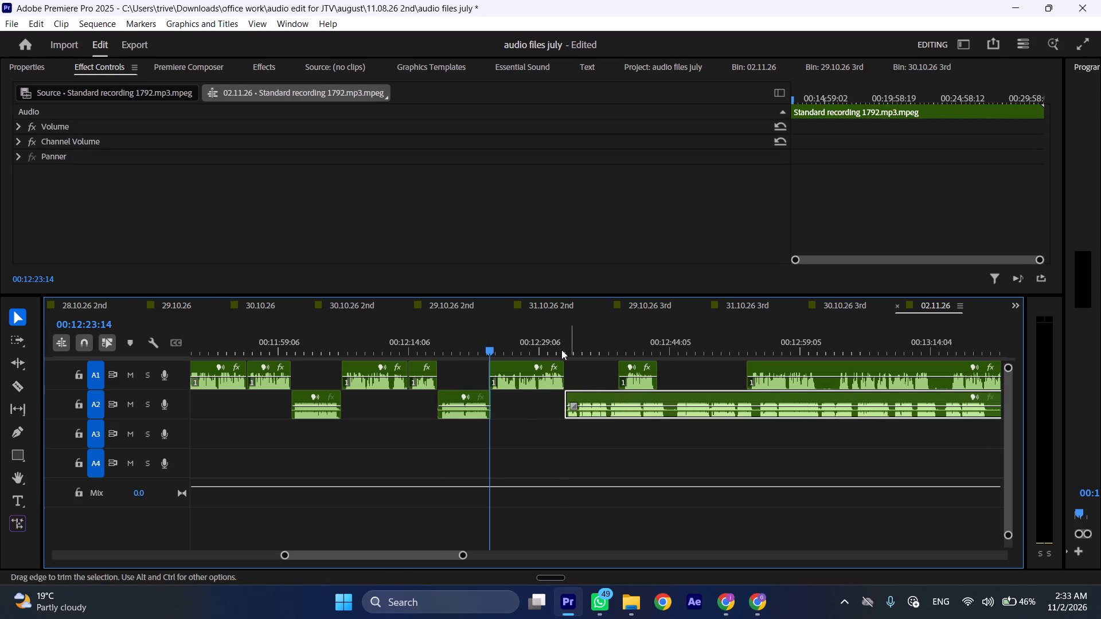
click(557, 335)
key(space)
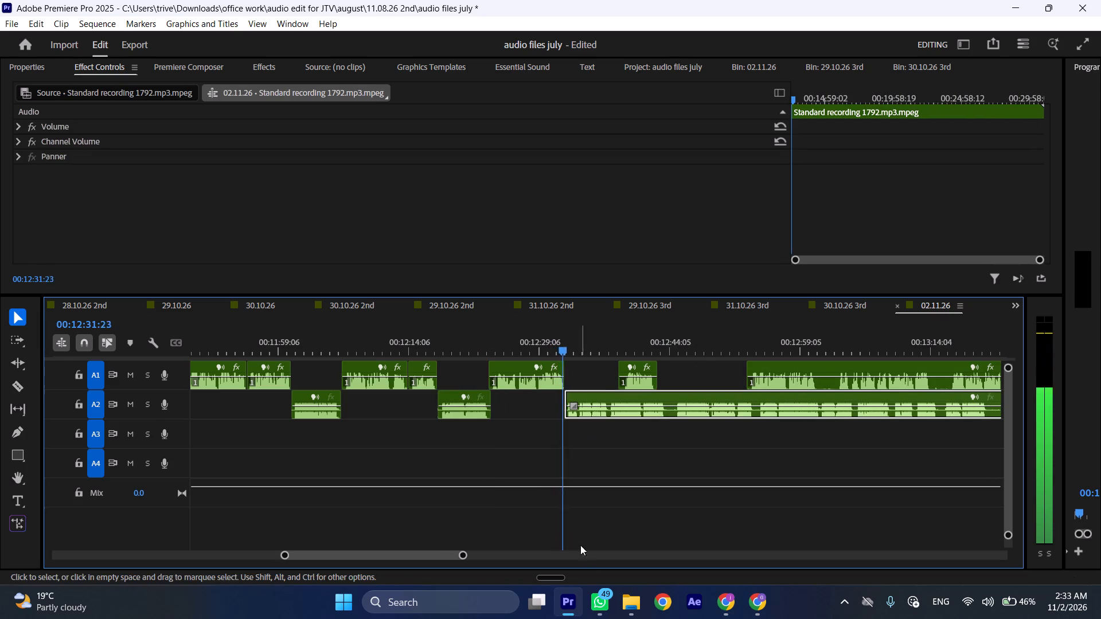
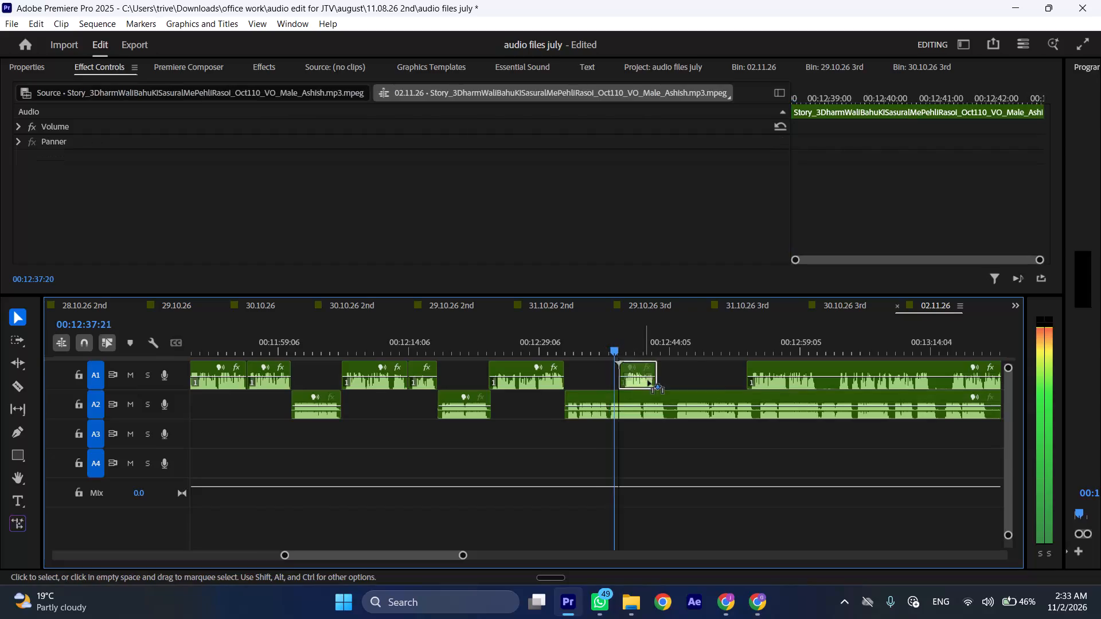
Cut the long A2 clip at 00:12:37:08 and ripple-delete the section before the cut, from 00:12:32:04.
click(610, 342)
click(611, 347)
click(620, 397)
key(shift+c)
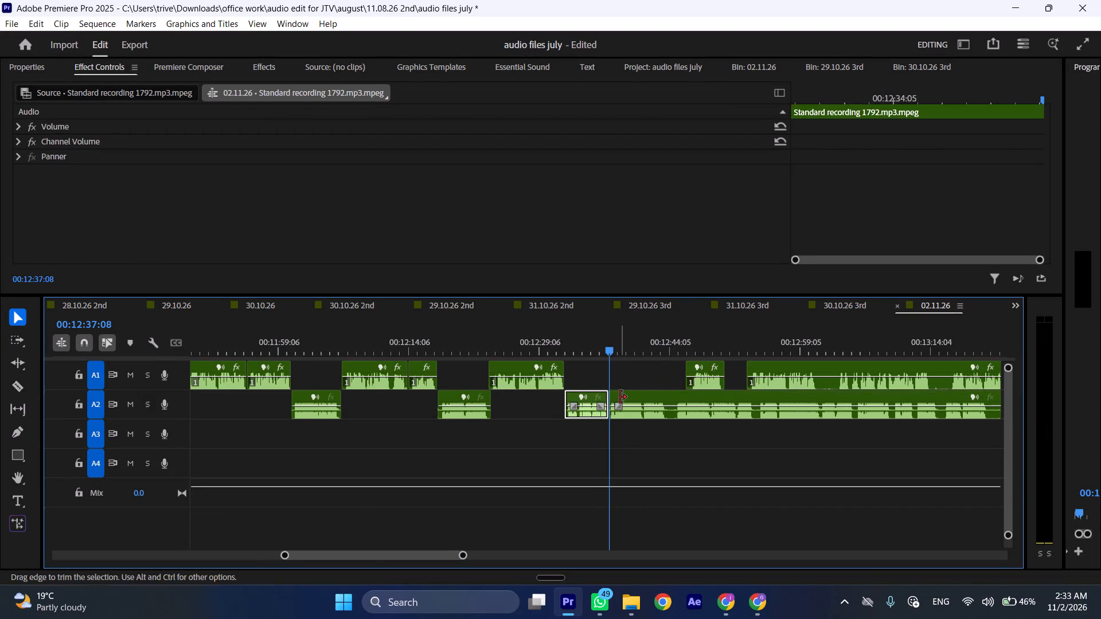
key(ctrl+shift+d)
Play on, split the long A2 clip at 00:12:38:22, and move the short A1 clip back to start at that cut.
key(space)
key(l)
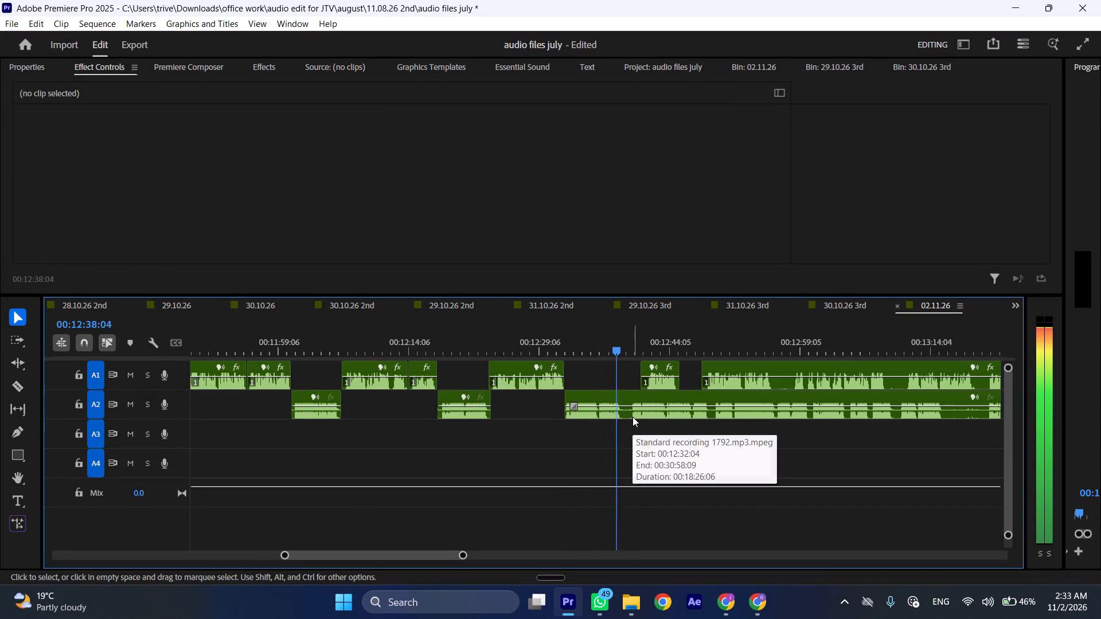
key(space)
text(C)
ctrl+drag(654, 382, 648, 382)
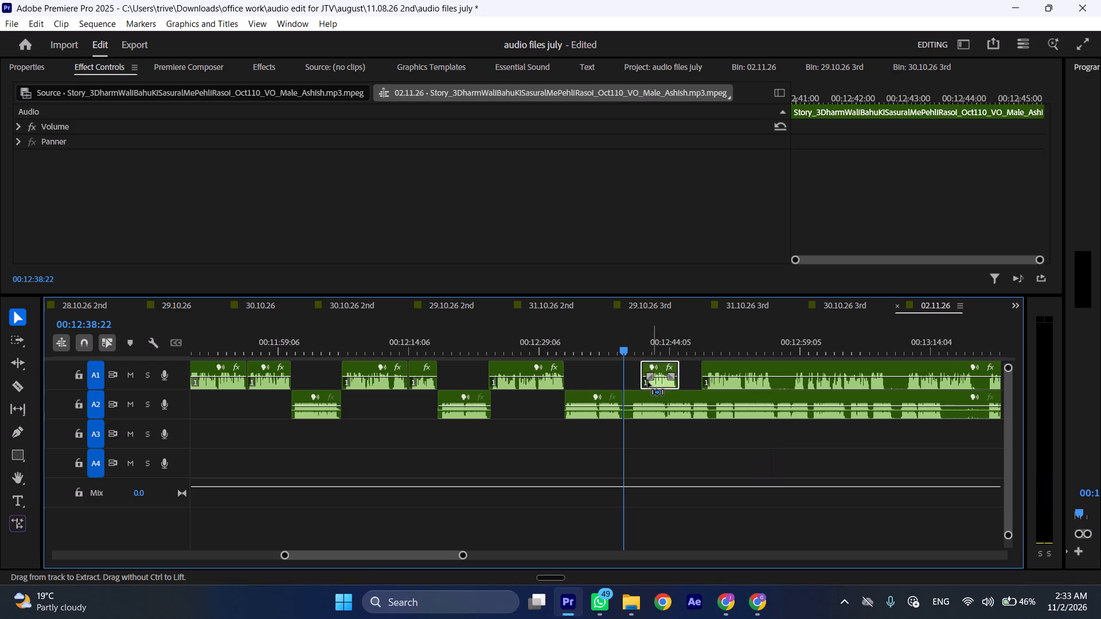
ctrl+drag(648, 382, 639, 384)
Move the remaining long A2 clip later so it starts where the short A1 clip ends, near 00:12:43.
drag(664, 399, 666, 399)
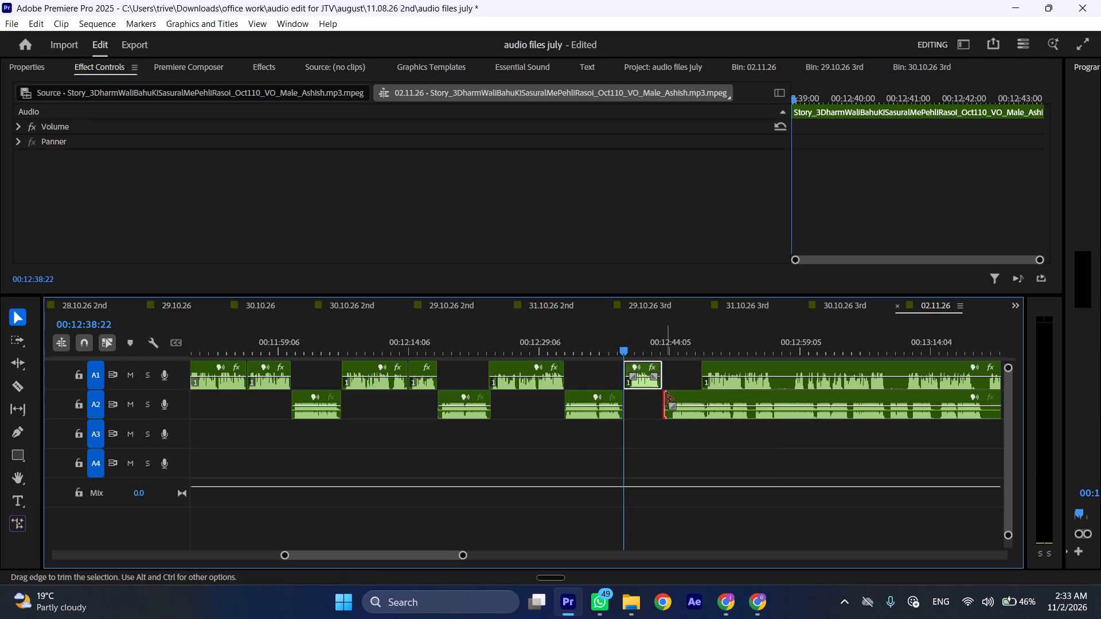
drag(666, 399, 671, 399)
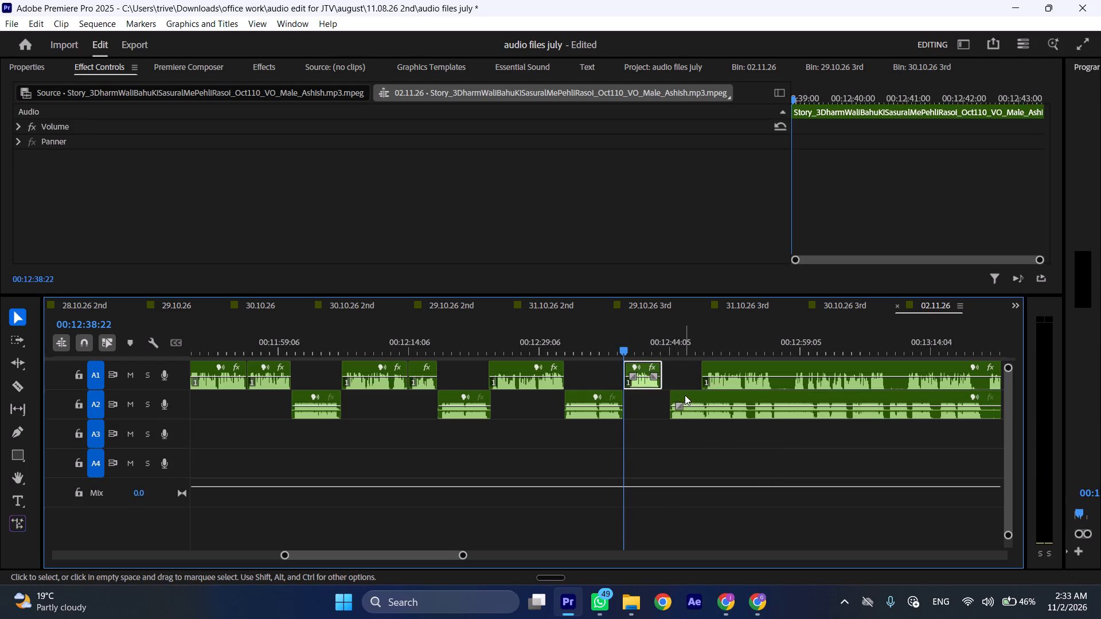
drag(685, 395, 680, 395)
Move the long A1 clip later by about 00:00:13:16, leaving room after the short A1 clip.
drag(718, 365, 837, 370)
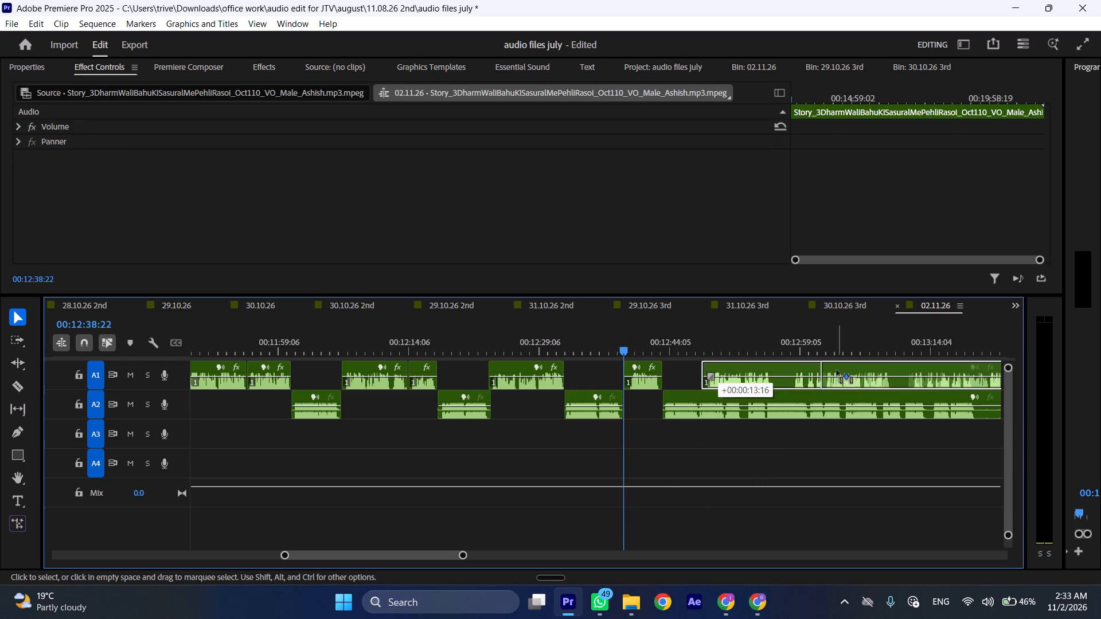
drag(837, 370, 837, 370)
Play the short A1 clip, cut it at 00:12:39:14, ripple-delete the piece before the cut, and play across the join.
key(space)
key(space)
click(639, 383)
key(shift+c)
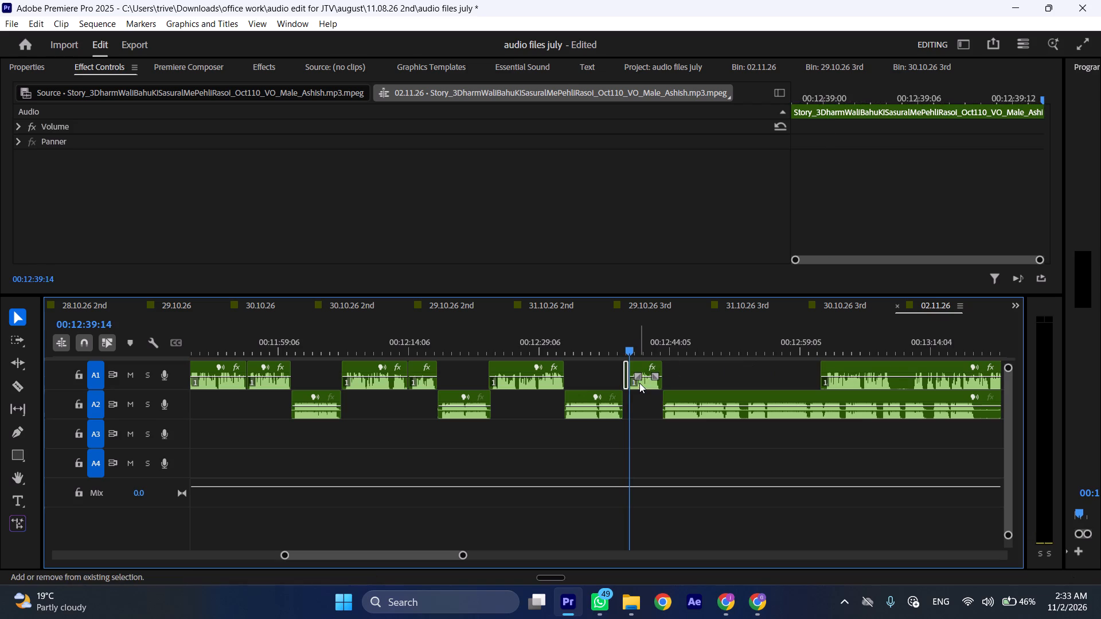
key(ctrl+shift+d)
key(space)
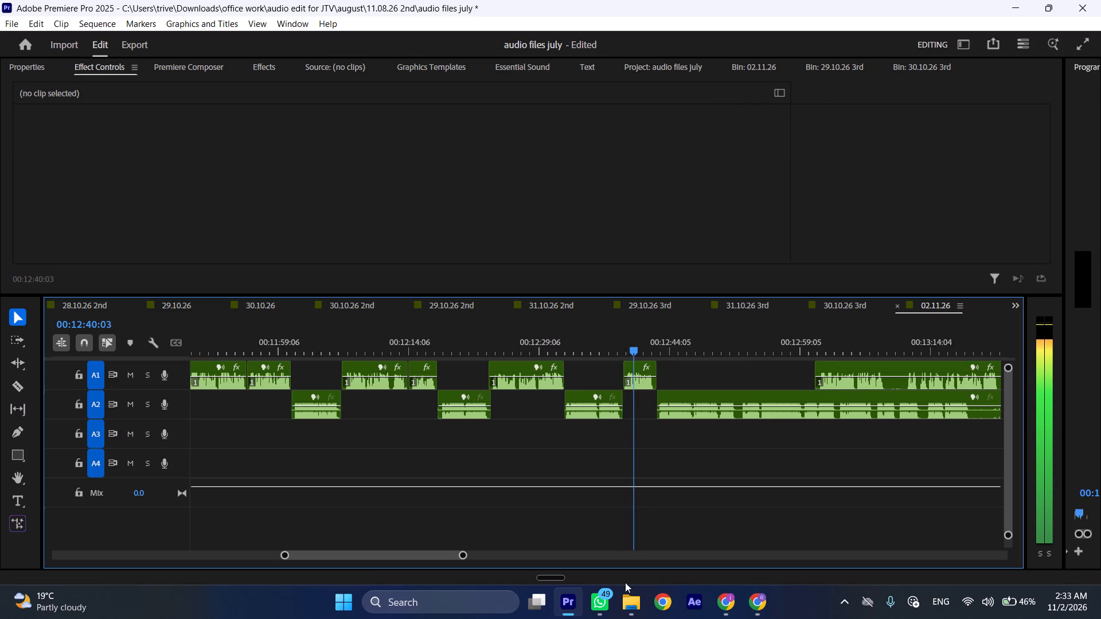
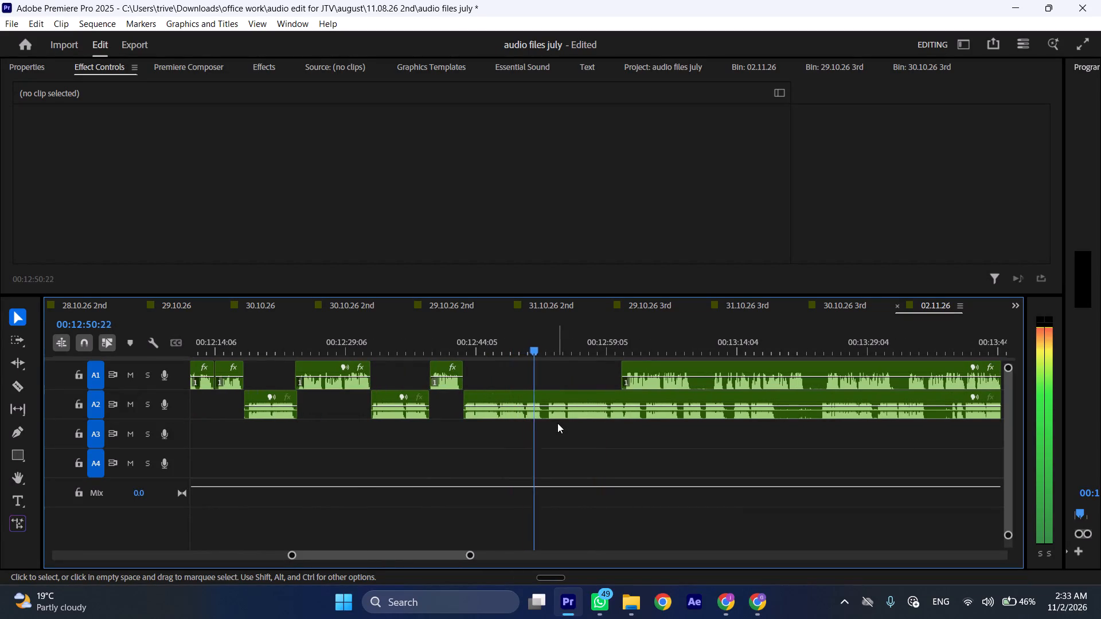
Stop playback and split the long A2 clip near 00:12:52.
key(space)
key(shift+c)
Split the long A1 clip at 00:13:09:01, insert its first piece at the new A2 cut, pushing the remaining A2 audio later, and play toward the join.
drag(688, 343, 693, 343)
click(694, 367)
key(shift+c)
ctrl+drag(642, 363, 567, 366)
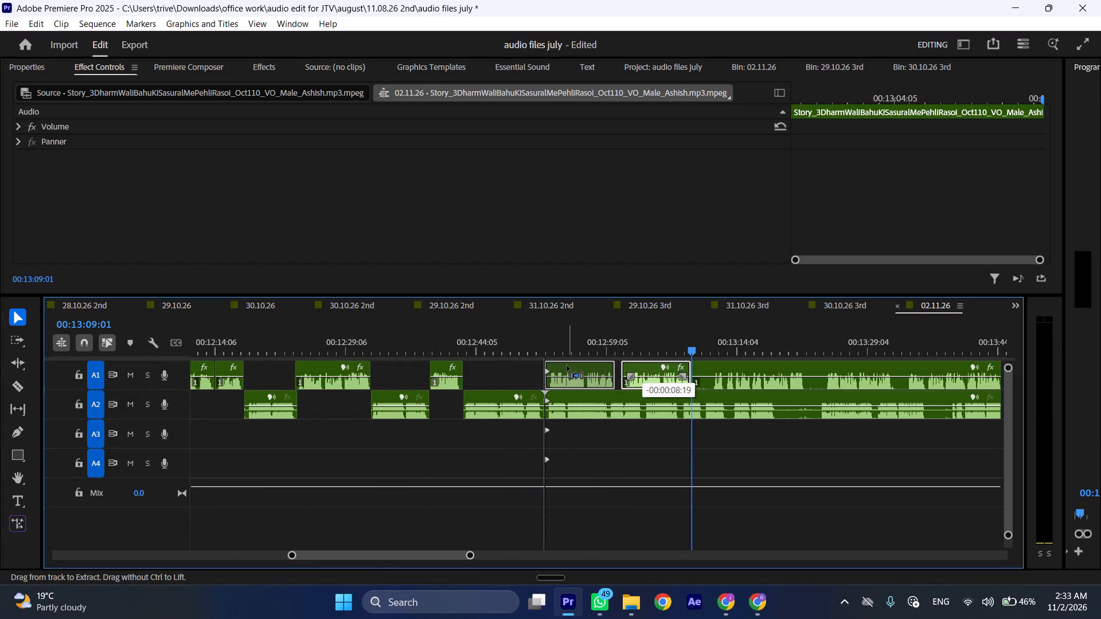
ctrl+drag(567, 366, 565, 366)
click(507, 354)
key(space)
text(l)
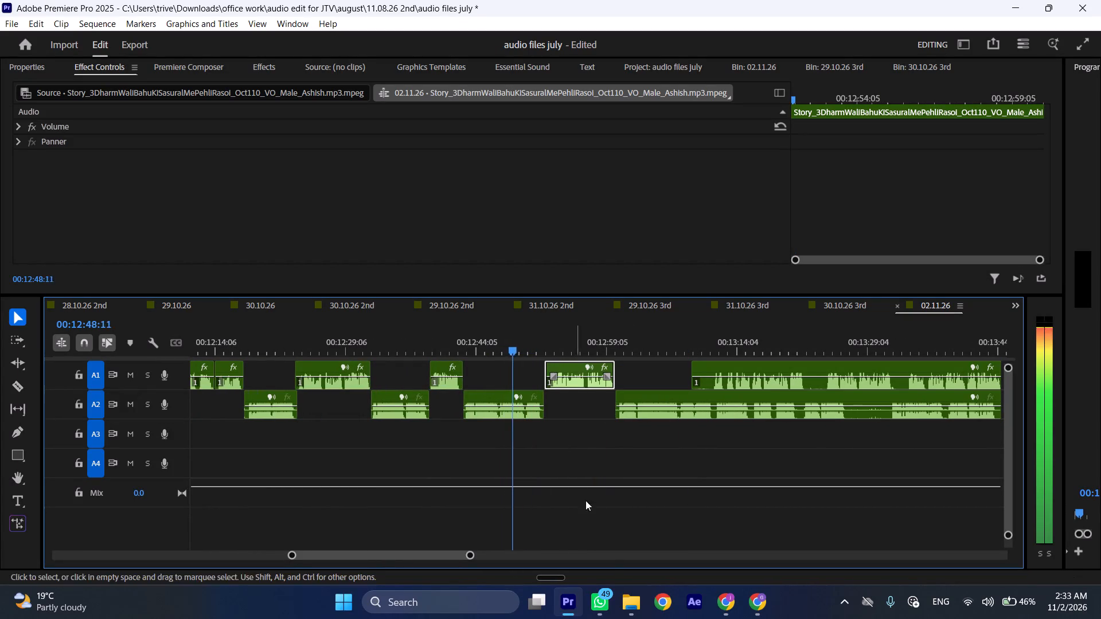
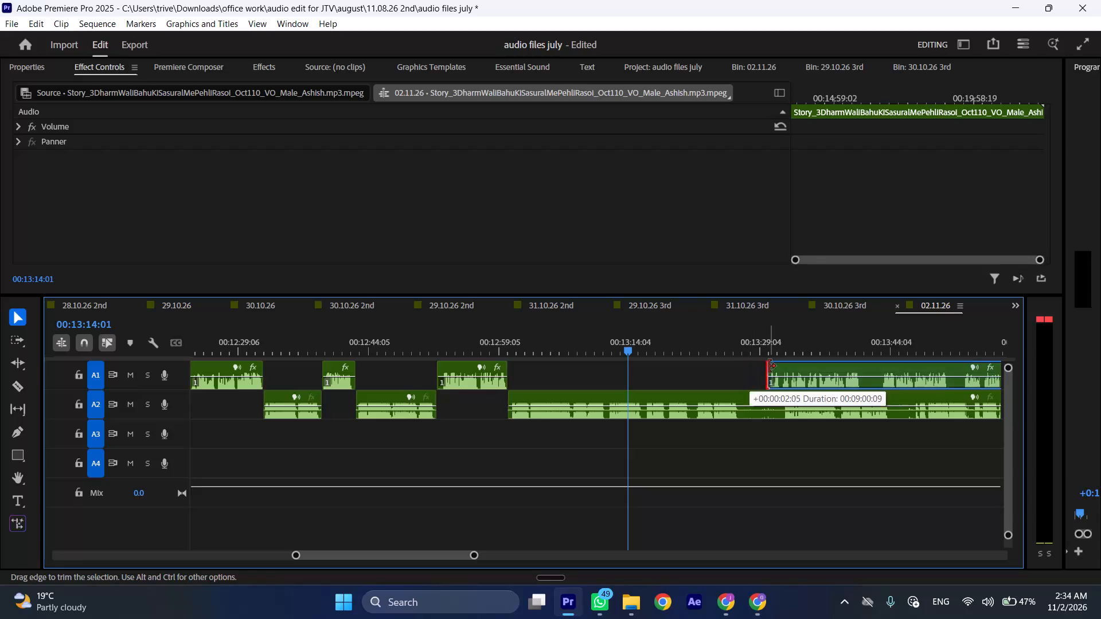
Cut the section from about 00:13:09 to 00:13:11:19 out of the long A2 clip, close the gap, and play on from the join.
click(590, 349)
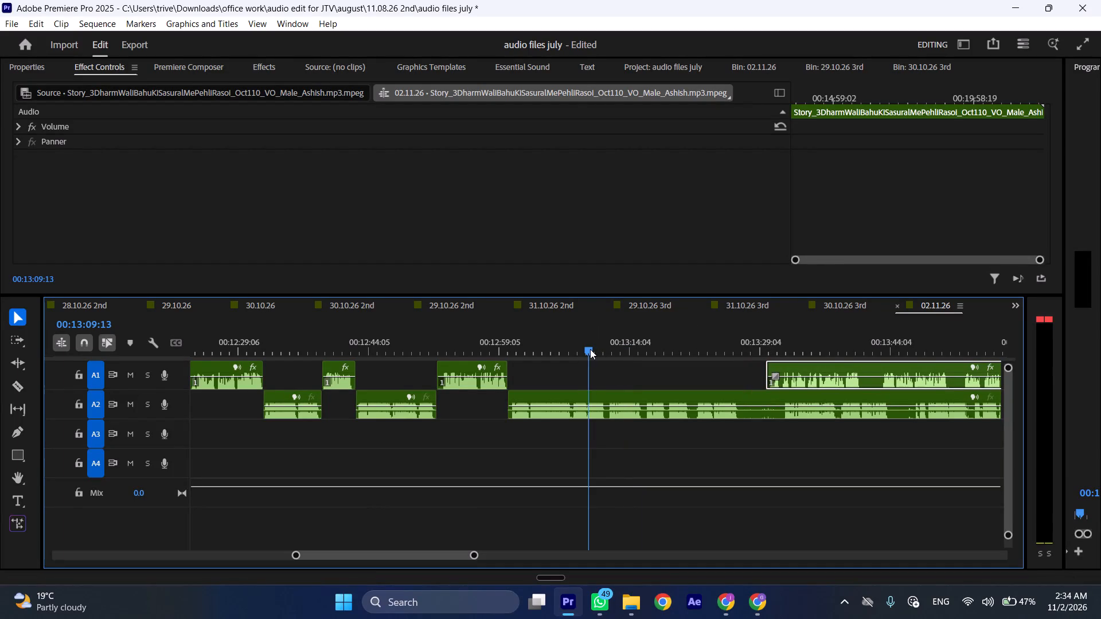
key(space)
drag(590, 349, 585, 347)
text(C)
key(space)
drag(603, 344, 610, 344)
click(624, 397)
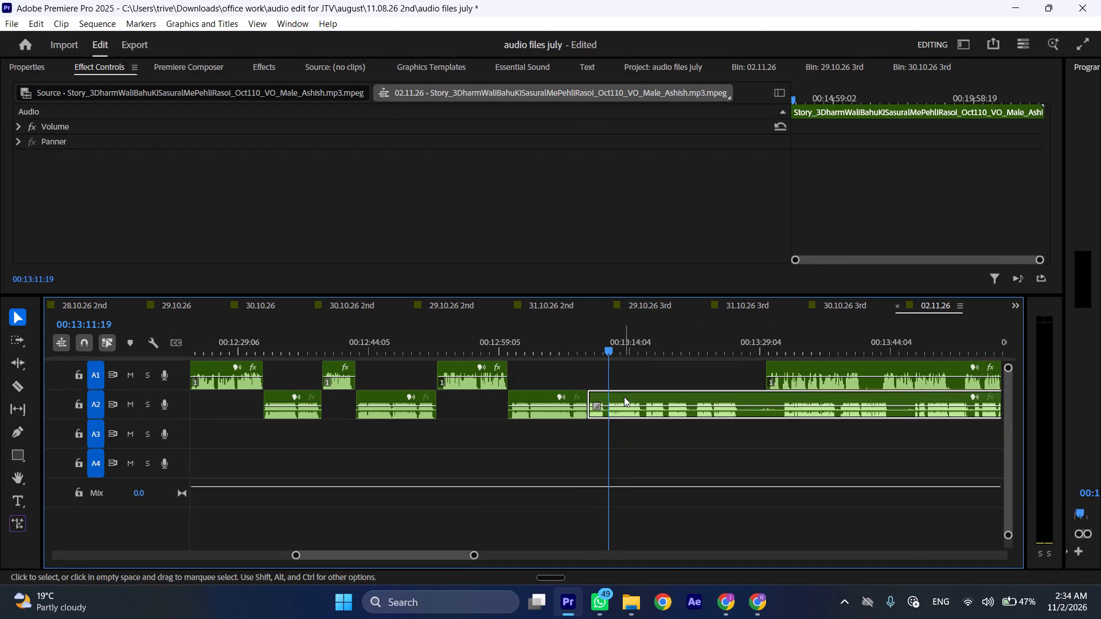
key(shift+c)
key(ctrl+shift+d)
key(space)
text(l)
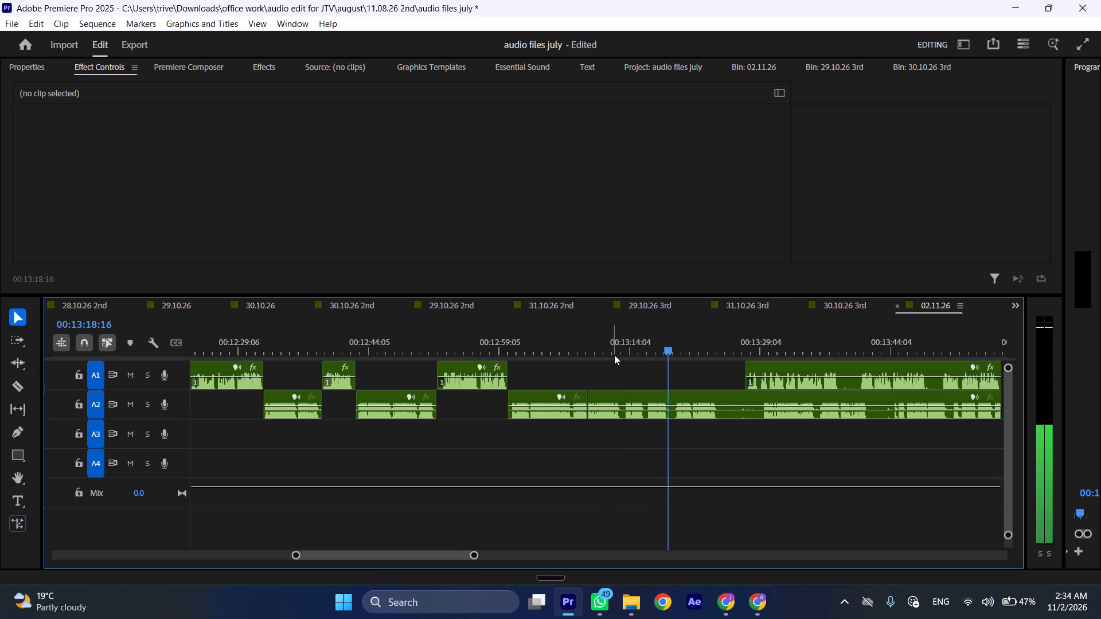
Replay the audio after the join, then cut out the A2 section from 00:13:11:20 to 00:13:16:09 and close the gap.
click(601, 346)
key(space)
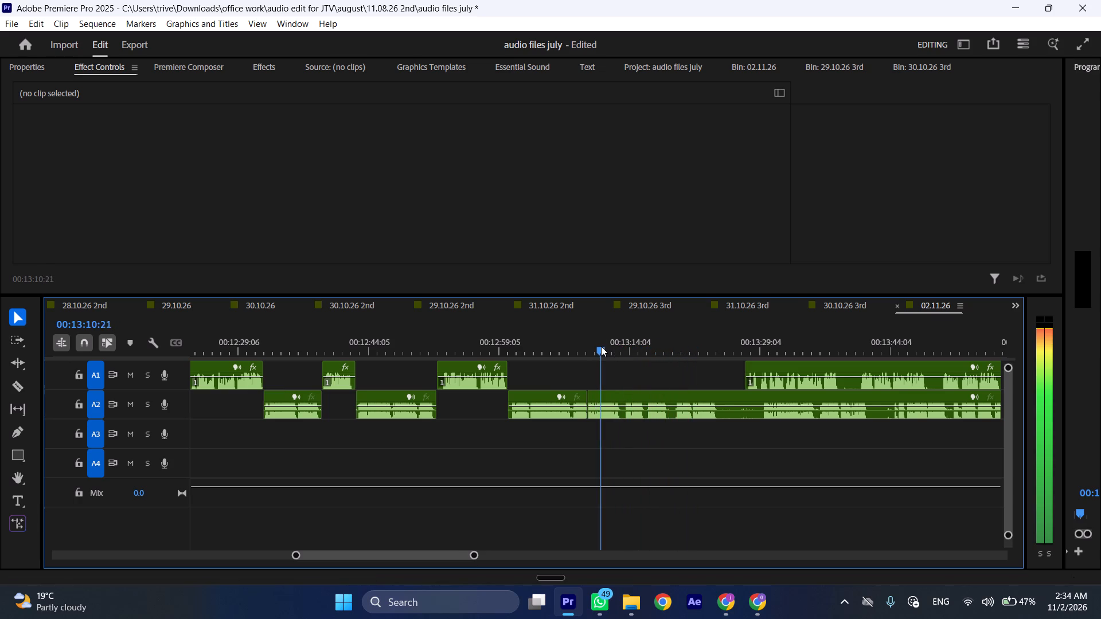
key(space)
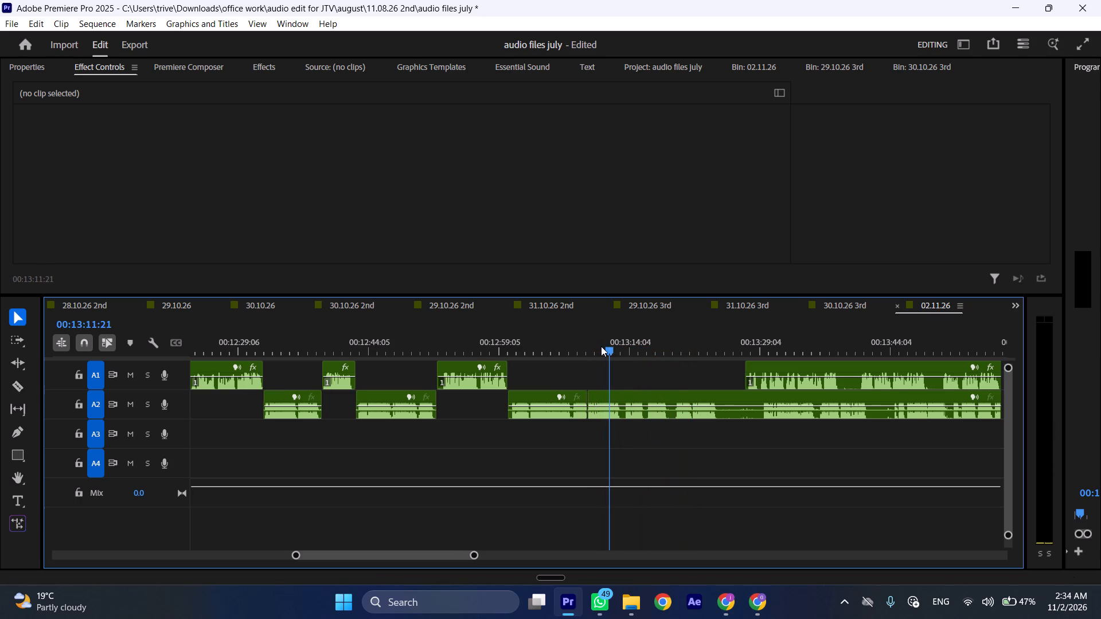
key(ctrl+shift+c)
key(ctrl+shift+c)
key(ctrl+shift+c)
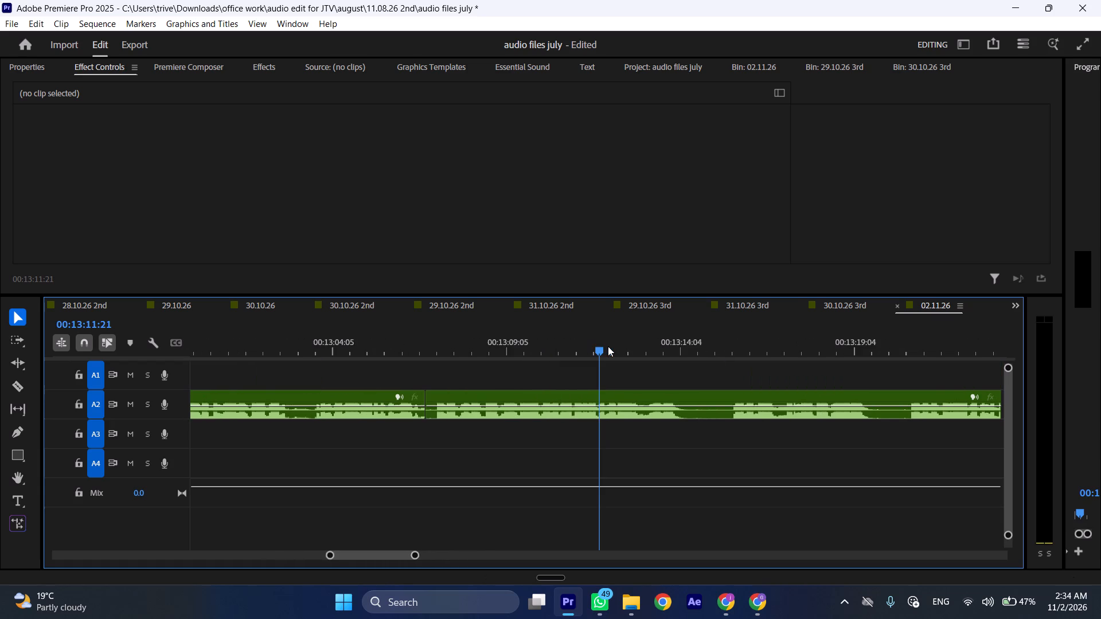
click(603, 347)
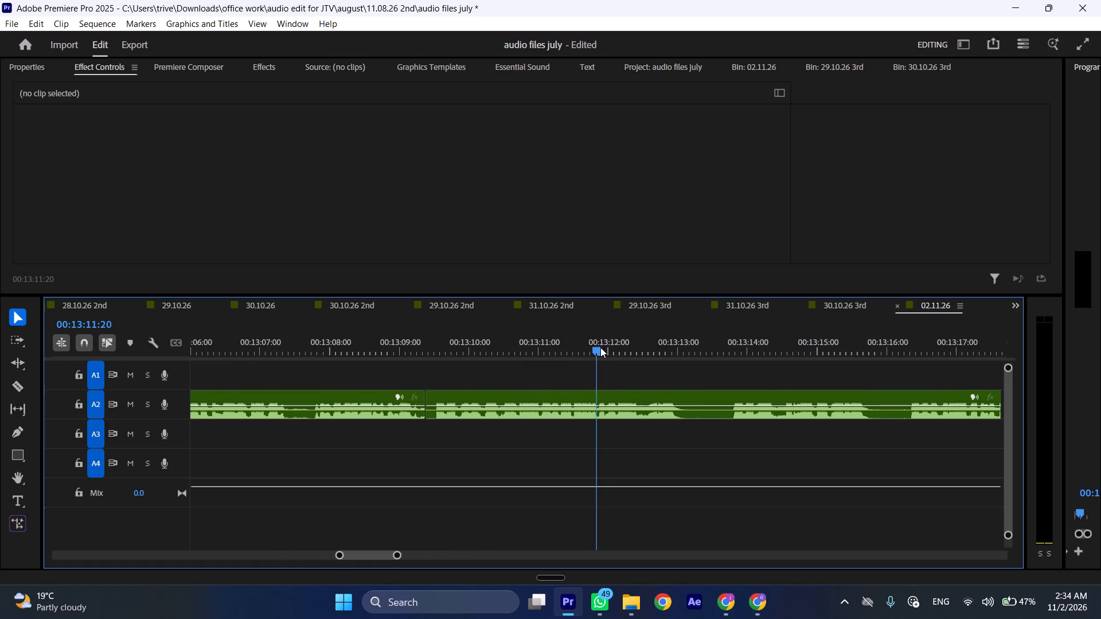
text(C)
key(space)
key(space)
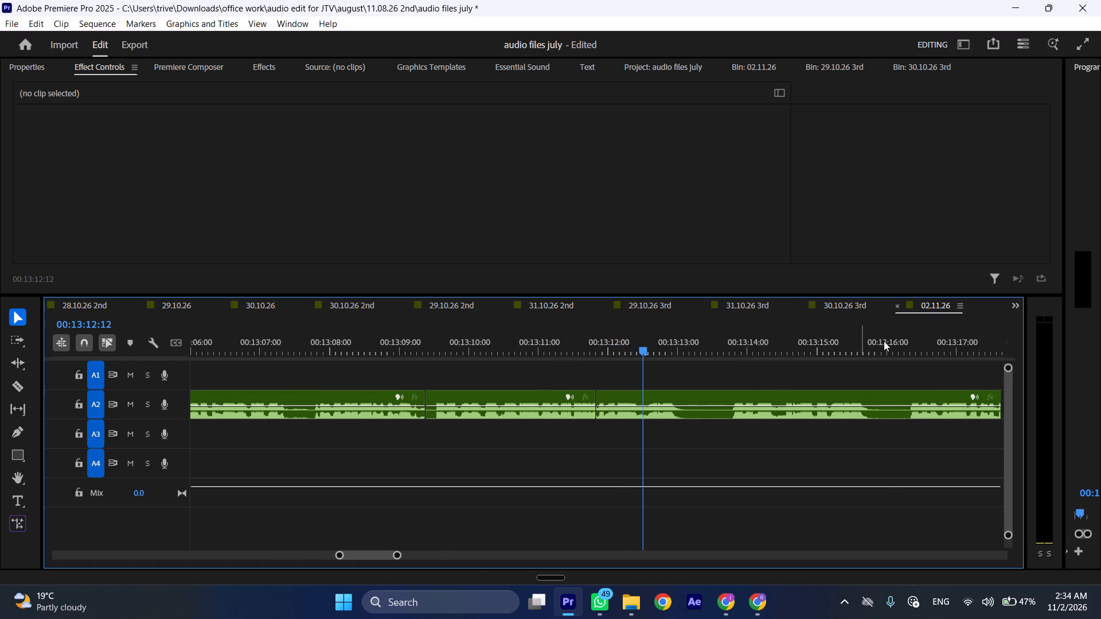
drag(889, 341, 913, 347)
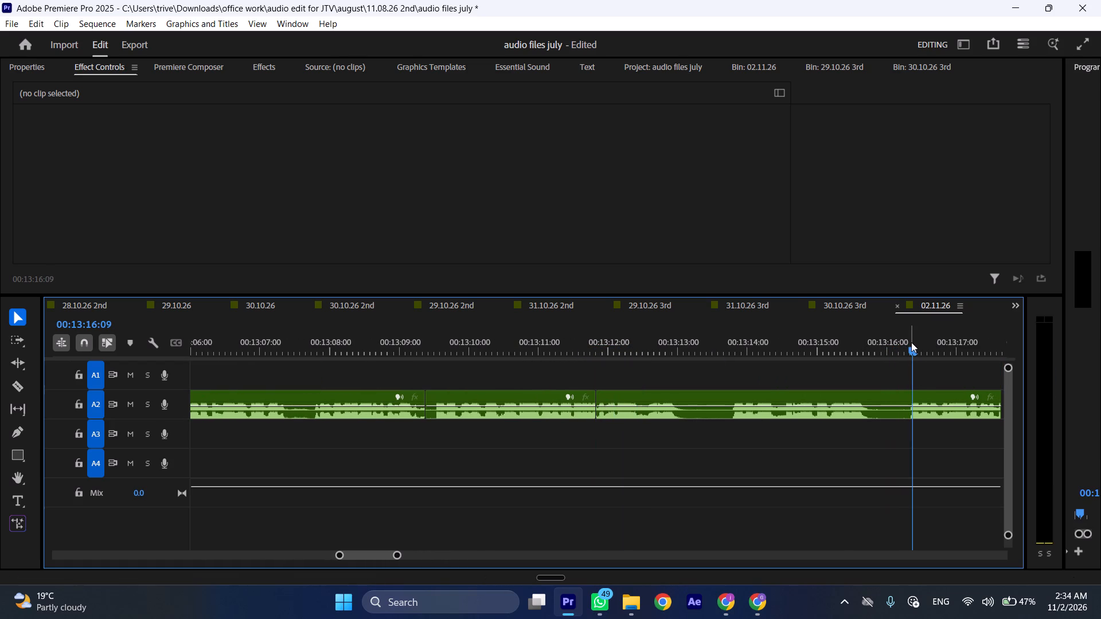
click(911, 342)
click(908, 407)
key(shift+c)
key(ctrl+shift+d)
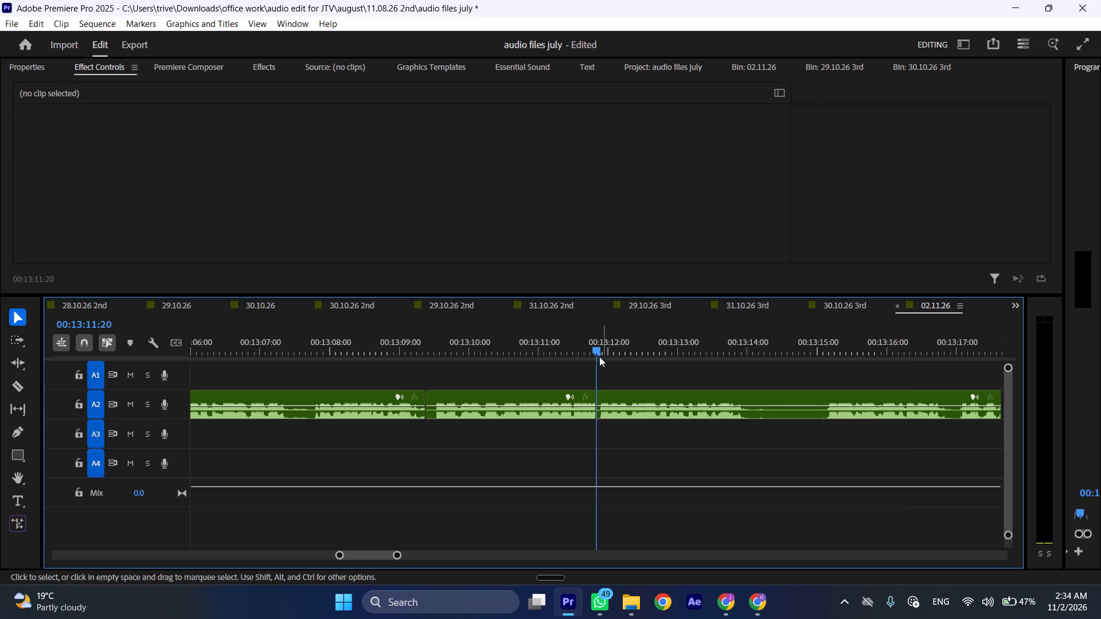
Play across the new join and split the long A2 clip at 00:13:14:02.
click(576, 350)
key(space)
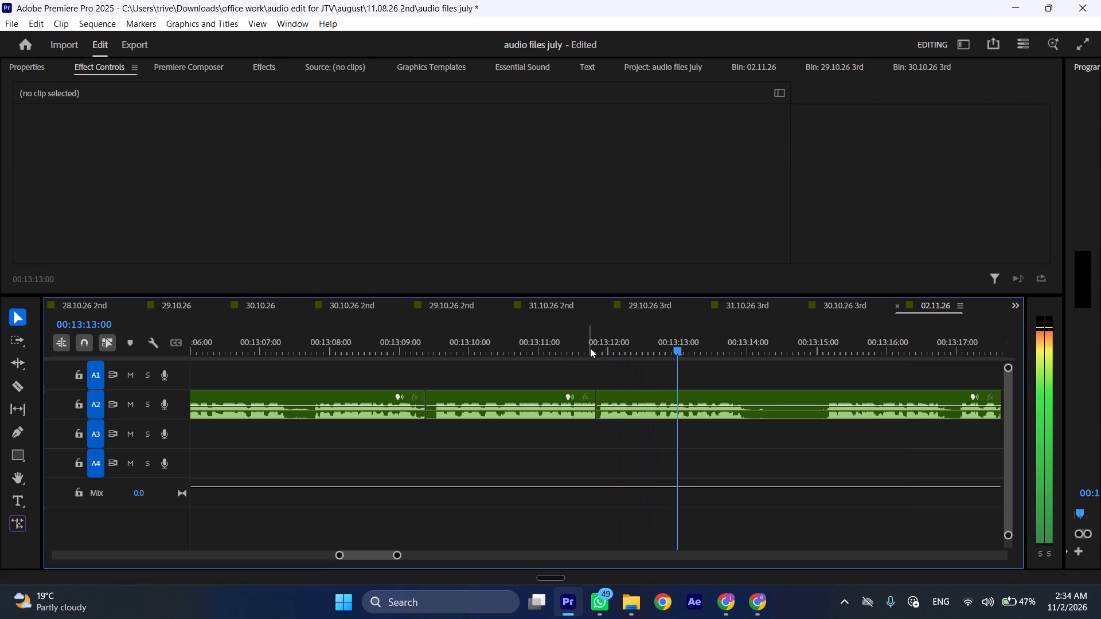
key(space)
key(shift+c)
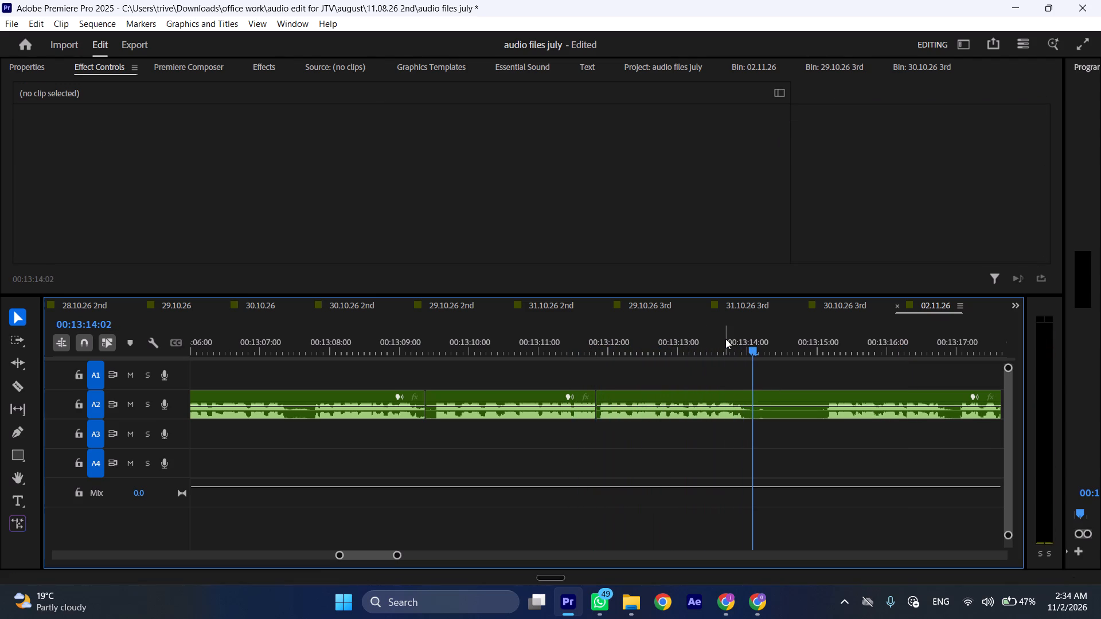
key(ctrl+shift+x)
key(ctrl+shift+x)
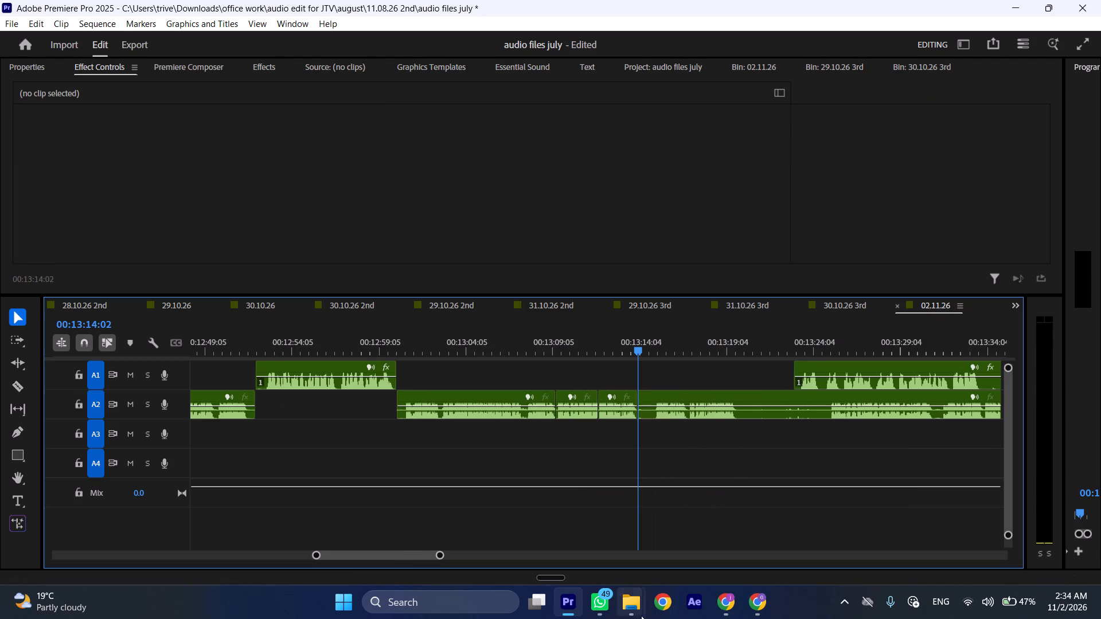
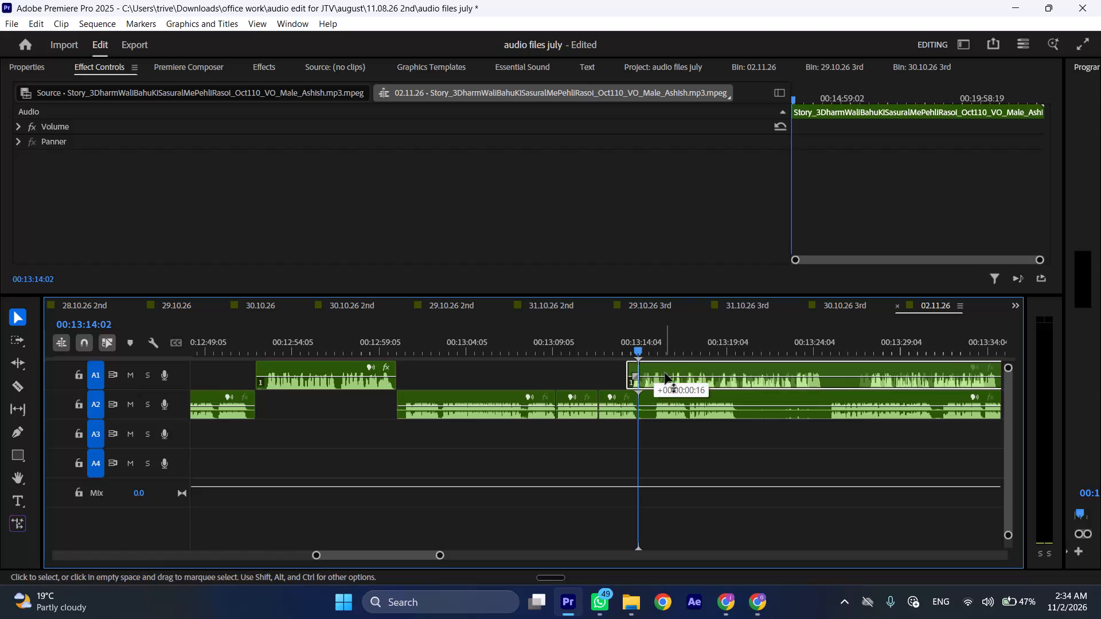
Move the A2 clip after the split later, to start at about 00:13:27, clearing space beneath the long A1 clip.
drag(653, 393, 891, 397)
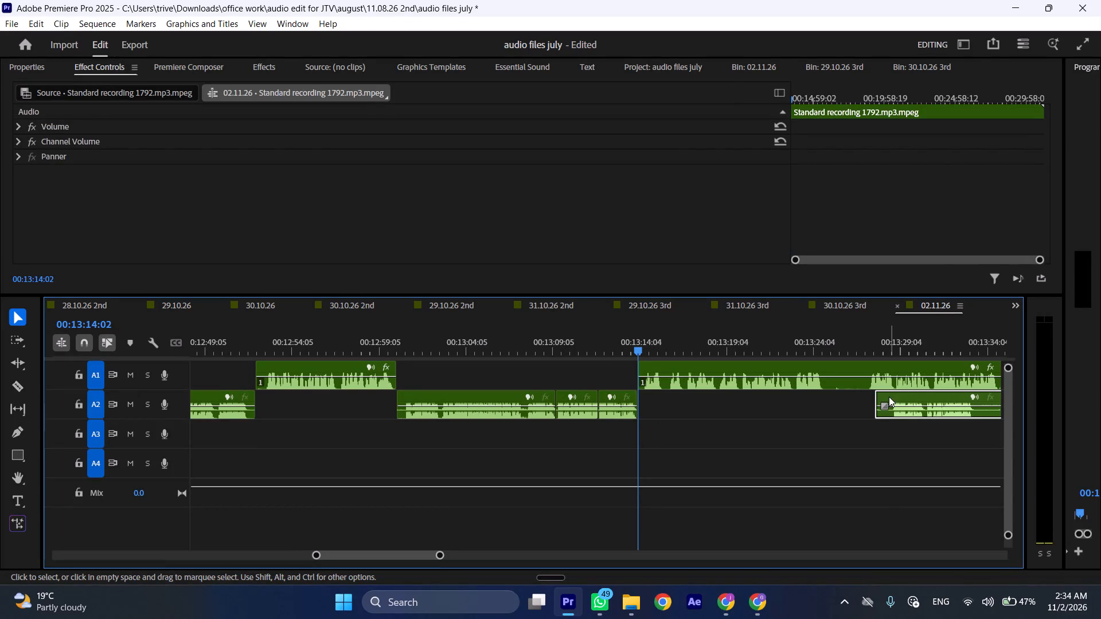
Play the A1 clip, cut out its section from 00:13:14:02 to 00:13:18:17, close the gap, and play on from the join.
key(space)
key(l)
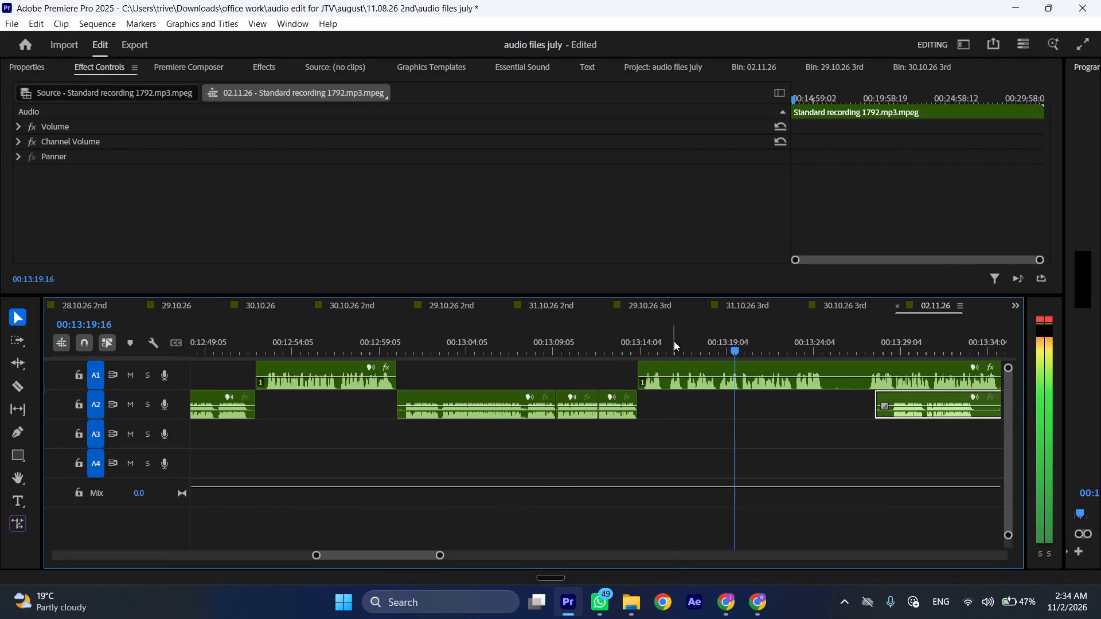
click(720, 348)
click(730, 367)
key(shift+c)
key(ctrl+shift+d)
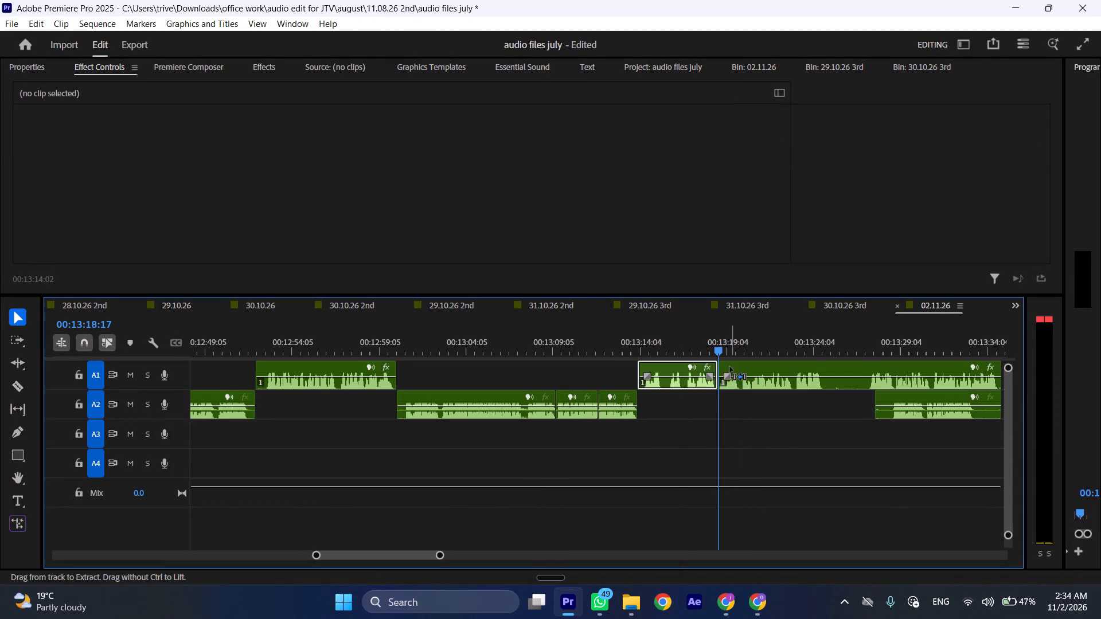
key(space)
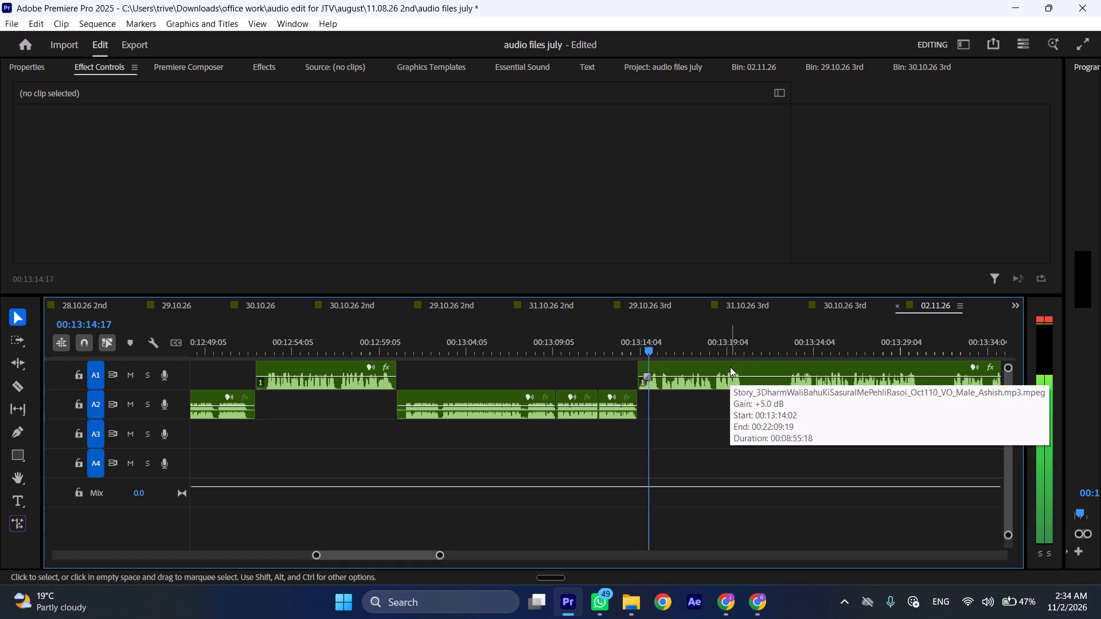
key(l)
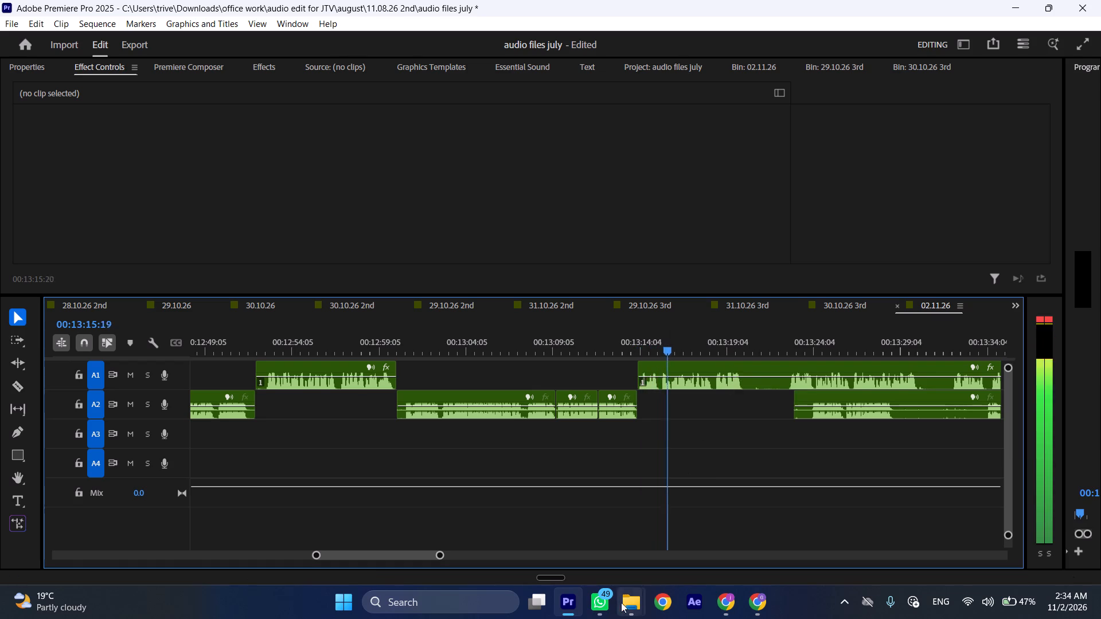
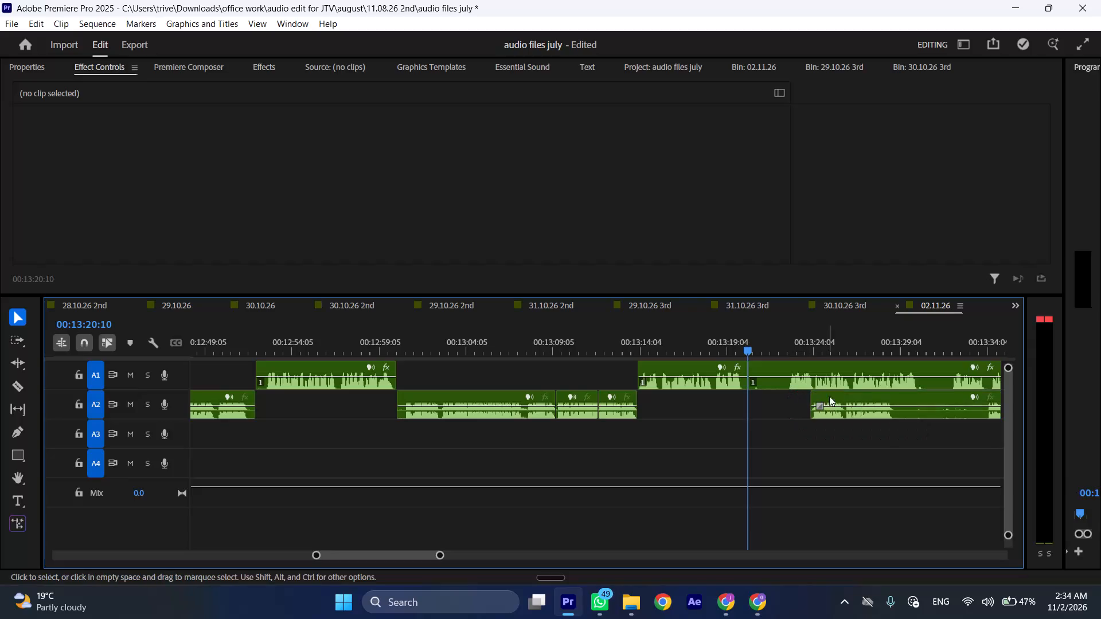
Move the A2 clip earlier to start at the A1 join at 00:13:20:10, and play from there.
drag(829, 394, 770, 394)
key(space)
Move the A1 clip after the join later, to start at about 00:13:29, clearing space above the A2 clip.
scroll(778, 396, down, 5)
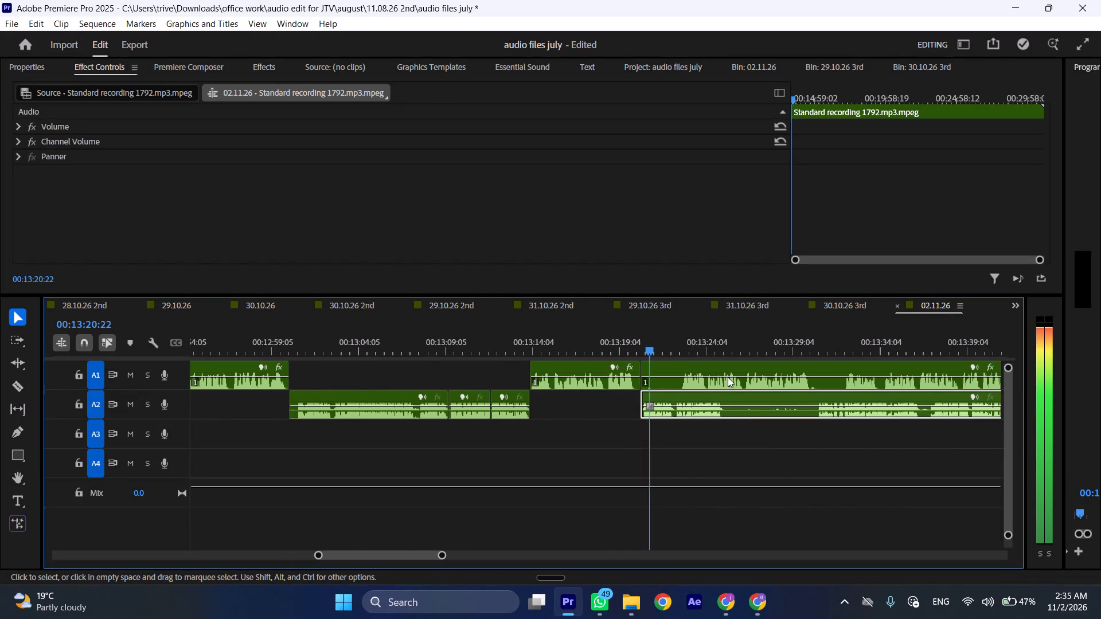
drag(713, 365, 825, 371)
drag(761, 367, 795, 367)
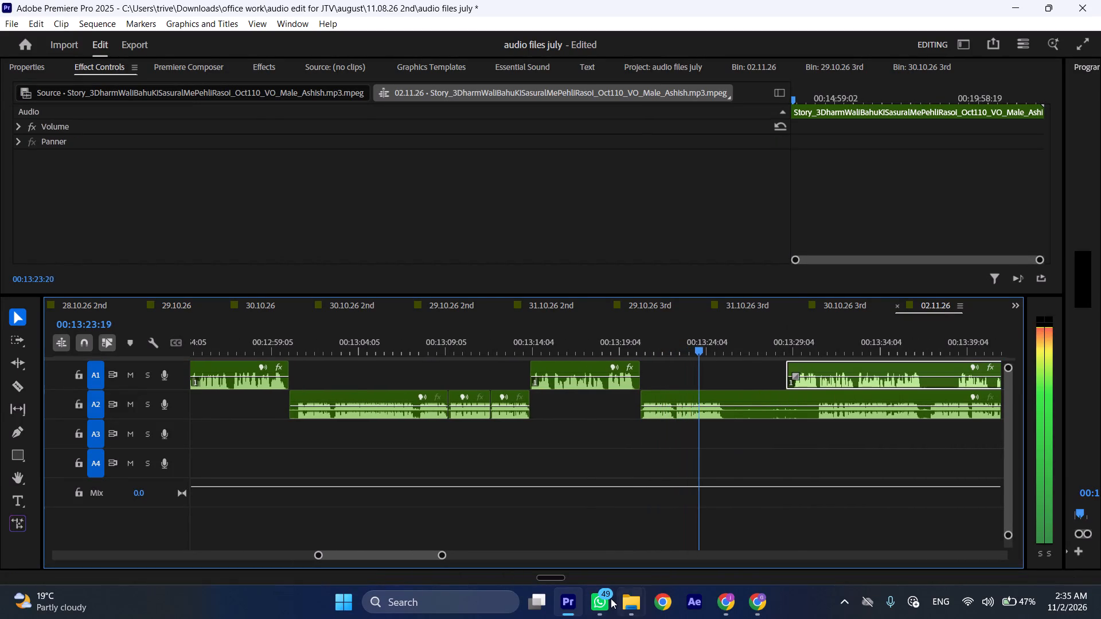
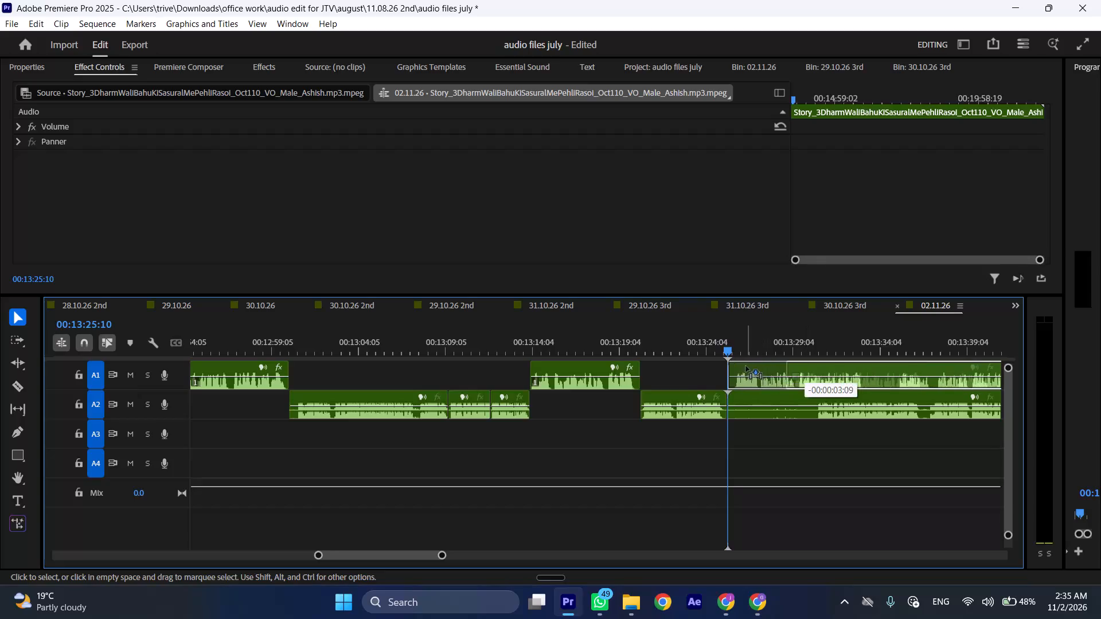
Move the A2 clip after 00:13:25:10 later and trim its start, so it begins at about 00:13:57 under the later A1 pause.
key(ctrl+shift+x)
scroll(637, 433, down, 6)
scroll(583, 440, down, 6)
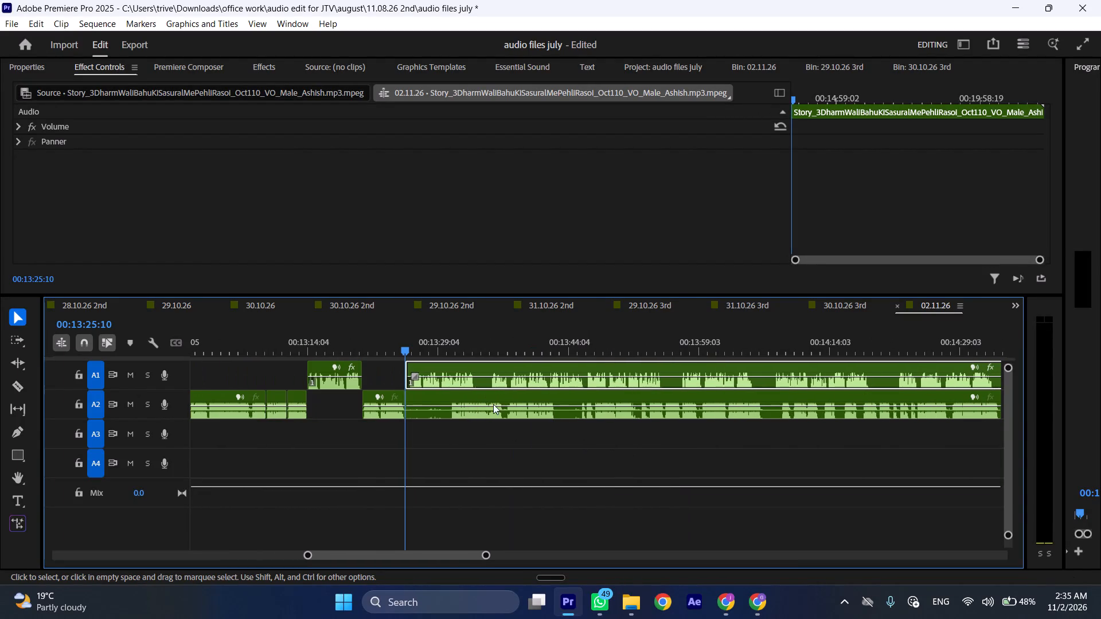
drag(431, 394, 663, 414)
key(space)
drag(646, 398, 677, 398)
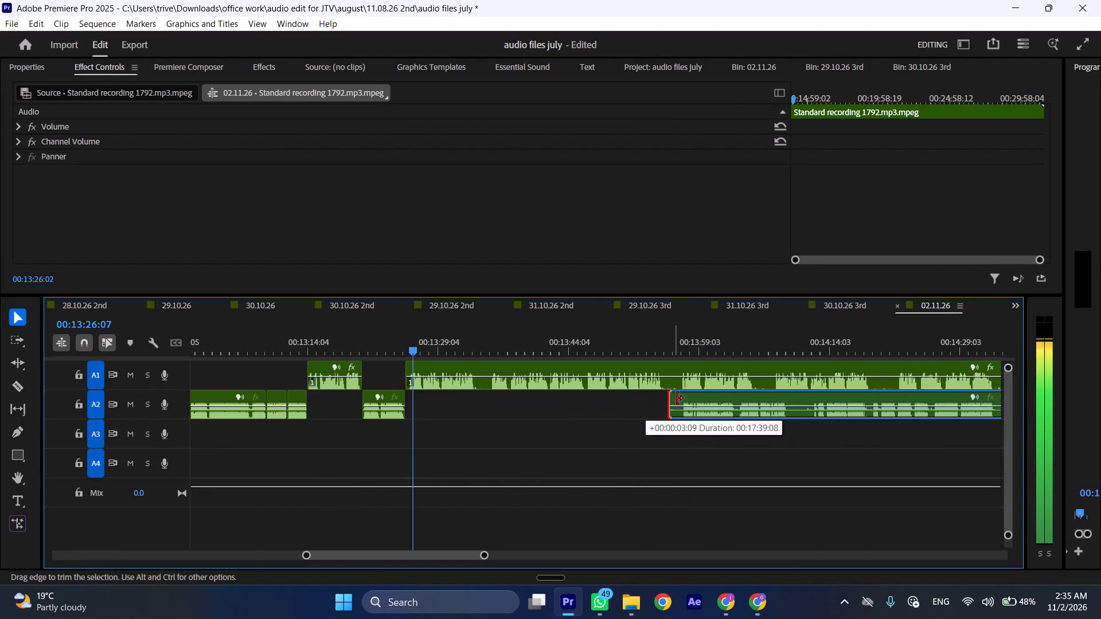
drag(677, 398, 688, 398)
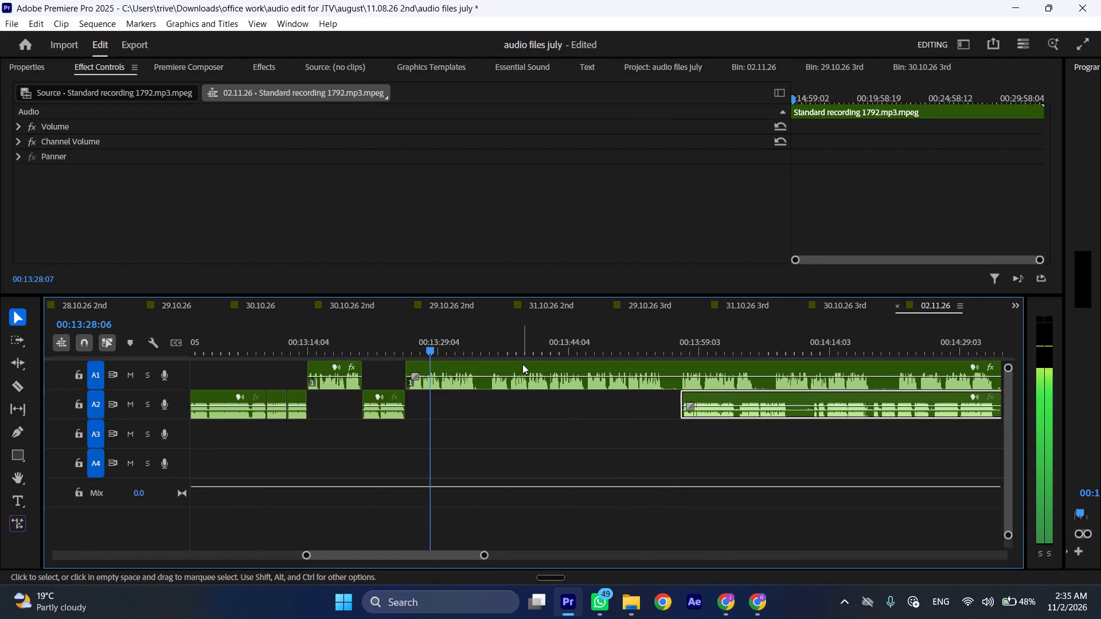
Cut the A1 clip at 00:13:33:12, ripple-delete the pause up to about 00:13:35, and play on from the cut.
key(l)
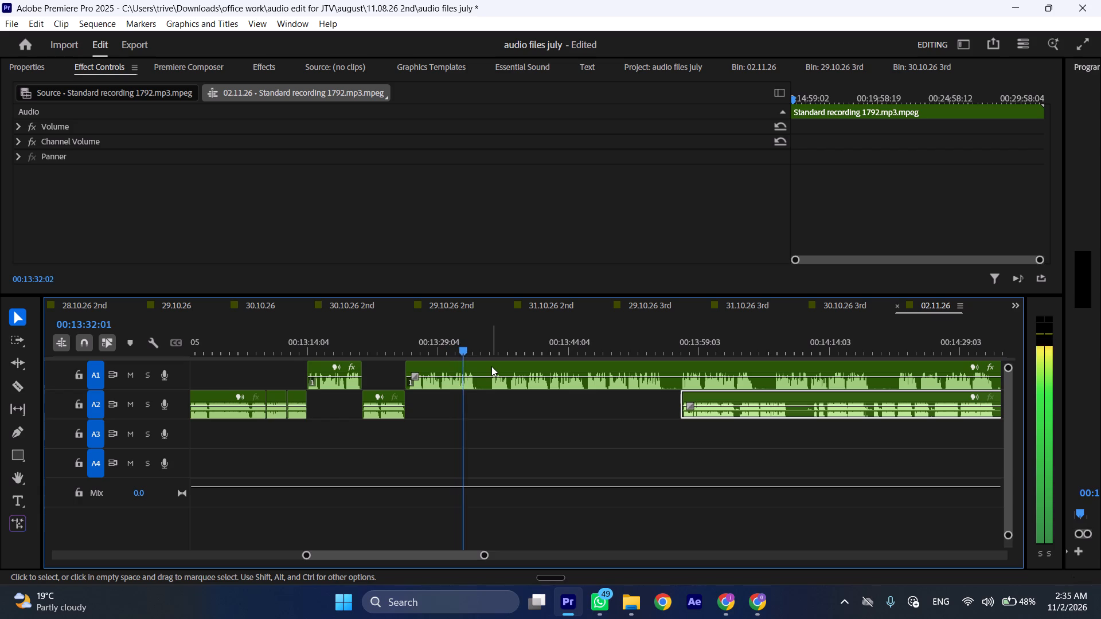
key(space)
key(shift+x)
key(shift+c)
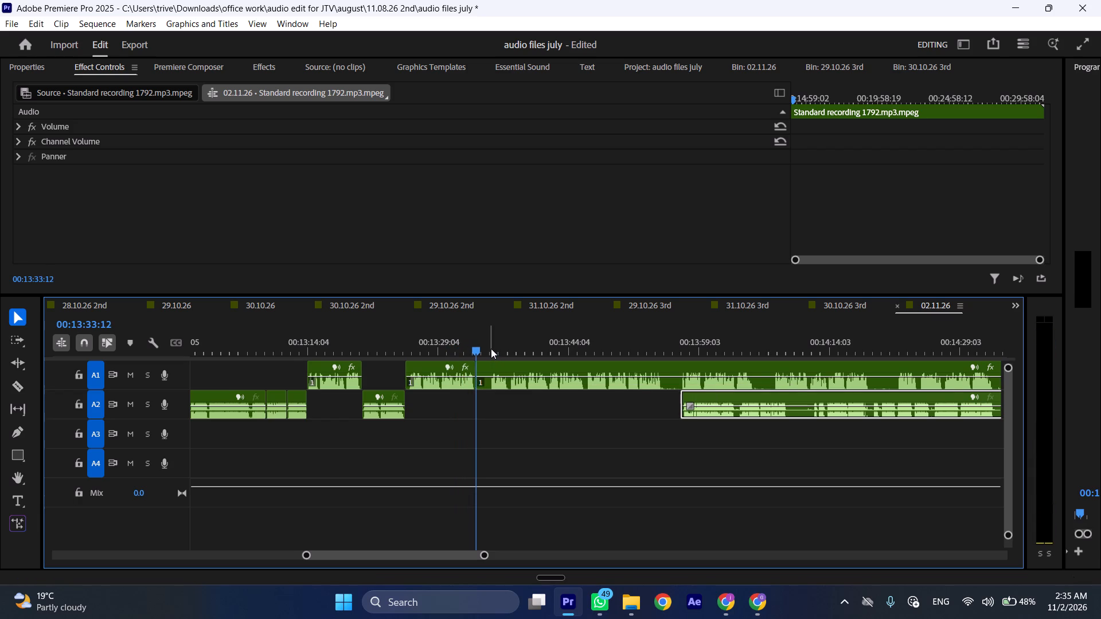
click(491, 348)
click(507, 384)
key(shift+c)
key(ctrl+shift+d)
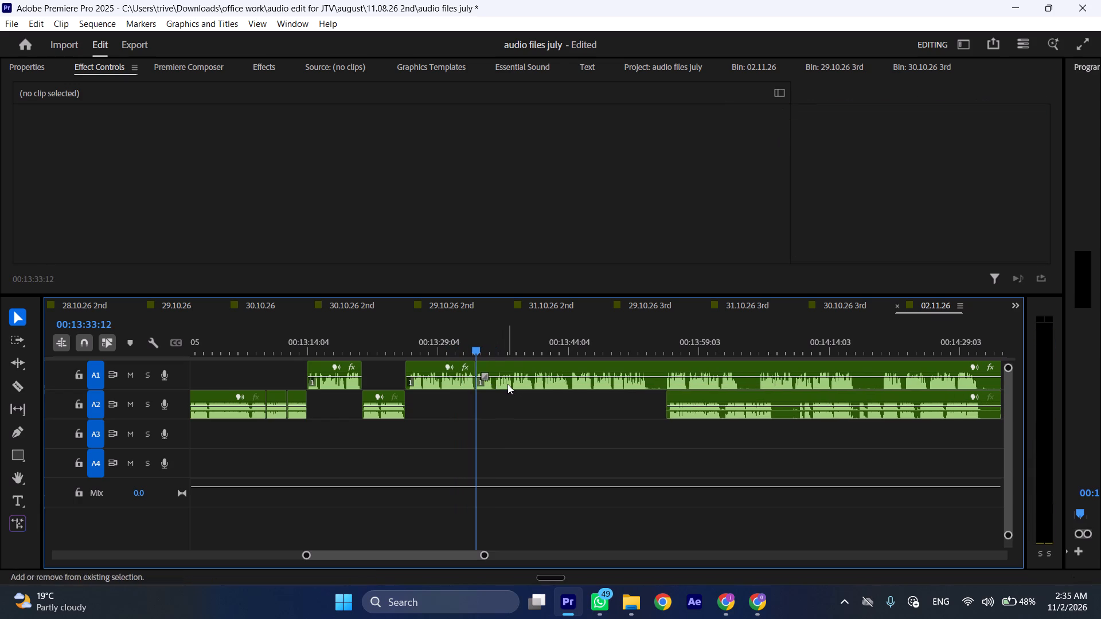
key(space)
key(l)
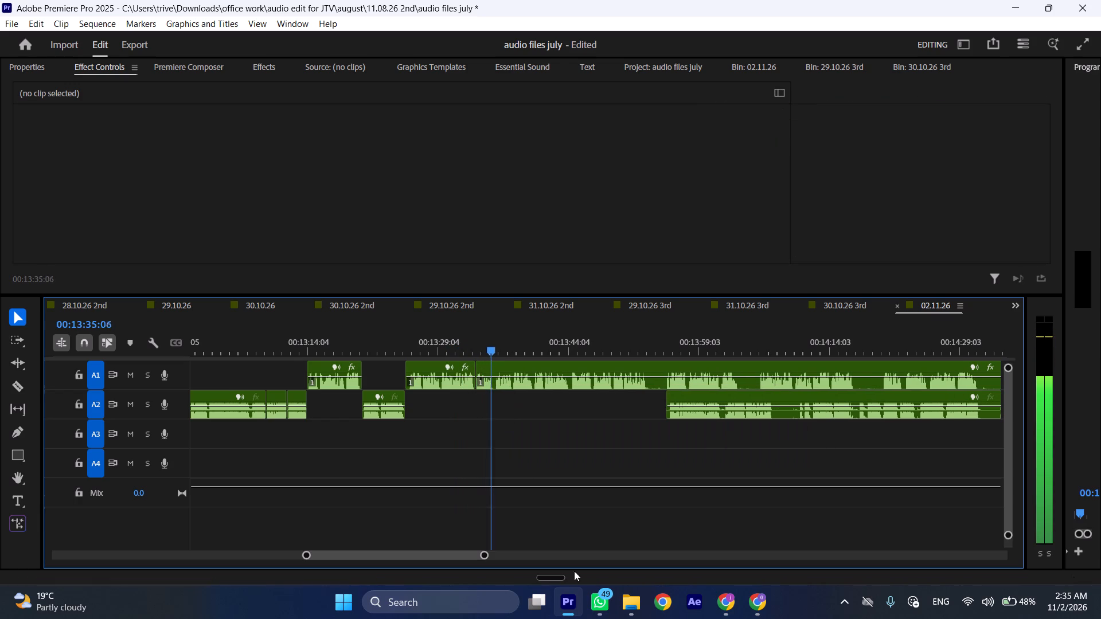
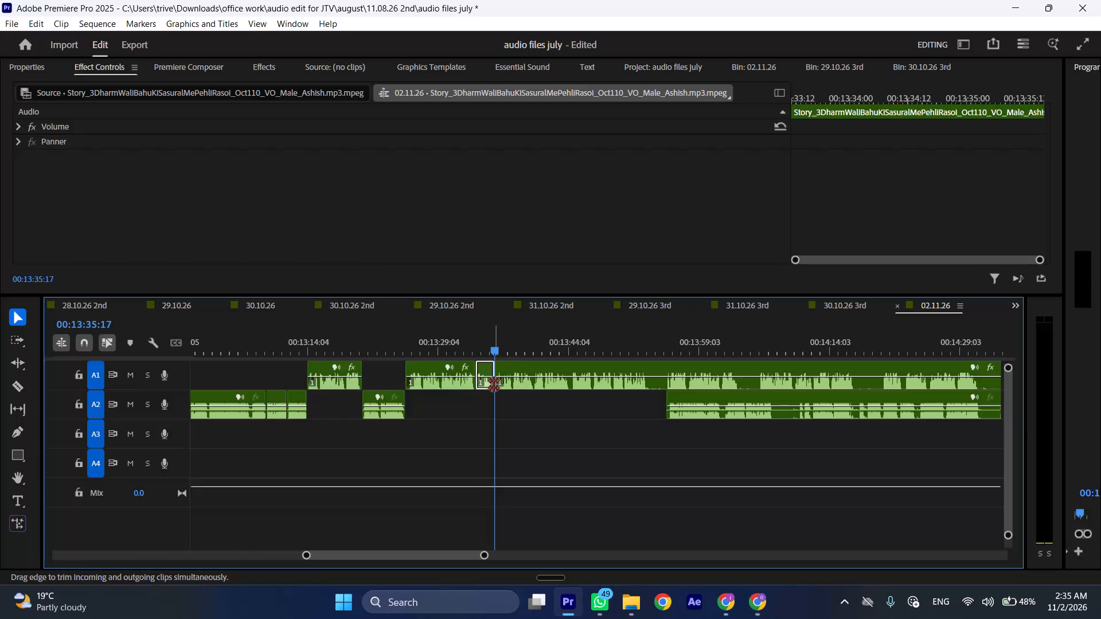
Ripple-delete the short A1 segment from 00:13:33:12 to 00:13:35:17 and play on from the cut at faster speed.
key(ctrl+shift+d)
key(space)
text(l)
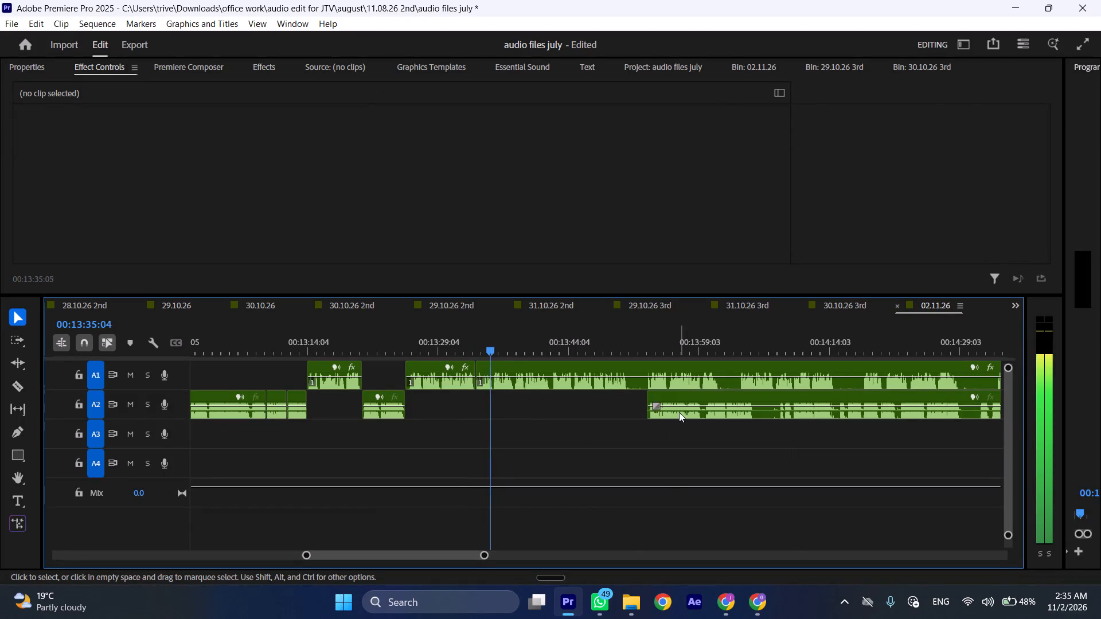
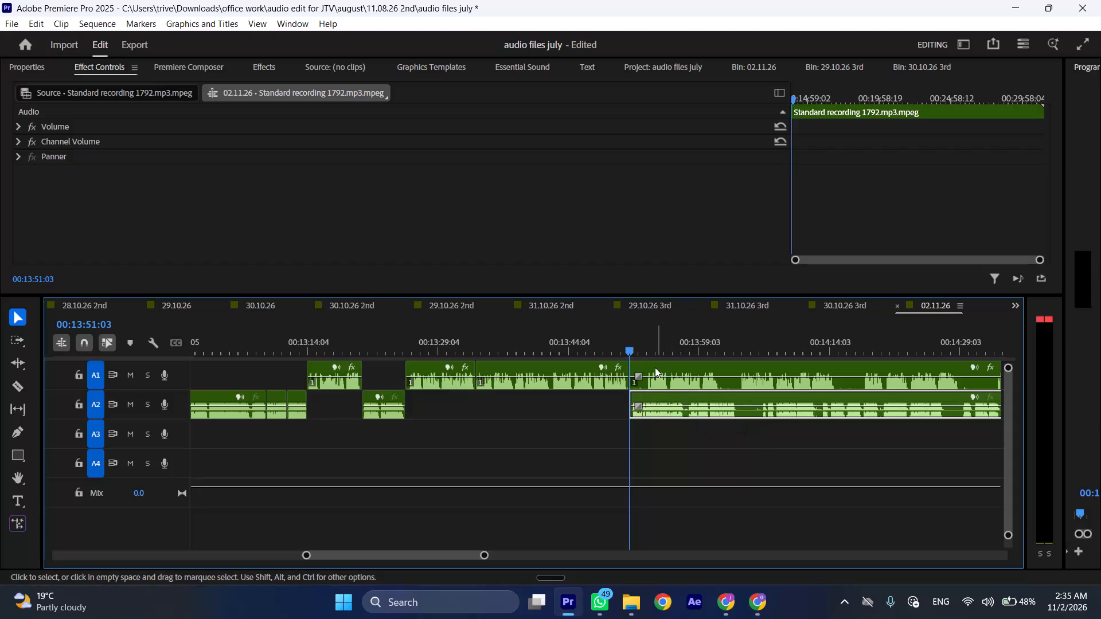
Move the A1 clip starting at 00:13:51:03 about 18 seconds later and play the uncovered A2 recording at faster speed.
drag(653, 365, 796, 368)
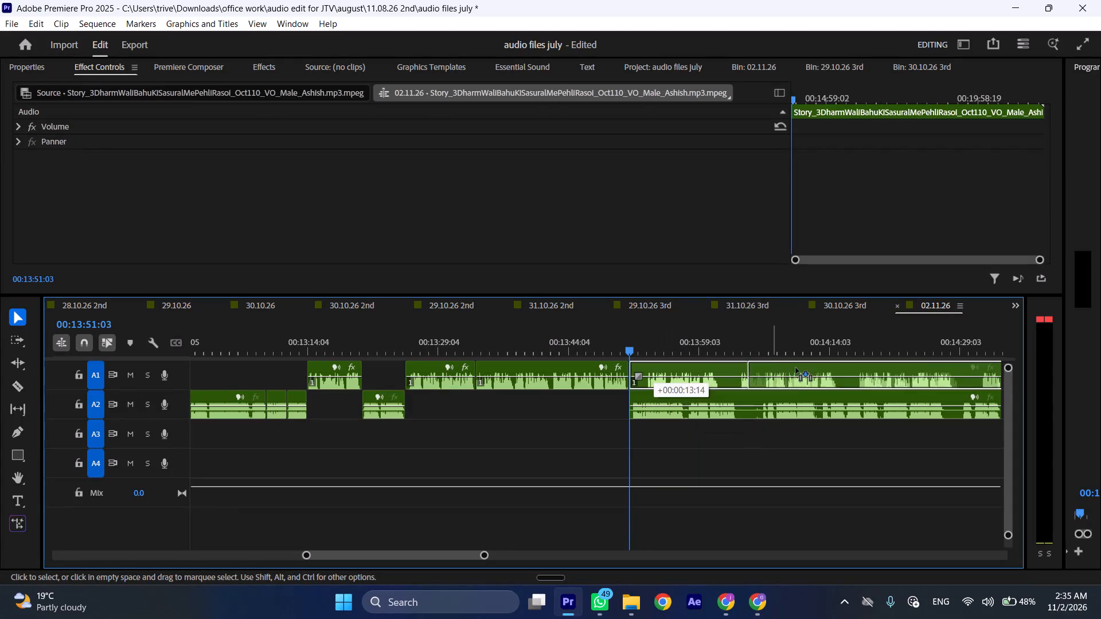
drag(796, 368, 801, 368)
key(space)
key(l)
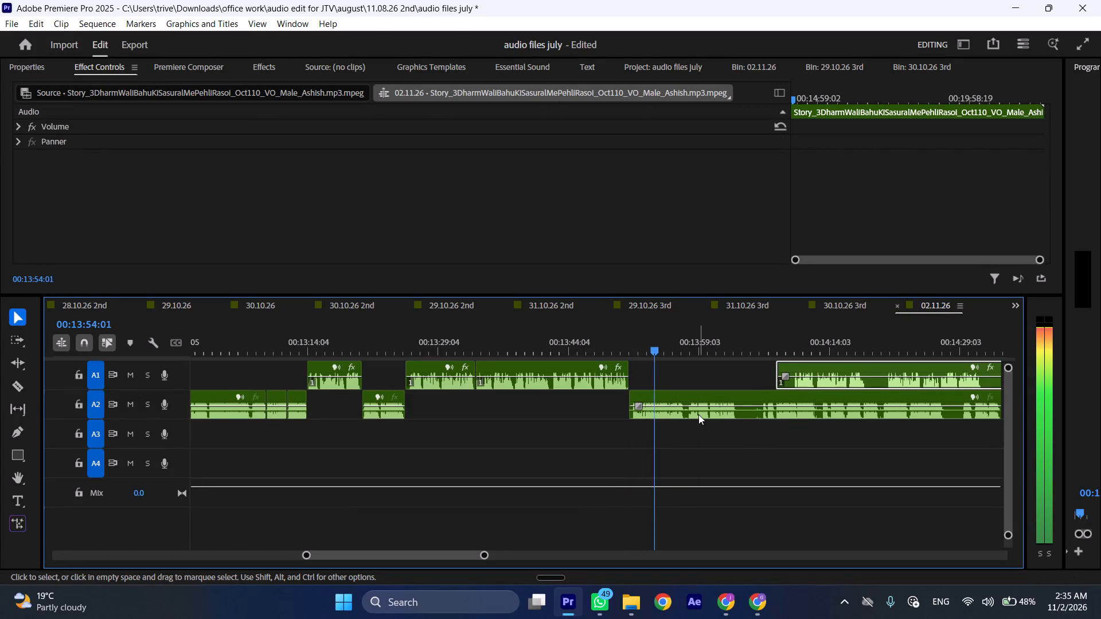
drag(771, 361, 783, 362)
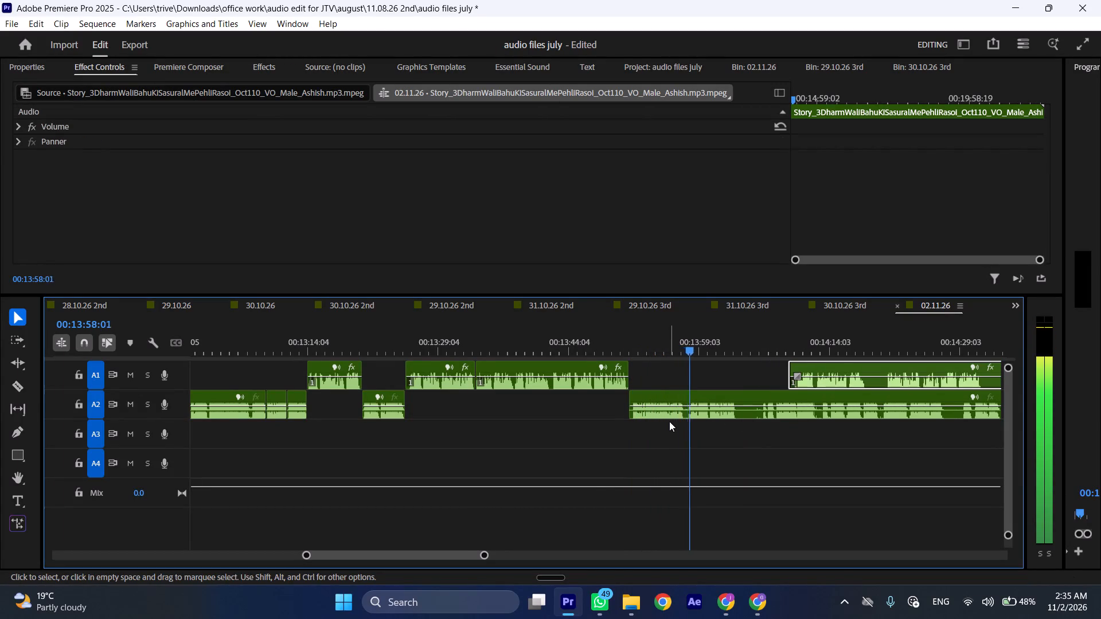
Set the playhead back to 00:13:57:13 within the long A2 clip.
scroll(669, 421, down, 4)
click(600, 346)
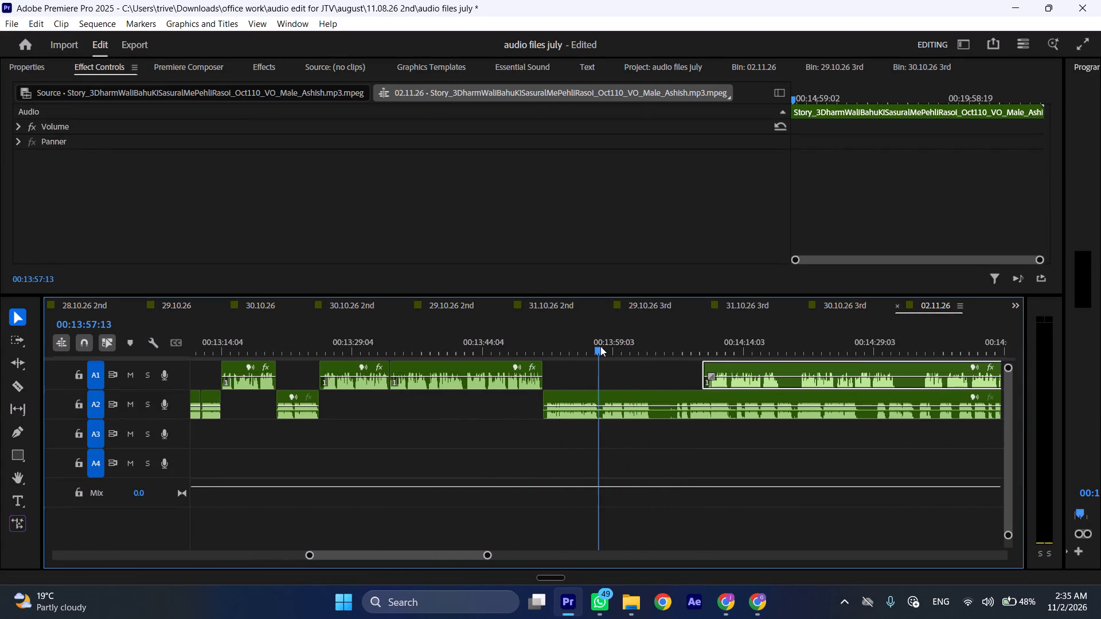
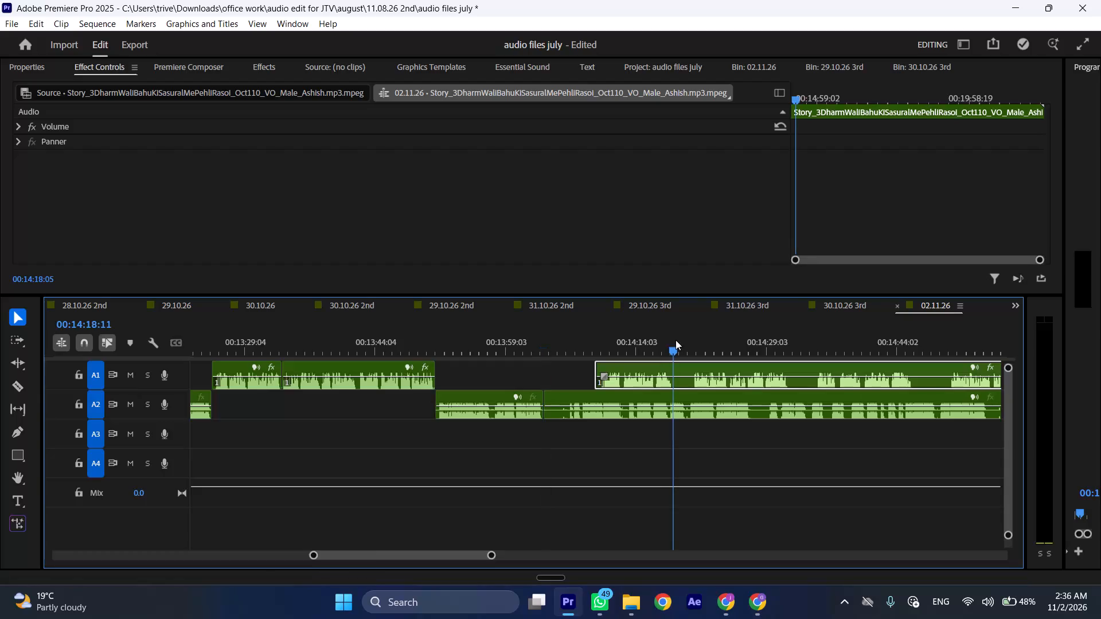
Cut the long A1 clip at 00:14:18:11 and move the piece before the cut earlier, against the end of the preceding A2 clip.
click(696, 382)
key(shift+c)
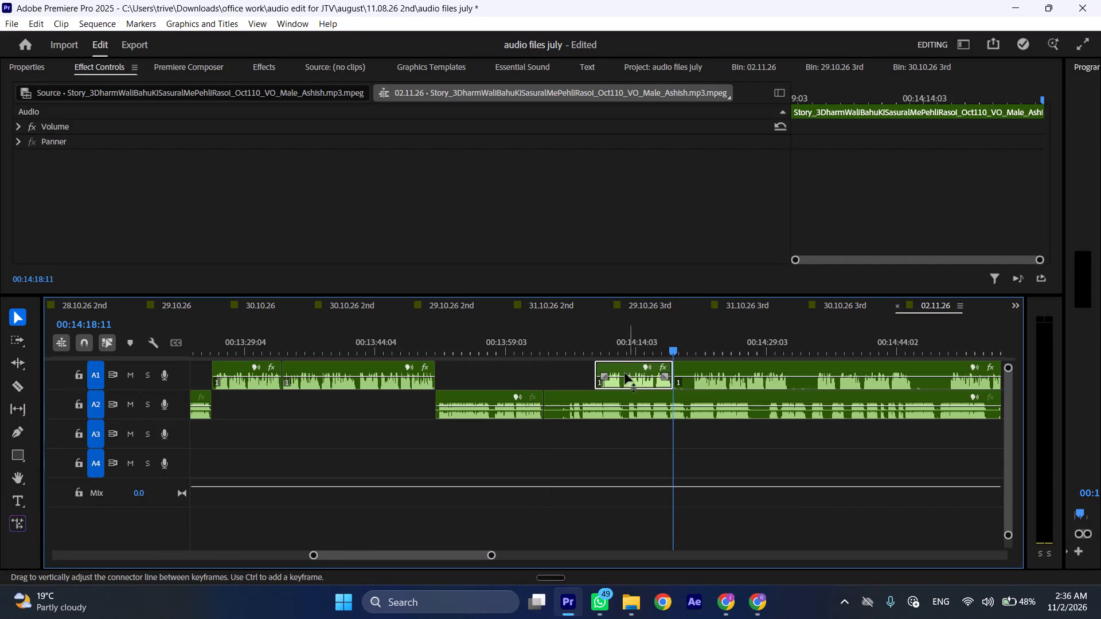
ctrl+drag(619, 364, 572, 373)
Move the long A2 clip later so it starts where the repositioned A1 piece ends.
drag(625, 390, 647, 393)
drag(658, 399, 641, 399)
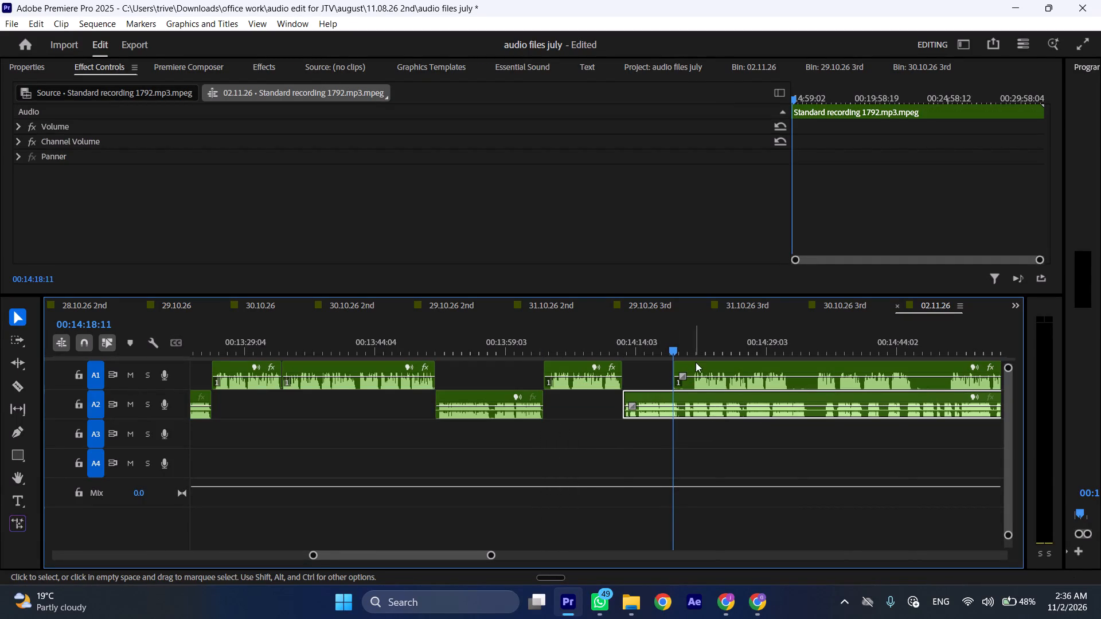
Move the remaining A1 clip starting at 00:14:18:11 about 18 seconds later.
drag(682, 367, 701, 367)
drag(721, 363, 863, 371)
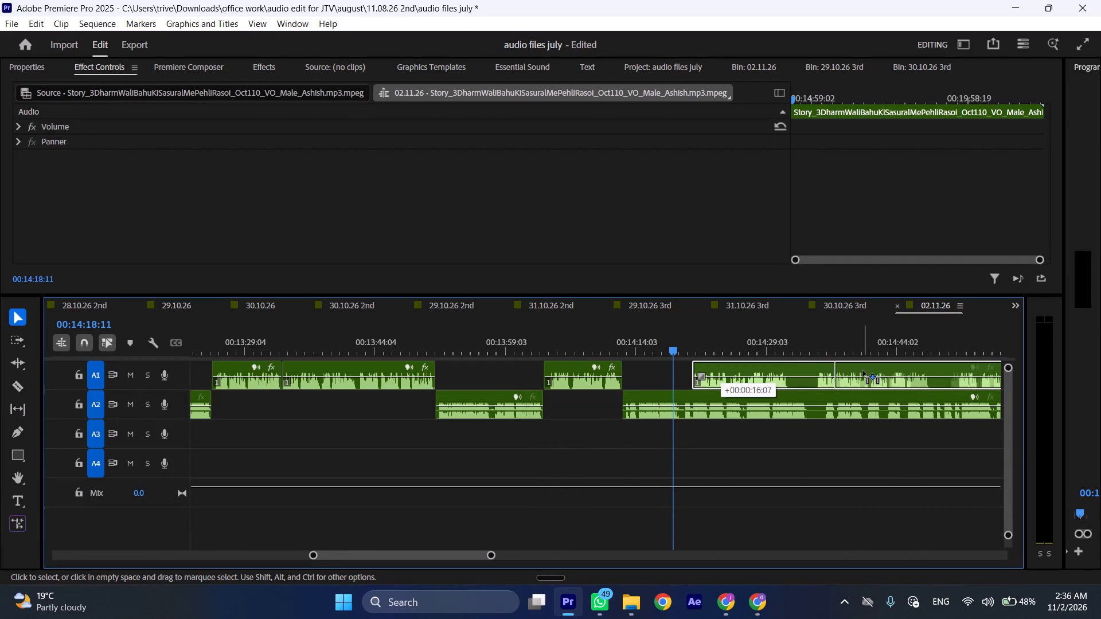
drag(863, 371, 864, 371)
Play the transition from the A2 clip into the repositioned A1 piece, starting from about 00:14:01:18, at faster speed.
click(571, 342)
key(space)
click(571, 342)
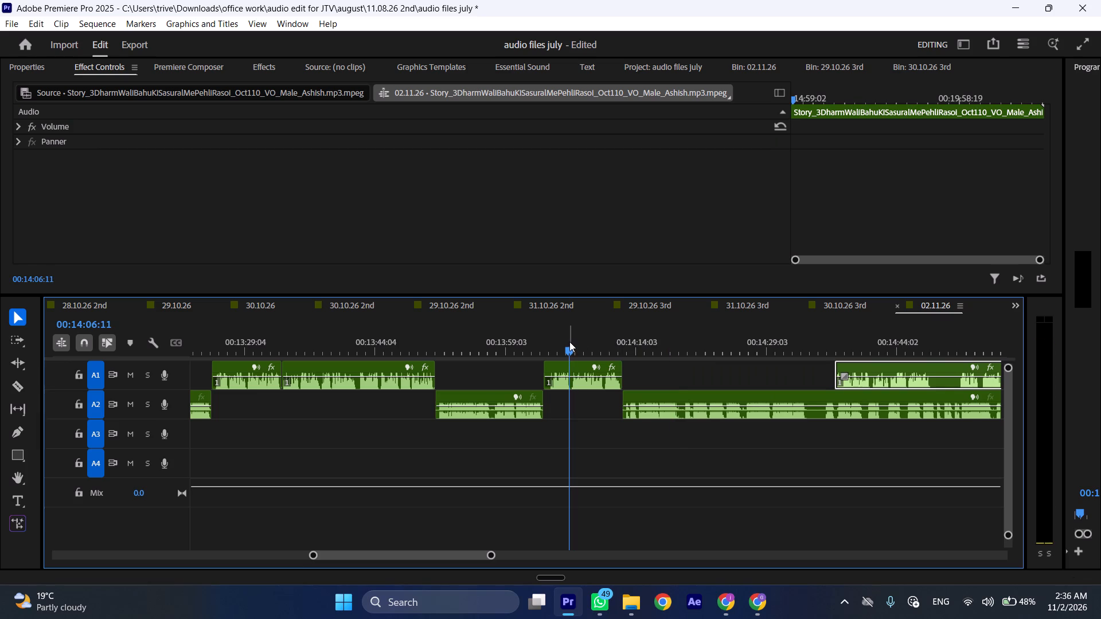
drag(569, 342, 541, 350)
click(538, 350)
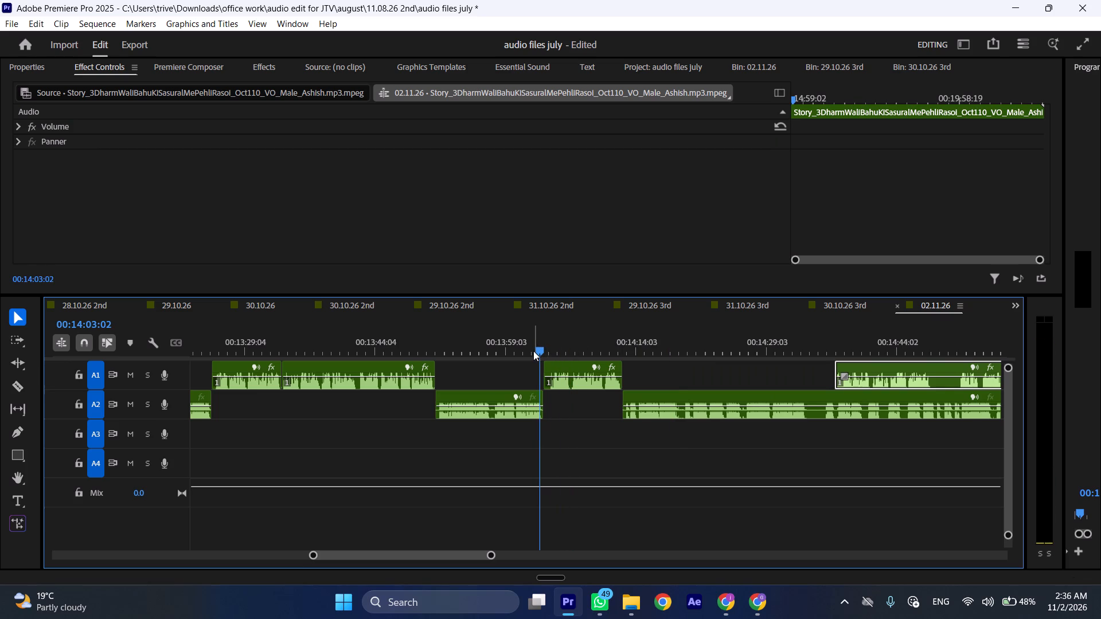
click(530, 348)
key(space)
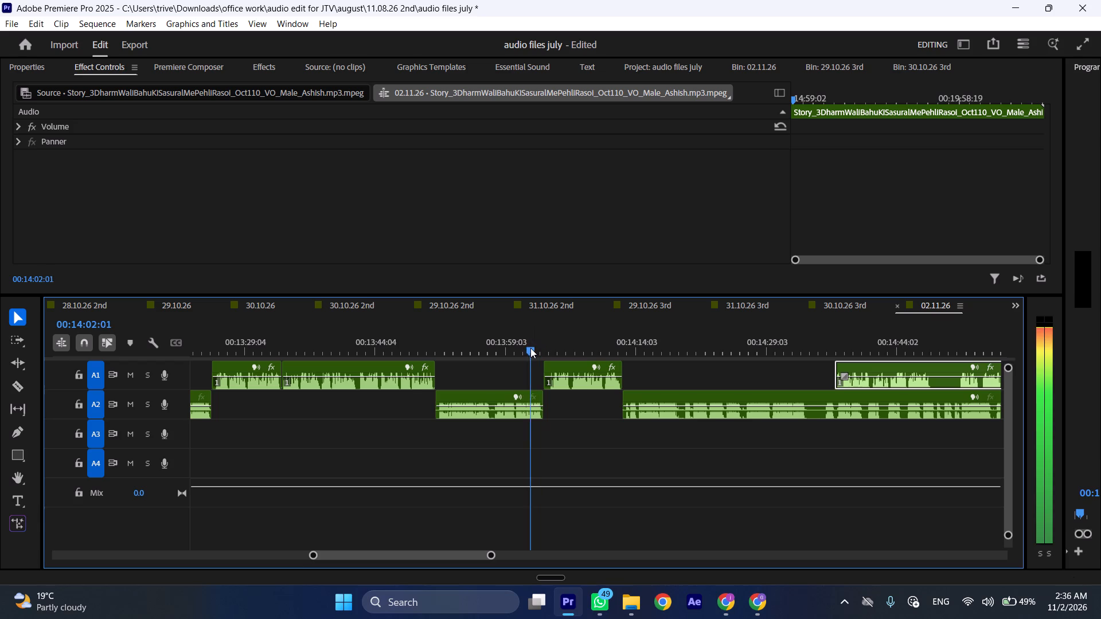
click(529, 348)
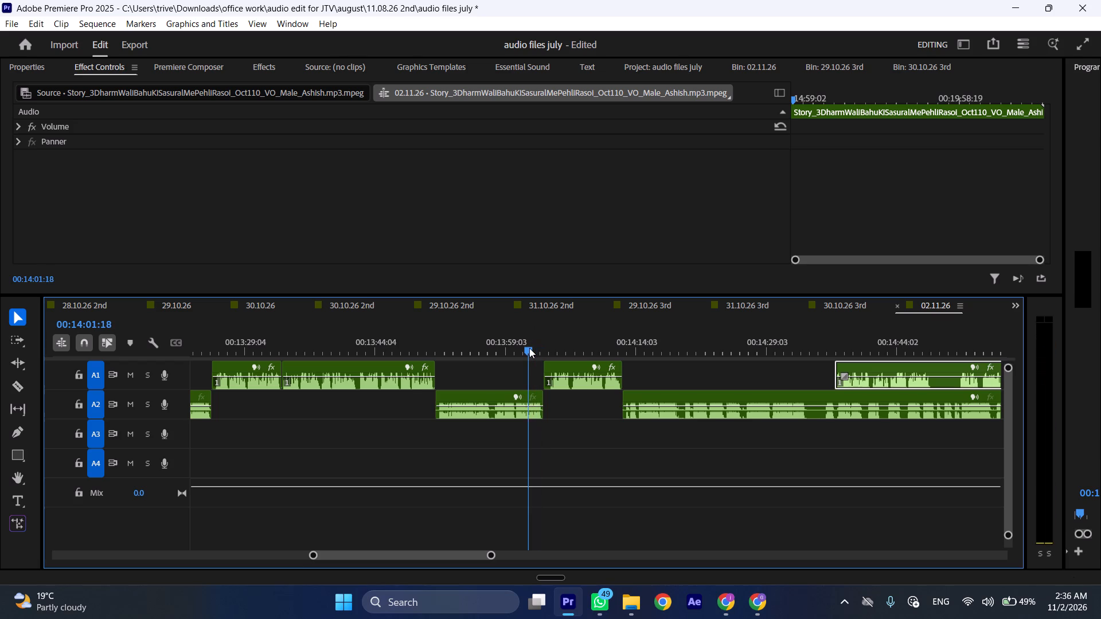
key(l)
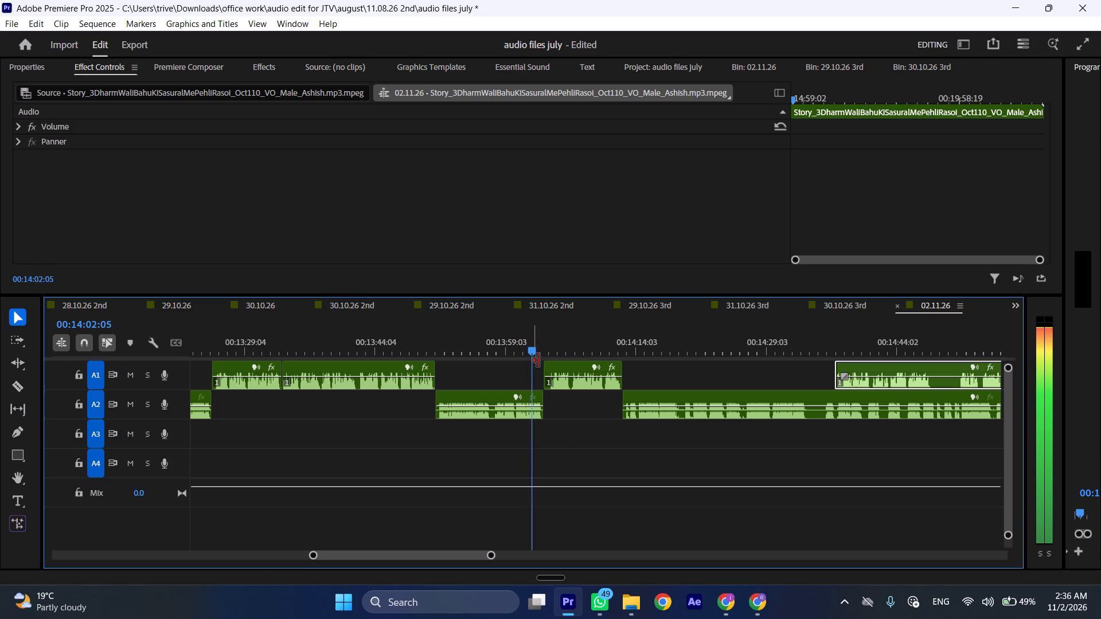
key(l)
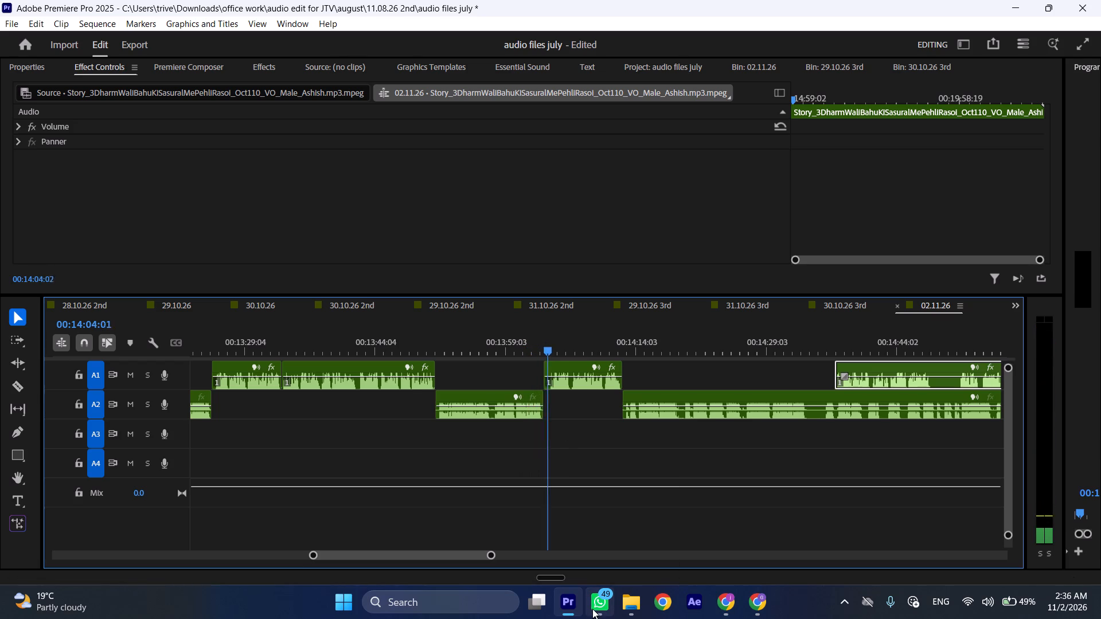
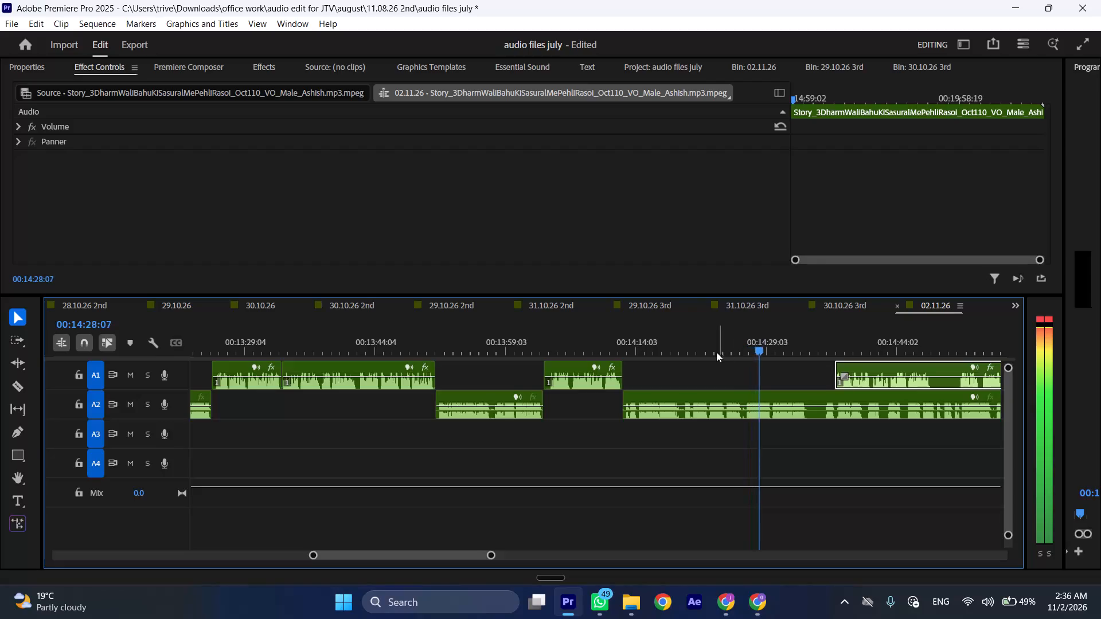
Cut the long A2 clip at 00:14:19:15 and ripple-delete its portion before the cut, closing the gap.
drag(680, 345, 686, 346)
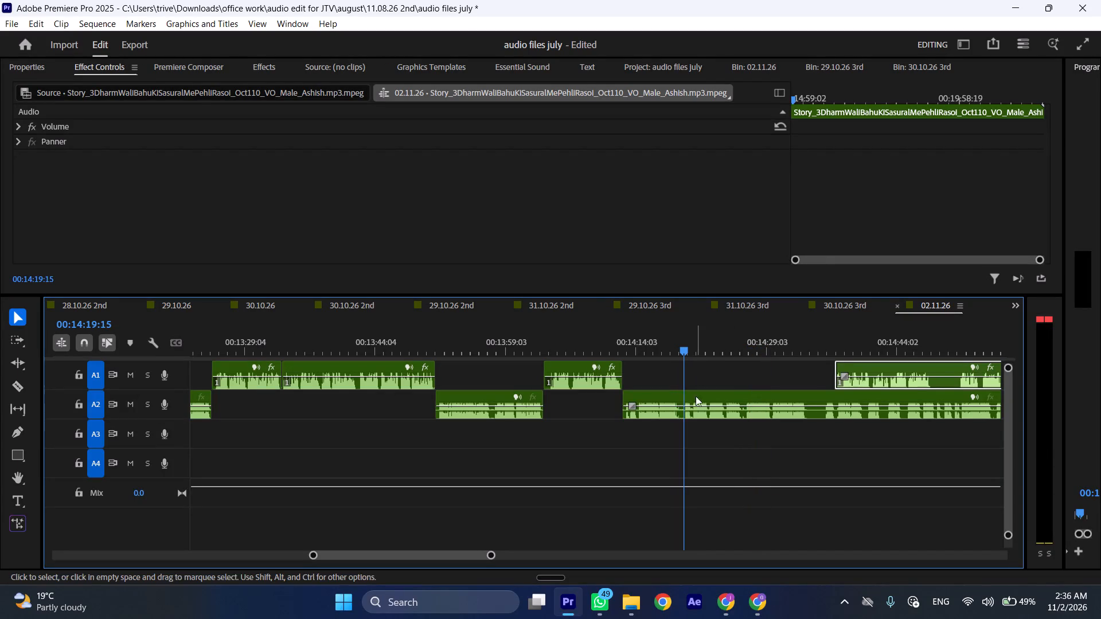
click(696, 402)
key(shift+c)
key(ctrl+shift+d)
Play the shortened A2 clip from about 00:14:17:04 to check the audio after its new start.
key(space)
click(663, 343)
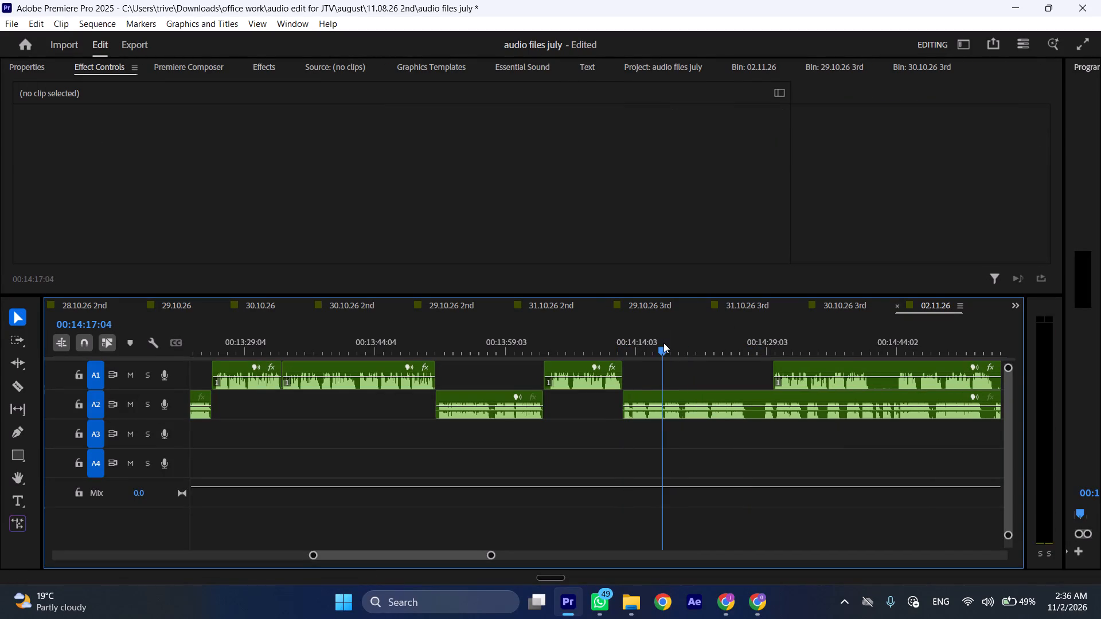
key(space)
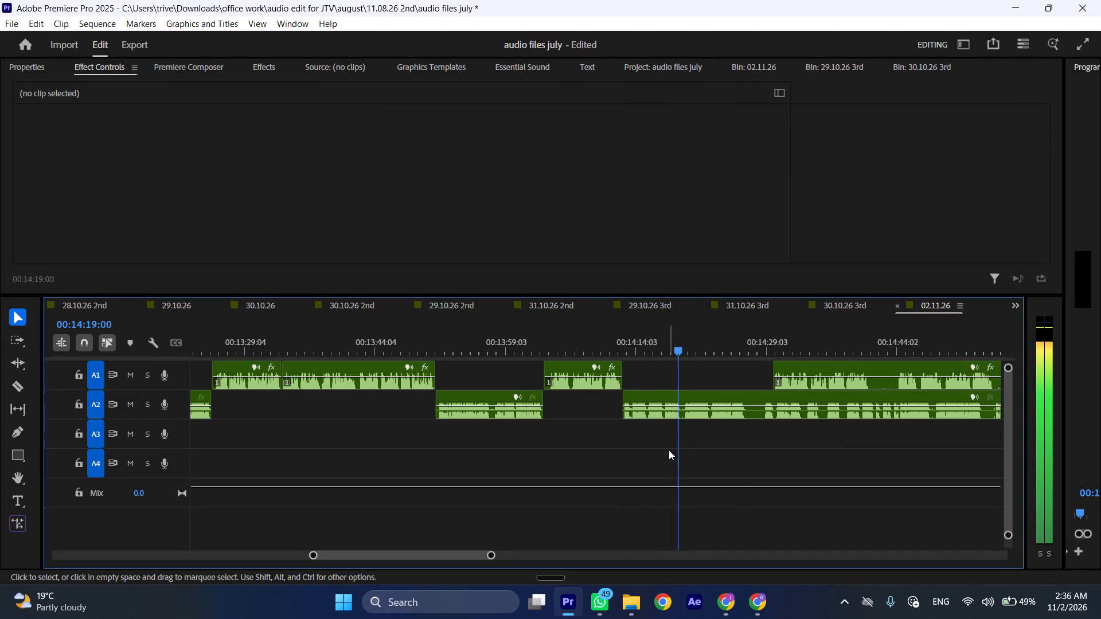
key(space)
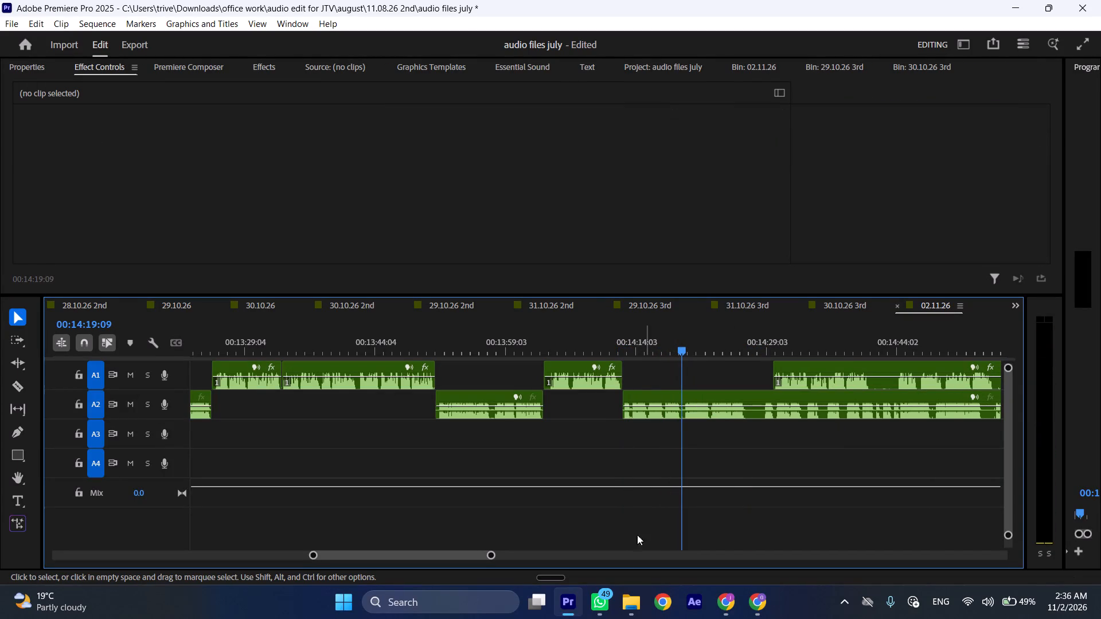
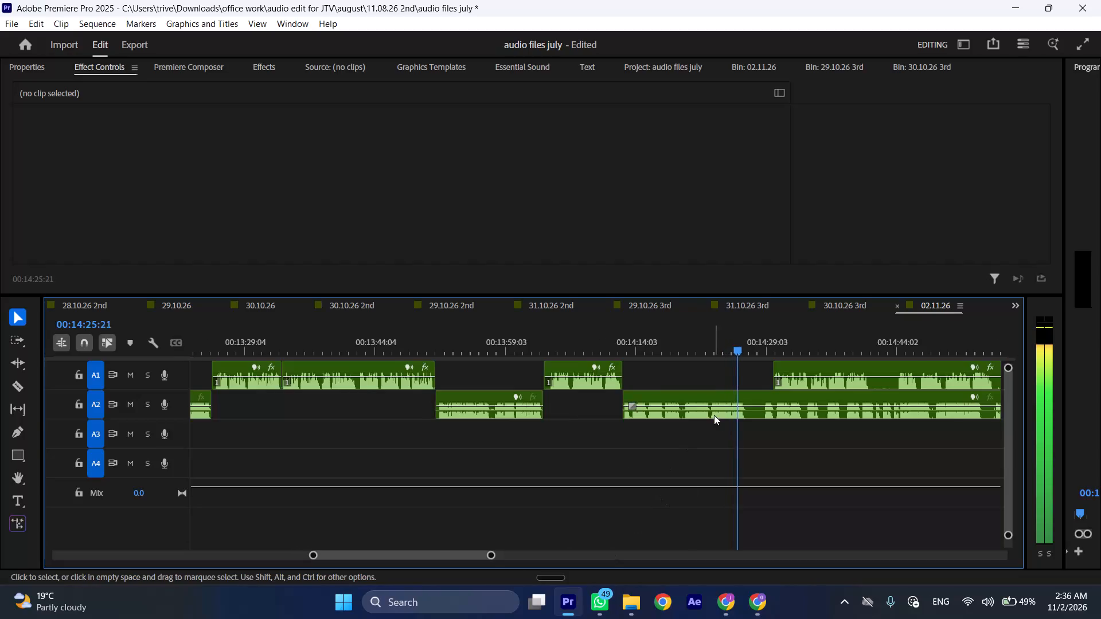
Stop playback and cut the long A2 clip at about 00:14:26:15, in the pause before the next A1 clip.
key(space)
click(667, 348)
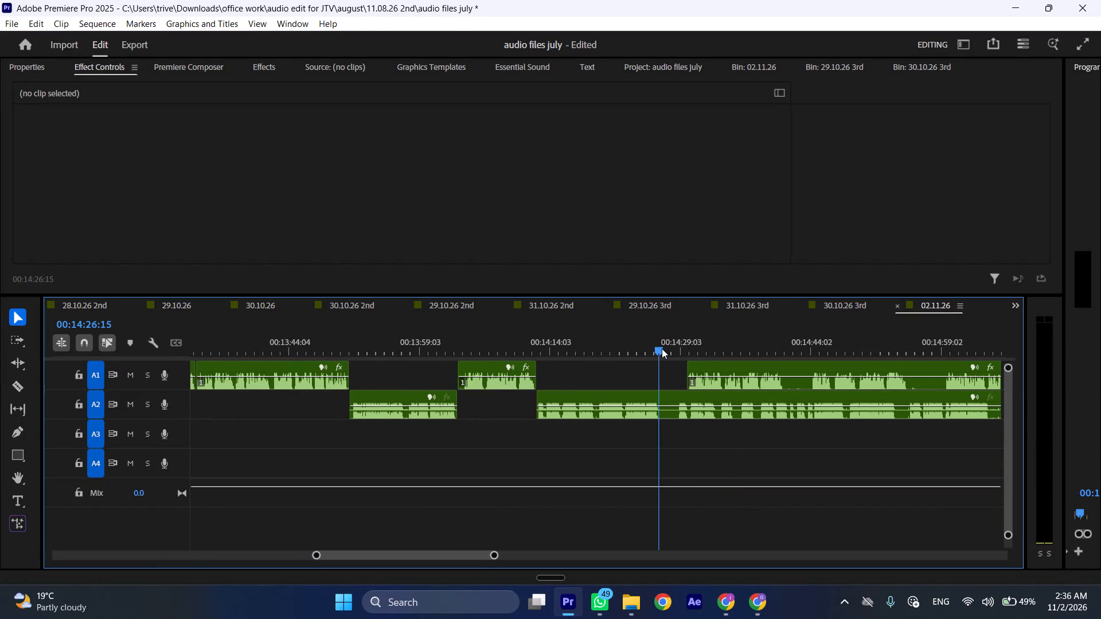
key(shift+c)
Play the A2 audio from about 00:14:25:09 to check the passage around the new cut.
click(647, 347)
key(space)
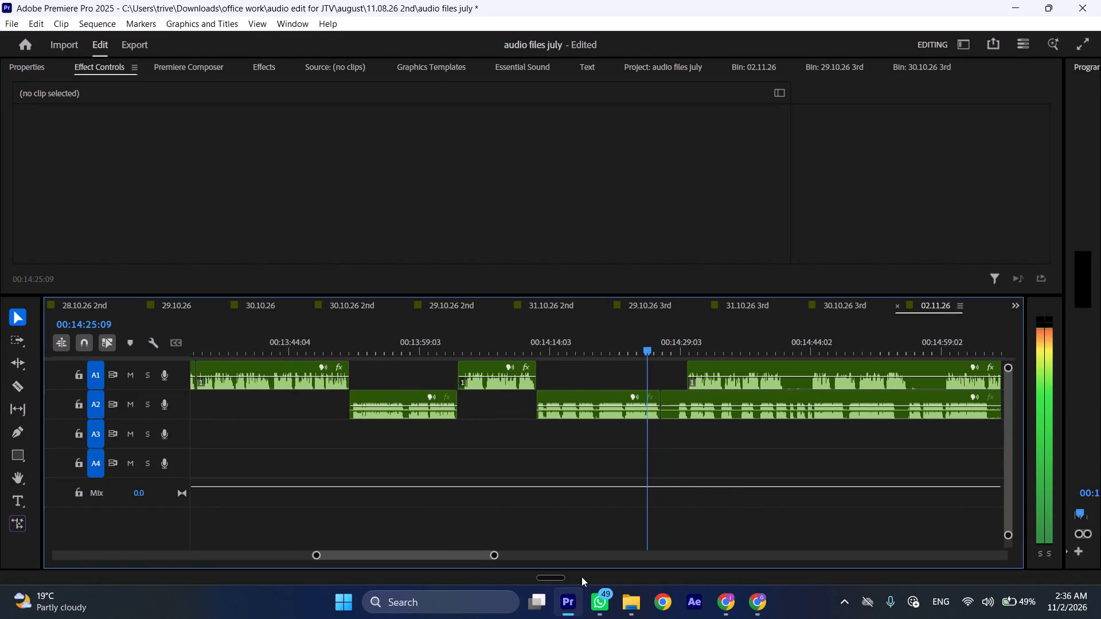
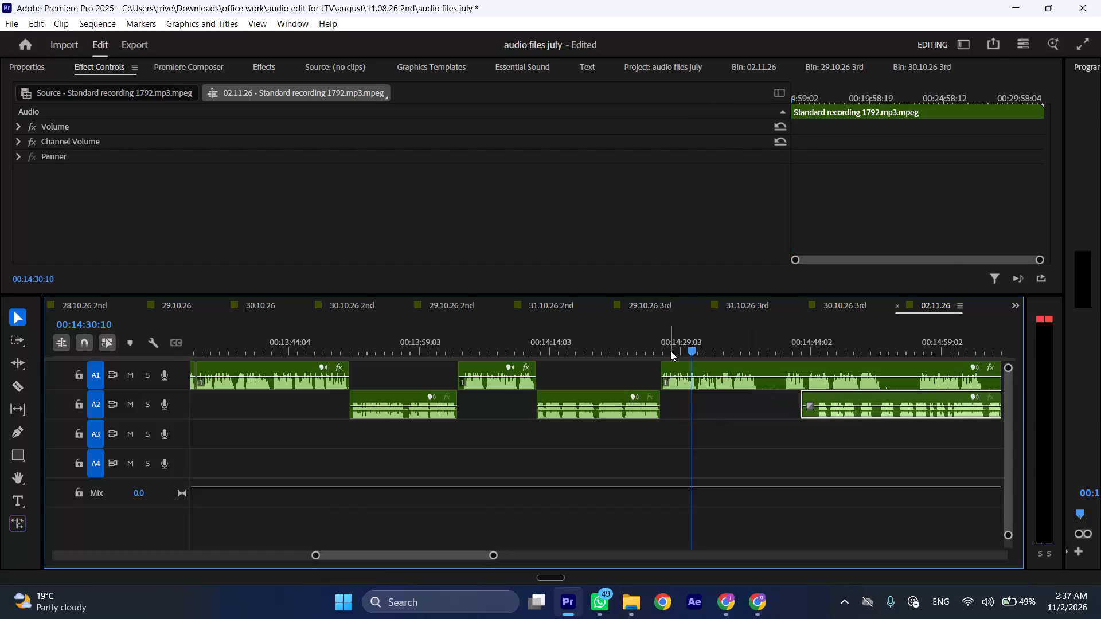
Replay the audio from about 00:14:26 to check the transition from the A2 clip into the following A1 clip.
click(658, 346)
key(space)
key(l)
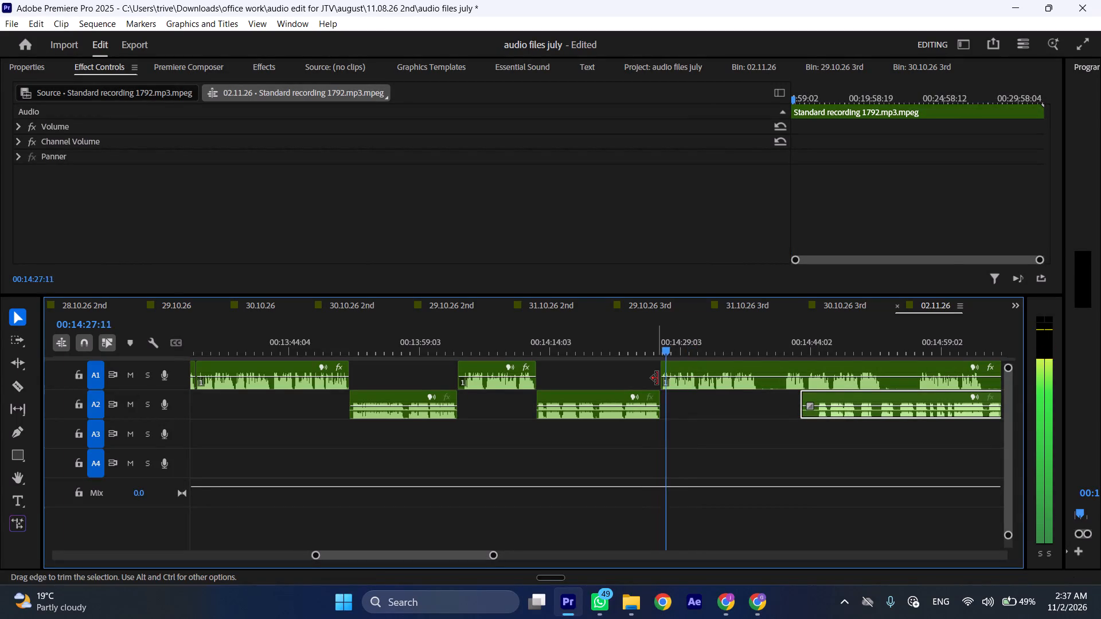
click(653, 350)
text(ll)
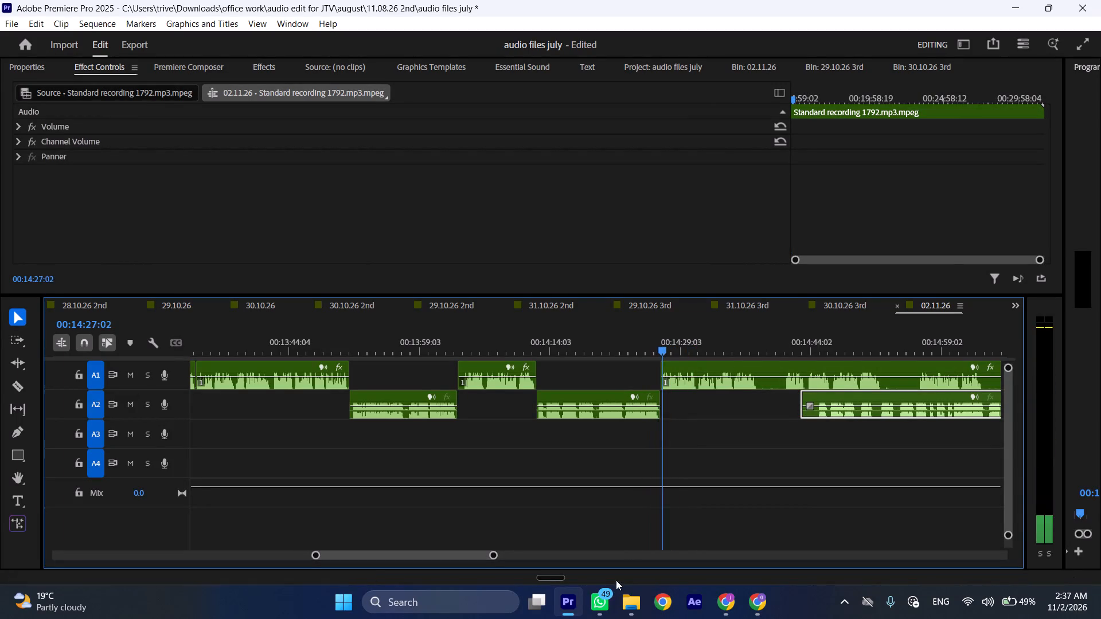
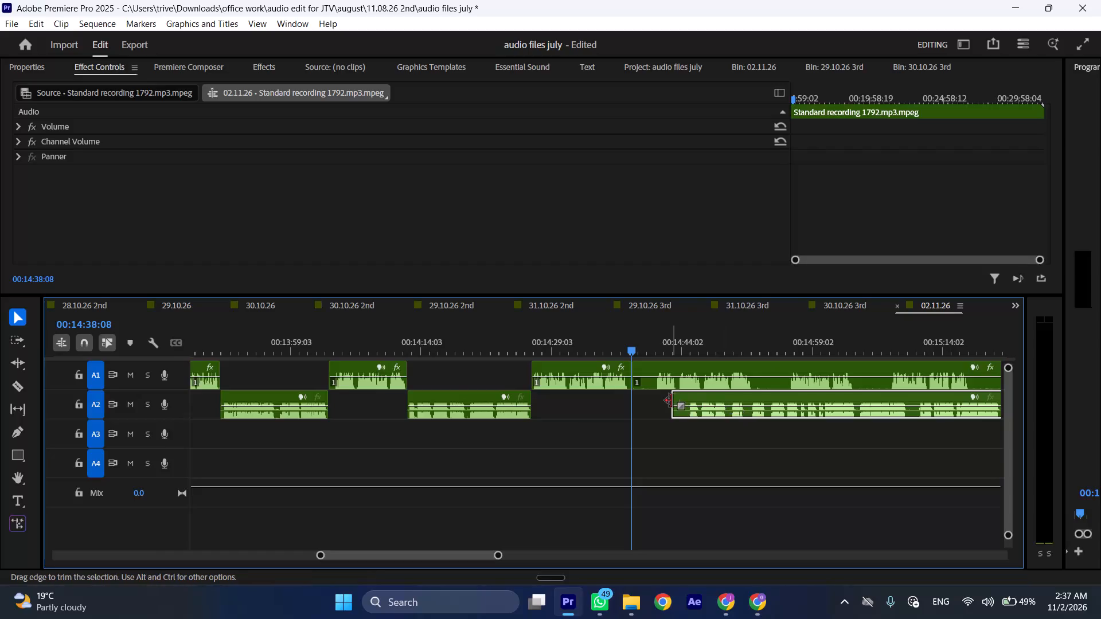
Trim about 1.5 seconds off the start of the long A2 clip and move it against the A1 clip's end at 00:14:38:08.
drag(676, 397, 688, 396)
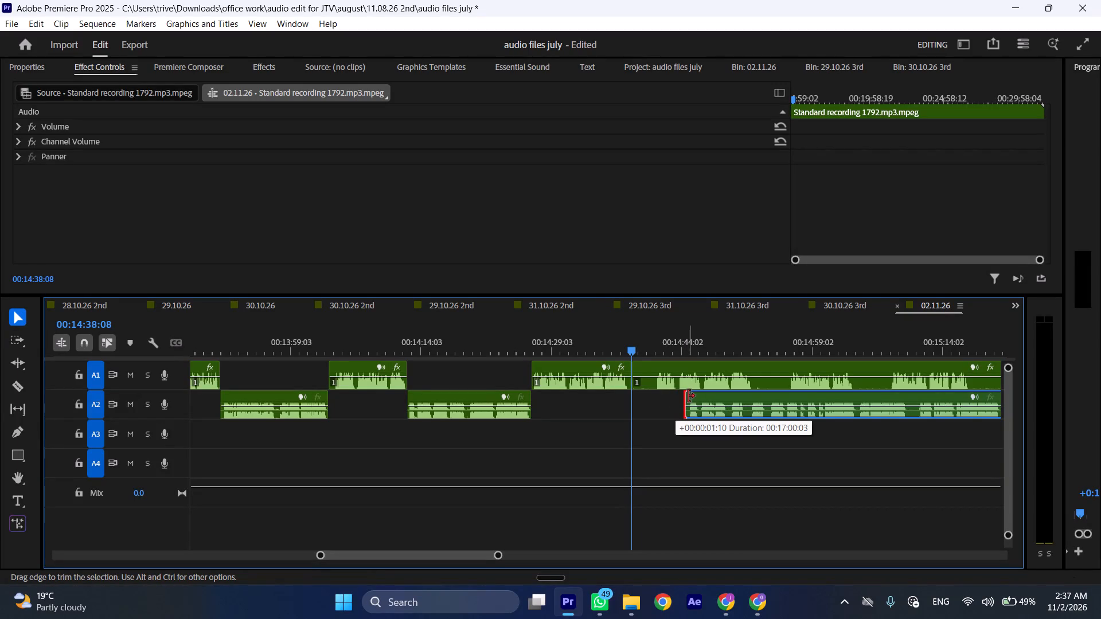
drag(688, 396, 690, 396)
drag(710, 396, 665, 397)
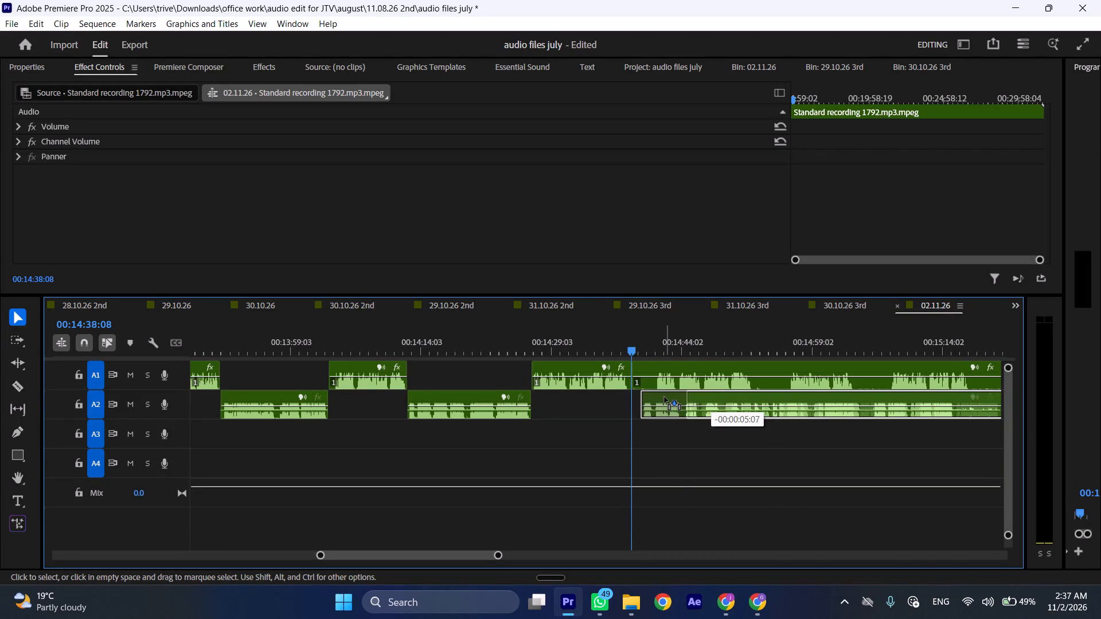
drag(665, 397, 659, 398)
Trim the silence off the start of the following A1 clip and move the clip later to make room for the A2 speech.
drag(658, 362, 799, 374)
key(space)
key(l)
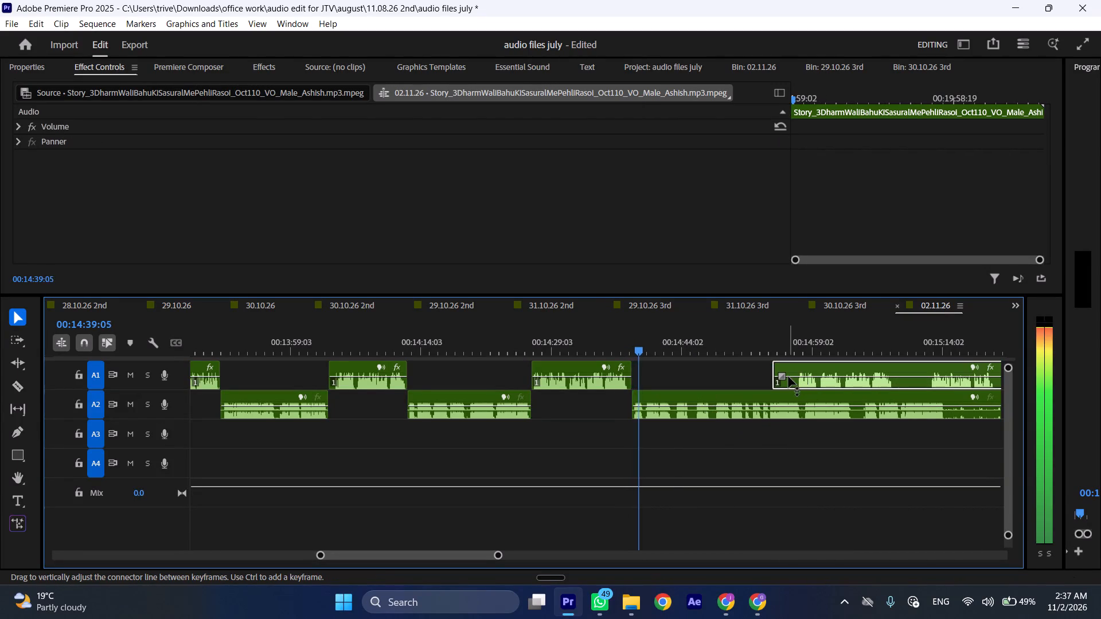
scroll(677, 421, down, 4)
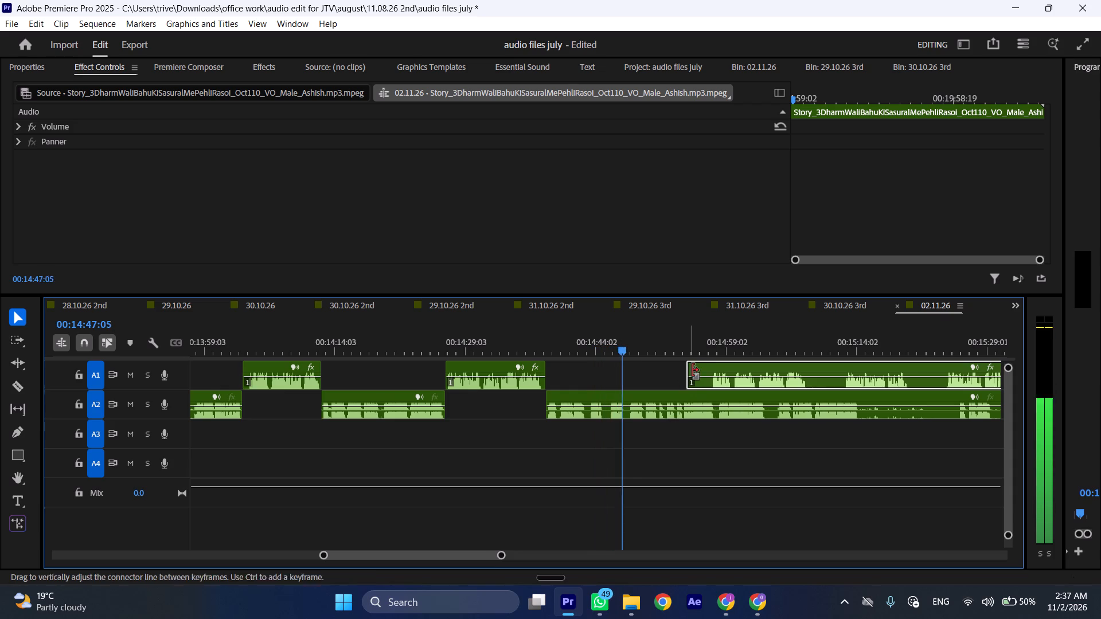
drag(695, 367, 717, 369)
drag(733, 367, 788, 367)
Ripple-delete the opening of the A2 clip from 00:14:38:08 to about 00:14:48 and play from the cut.
drag(623, 349, 630, 349)
click(656, 393)
key(shift+c)
key(ctrl+shift+d)
key(space)
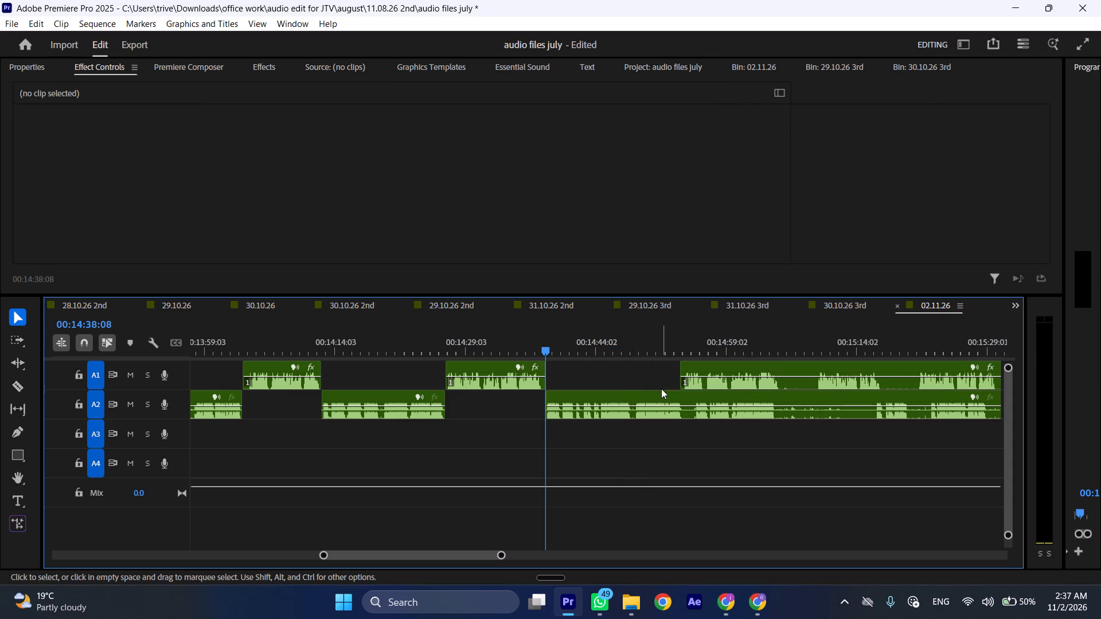
text(l)
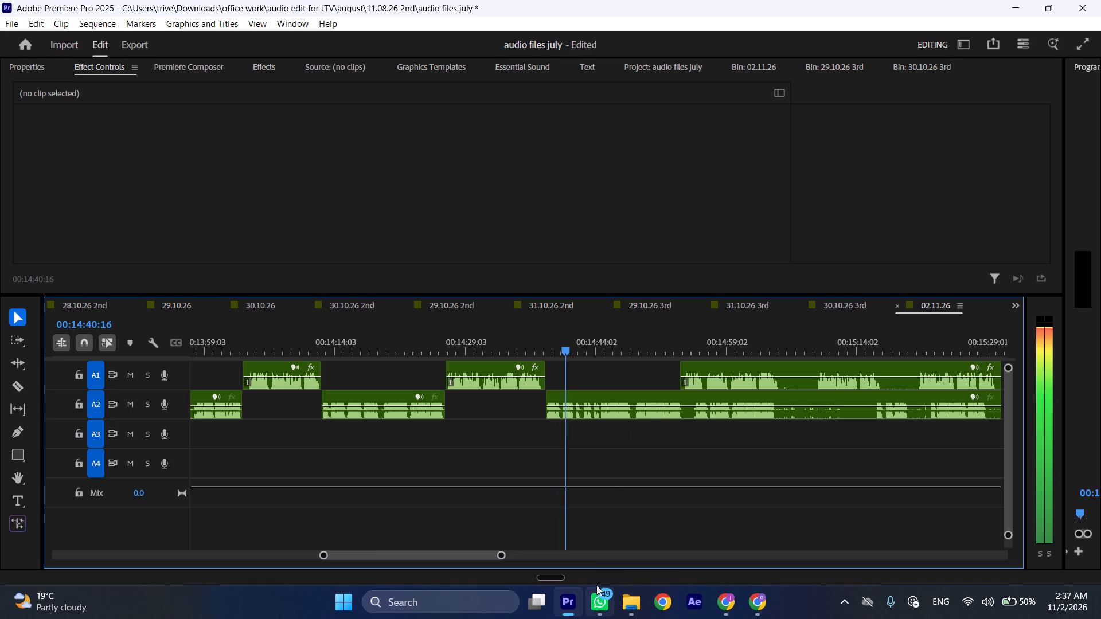
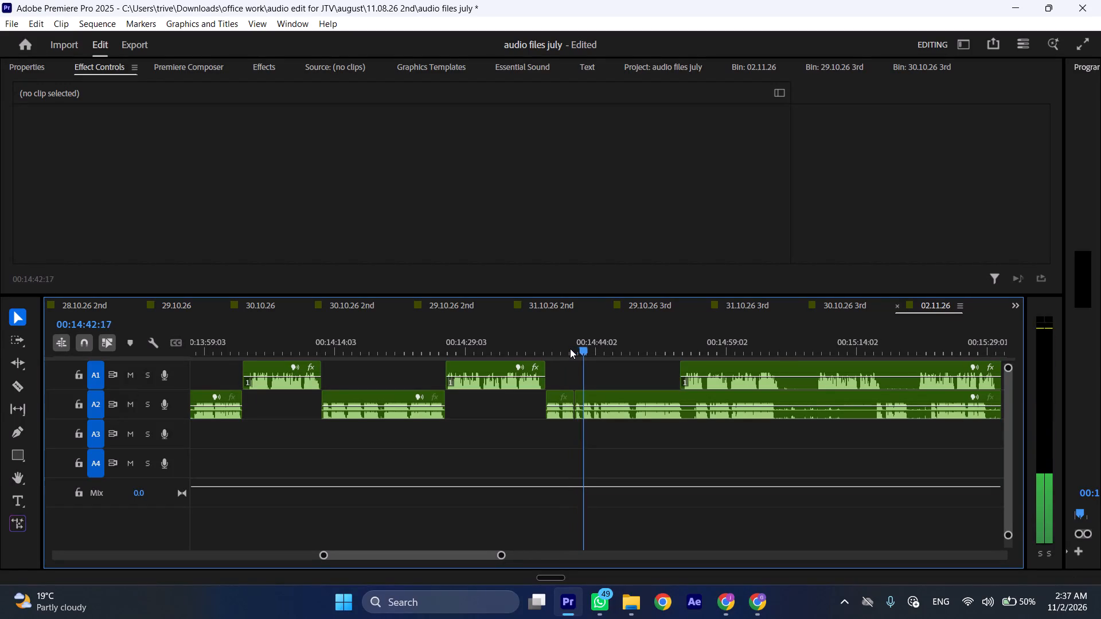
Ripple-delete the A2 clip's section from 00:14:41:15 to about 00:14:43:21 and play on from the cut.
key(space)
click(618, 414)
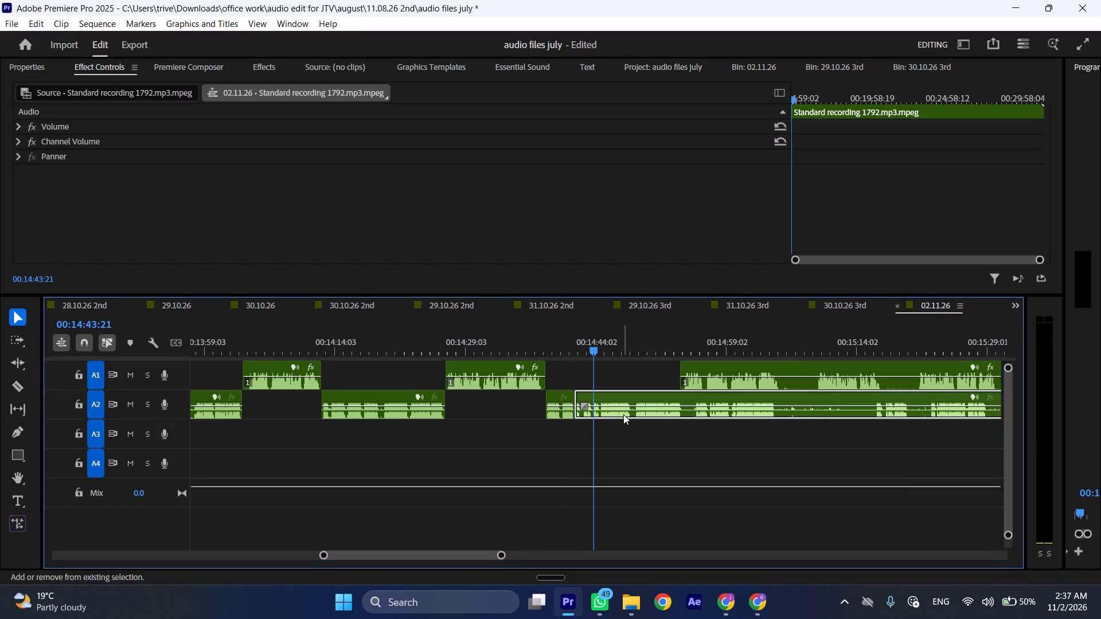
key(shift+c)
key(ctrl+shift+d)
key(space)
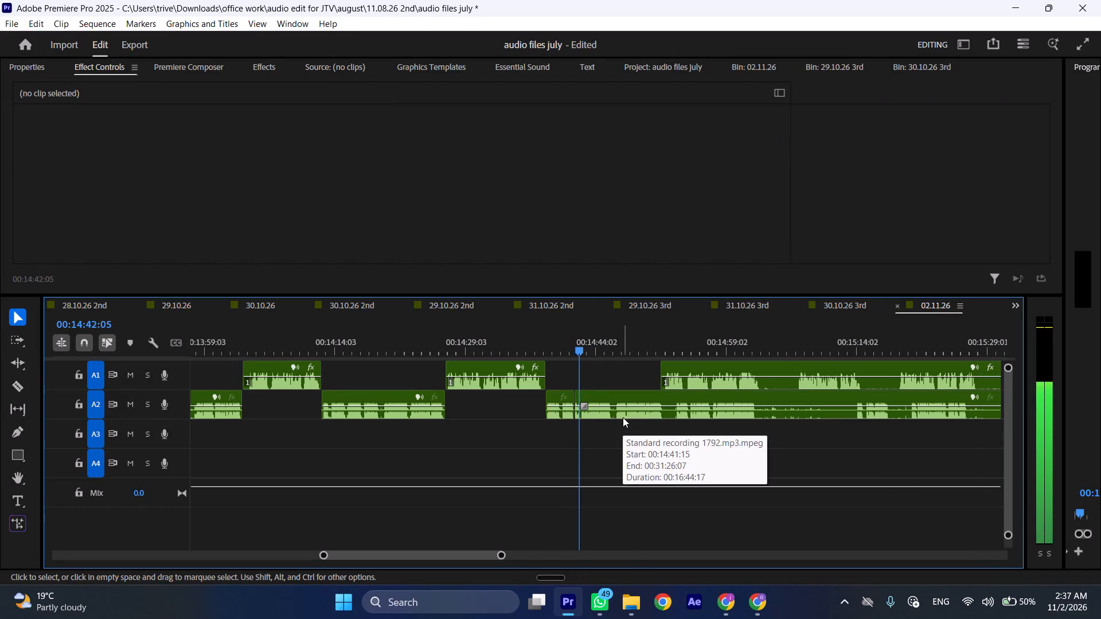
key(l)
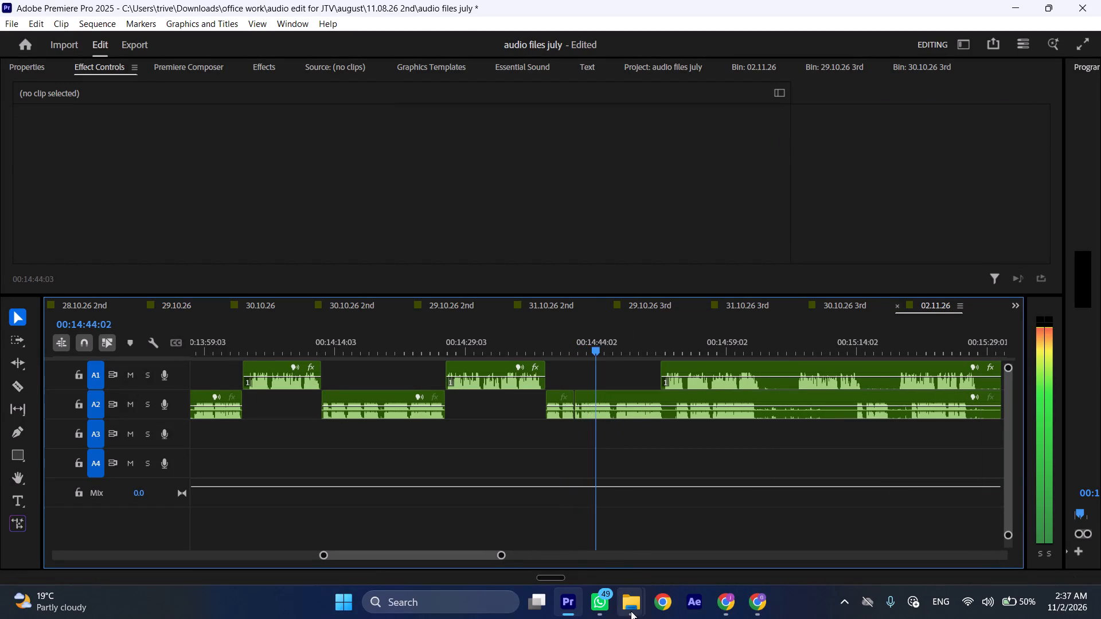
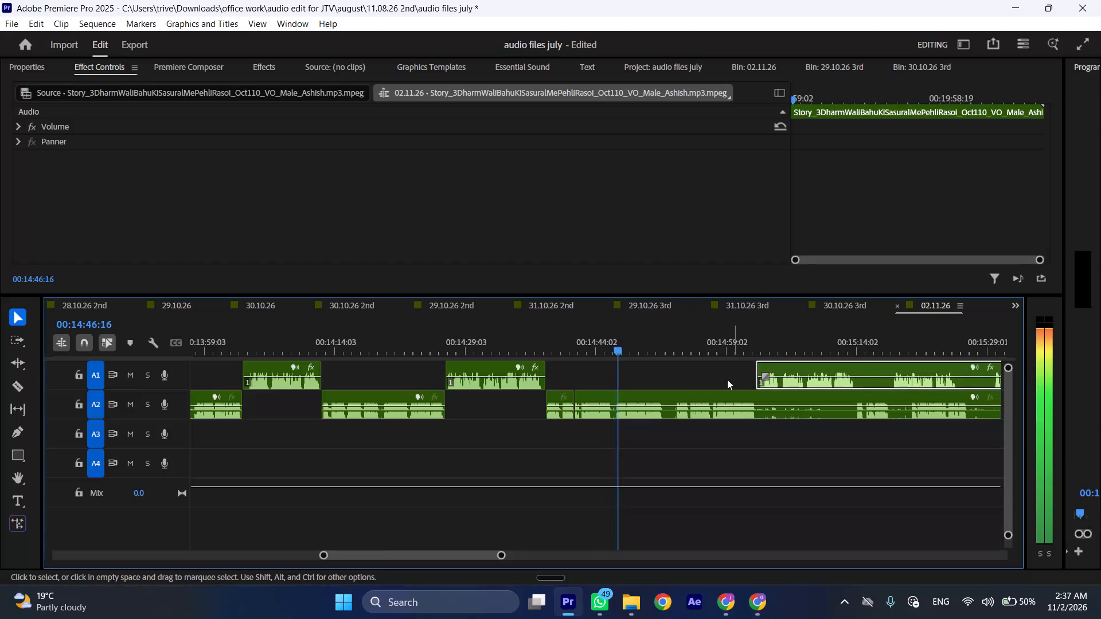
Skip ahead to about 00:14:50:14 in the 02.11.26 sequence and play the audio from there.
click(654, 346)
key(space)
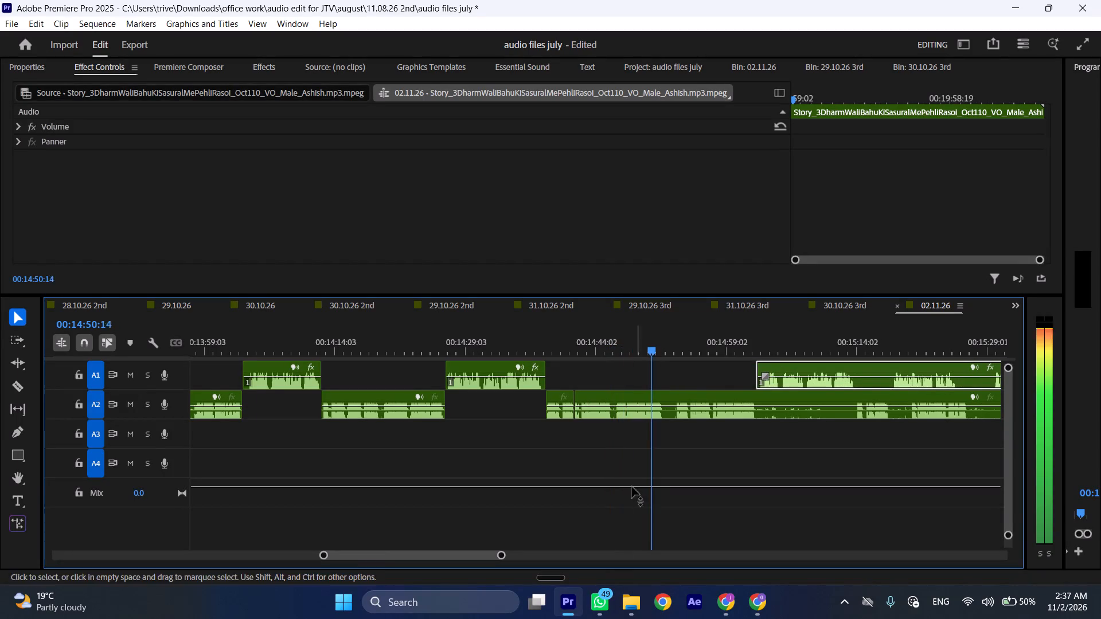
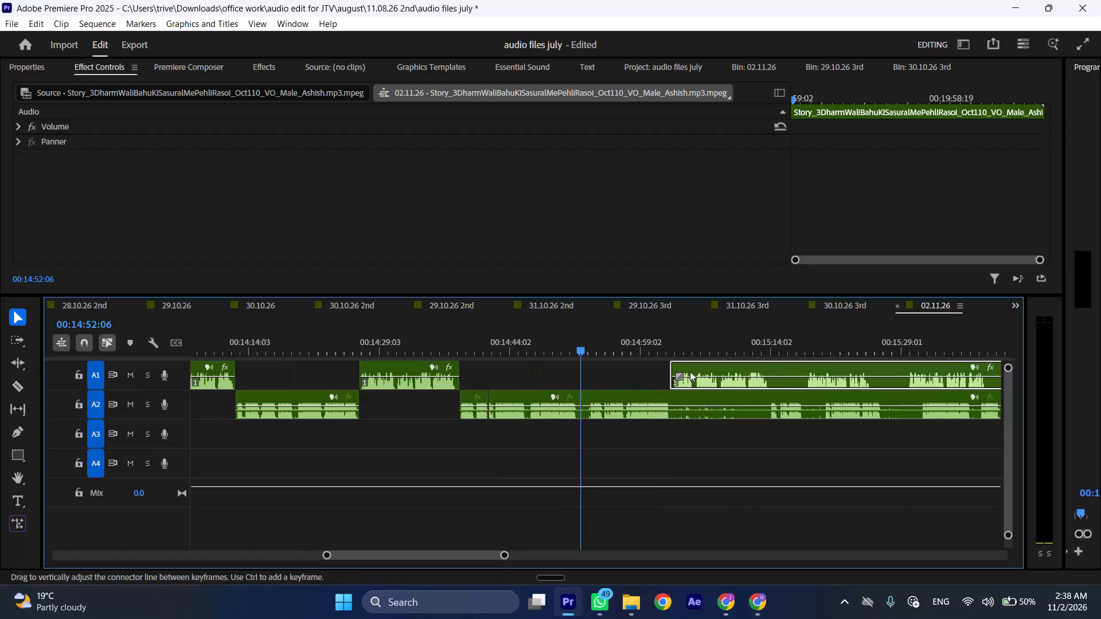
Move the A1 narration clip back to start at 00:14:52:06 and shift the overlapping A2 recording about 14 seconds later.
drag(692, 365, 602, 369)
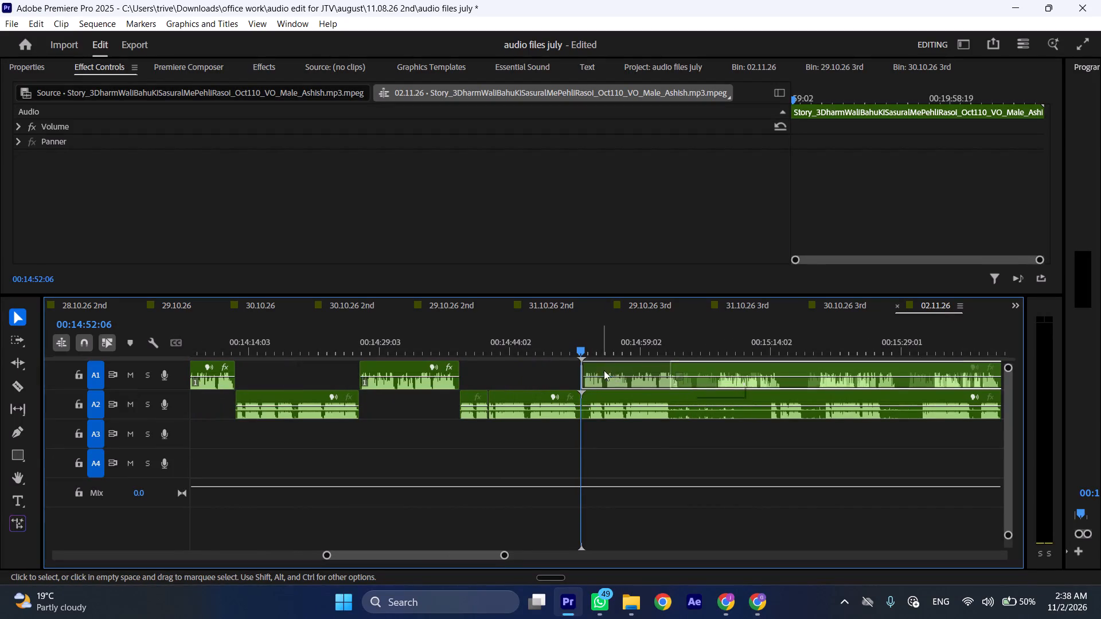
drag(612, 395, 738, 403)
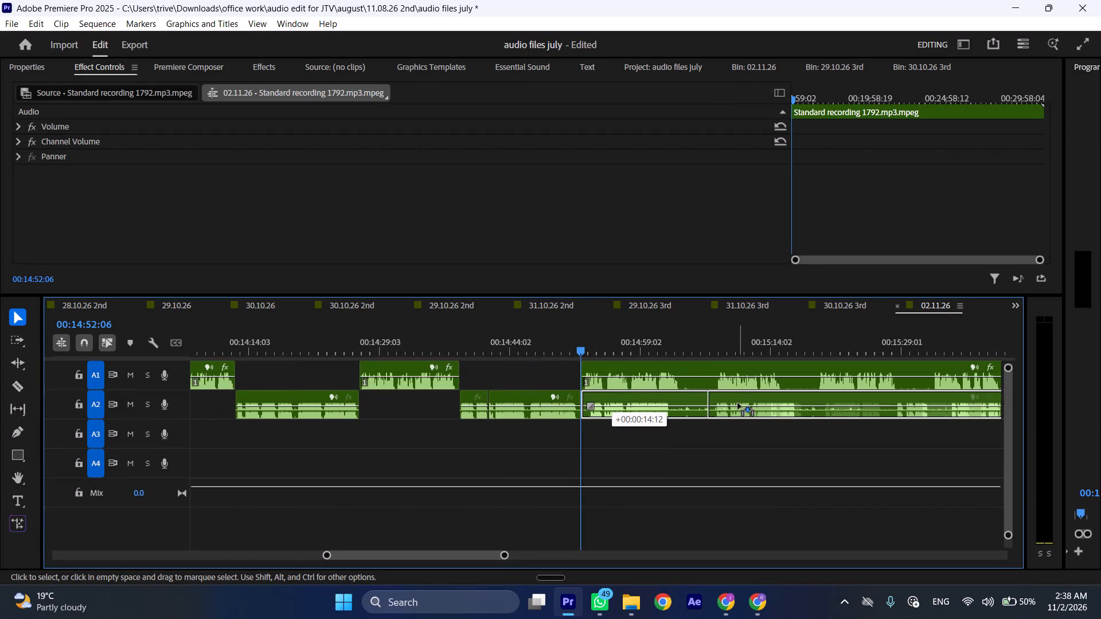
drag(738, 403, 738, 404)
Play the join, trim the earlier A2 clip's end to 00:14:51:22, and move the A1 clip back against it.
key(space)
key(l)
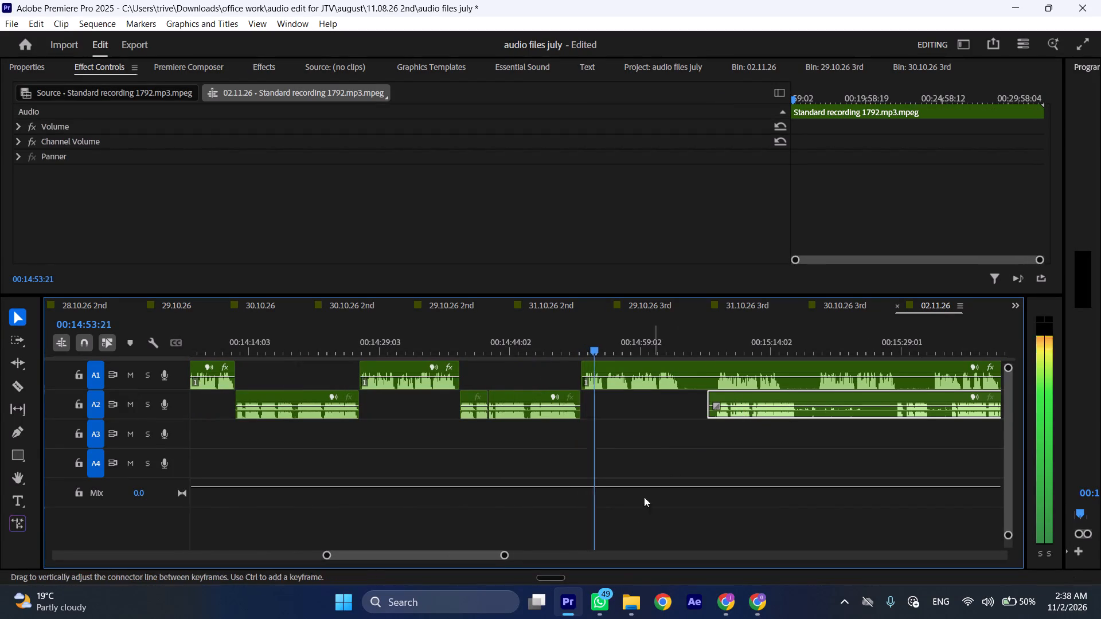
drag(572, 343, 580, 342)
key(space)
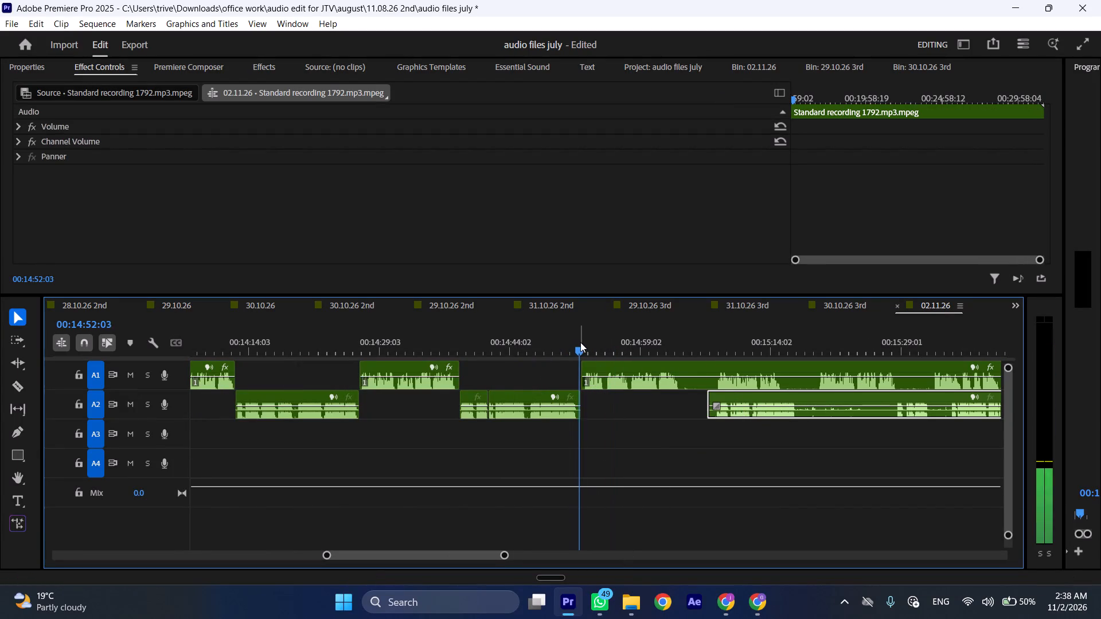
click(581, 339)
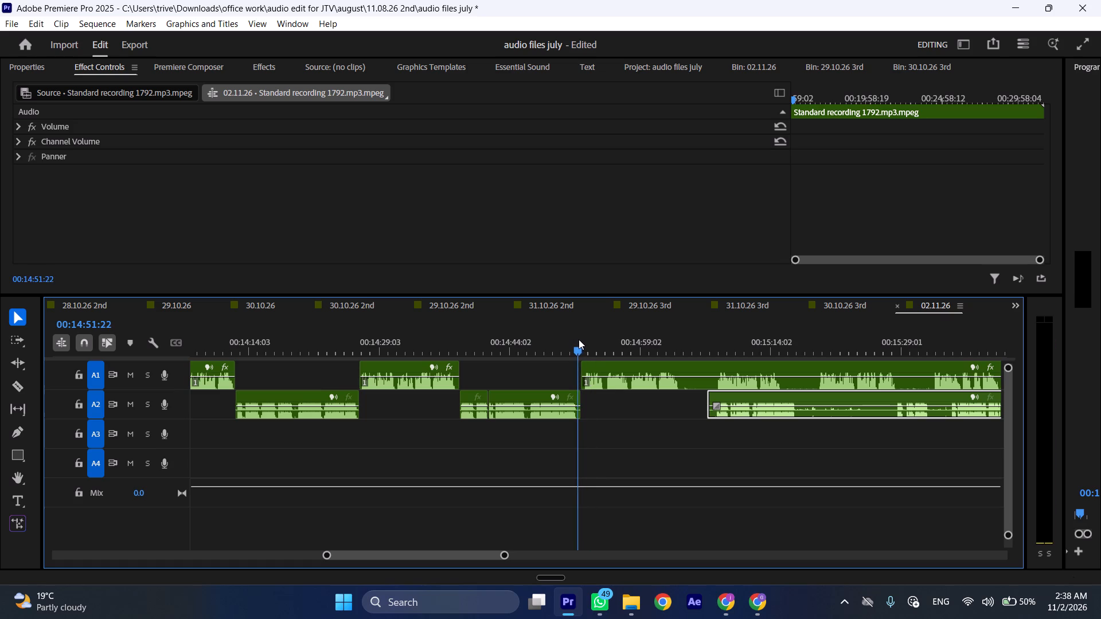
click(585, 397)
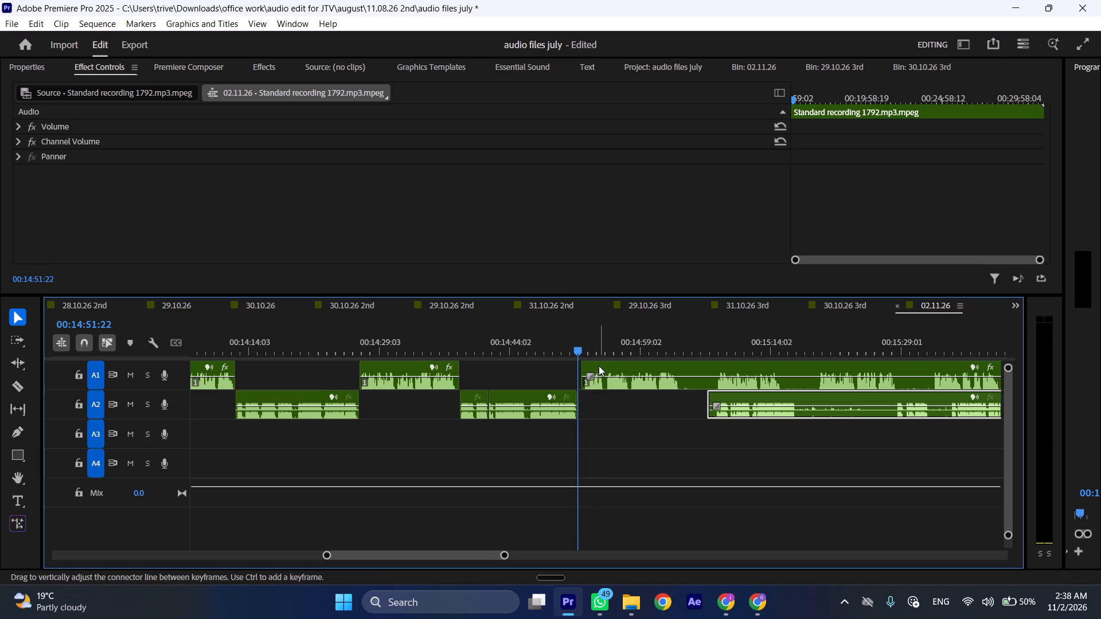
click(599, 365)
Play the audio from just before the tightened A2-to-A1 join to check the transition.
click(572, 355)
key(space)
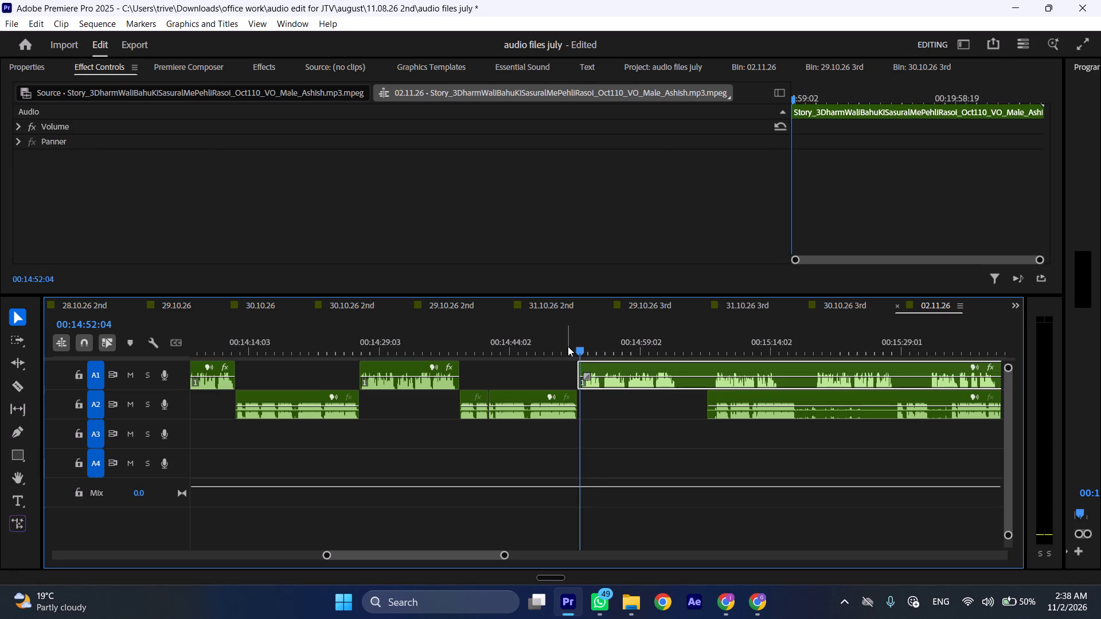
click(568, 346)
key(space)
text(l)
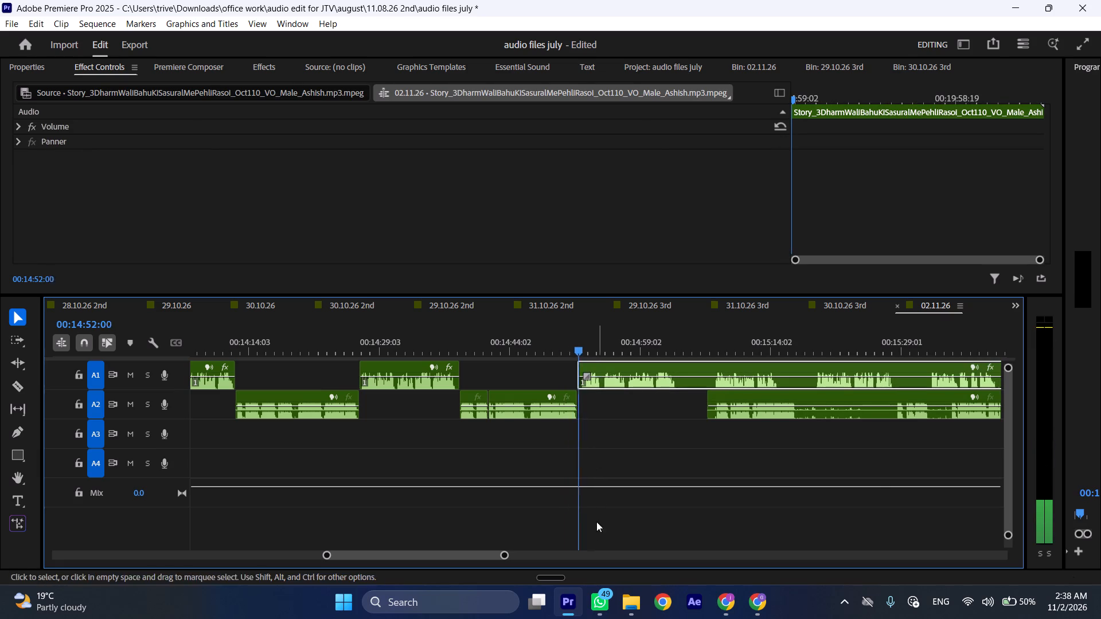
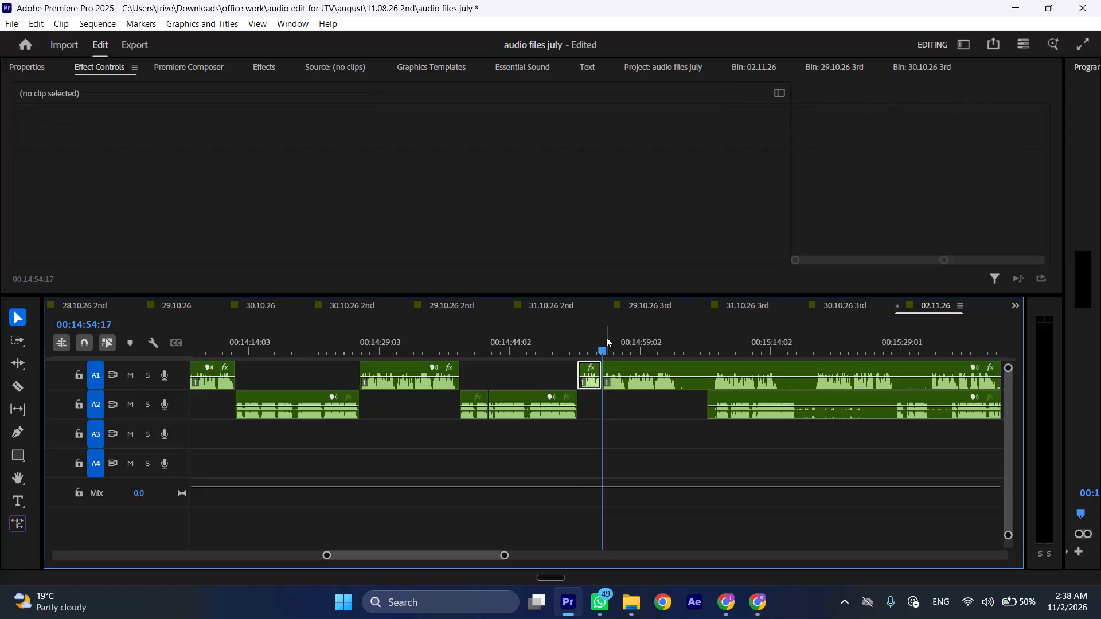
Ripple-delete the short selected A1 segment ending at 00:14:54:17 and play the audio from the new join.
key(space)
key(l)
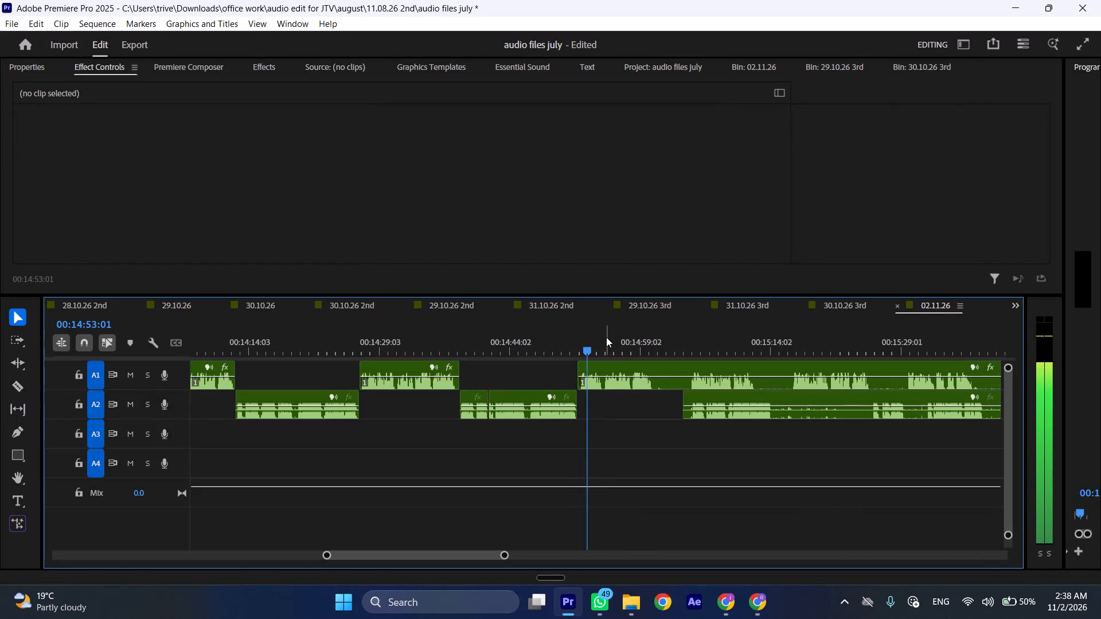
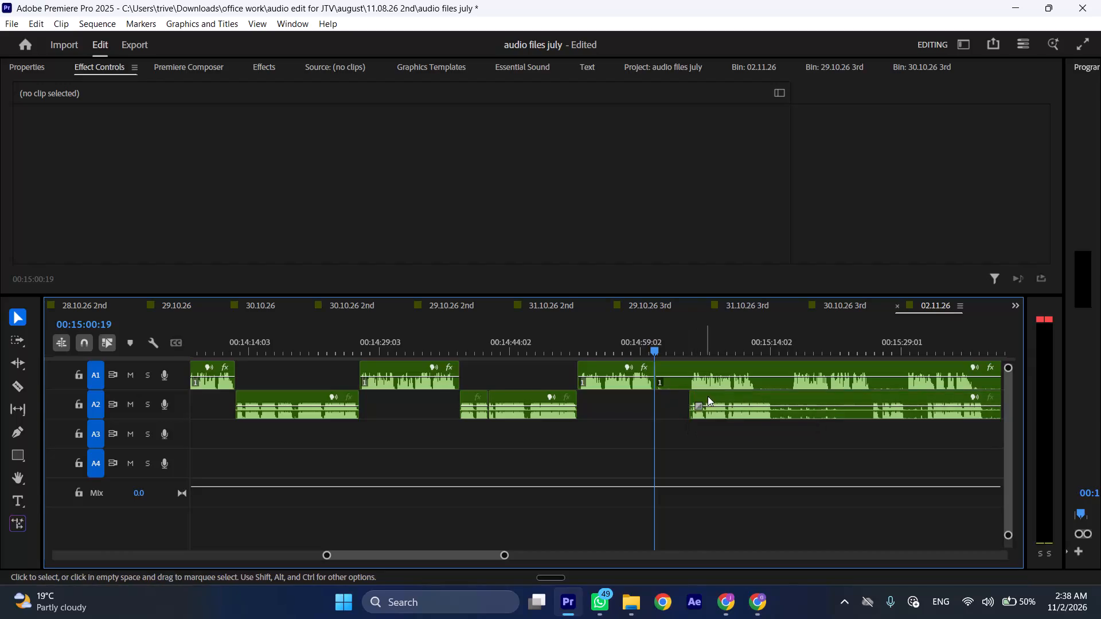
Move the A2 recording back against the A1 clip's end at 00:15:00:19 and shift the long A1 recording about 10 seconds later.
drag(710, 396, 680, 397)
drag(676, 363, 764, 375)
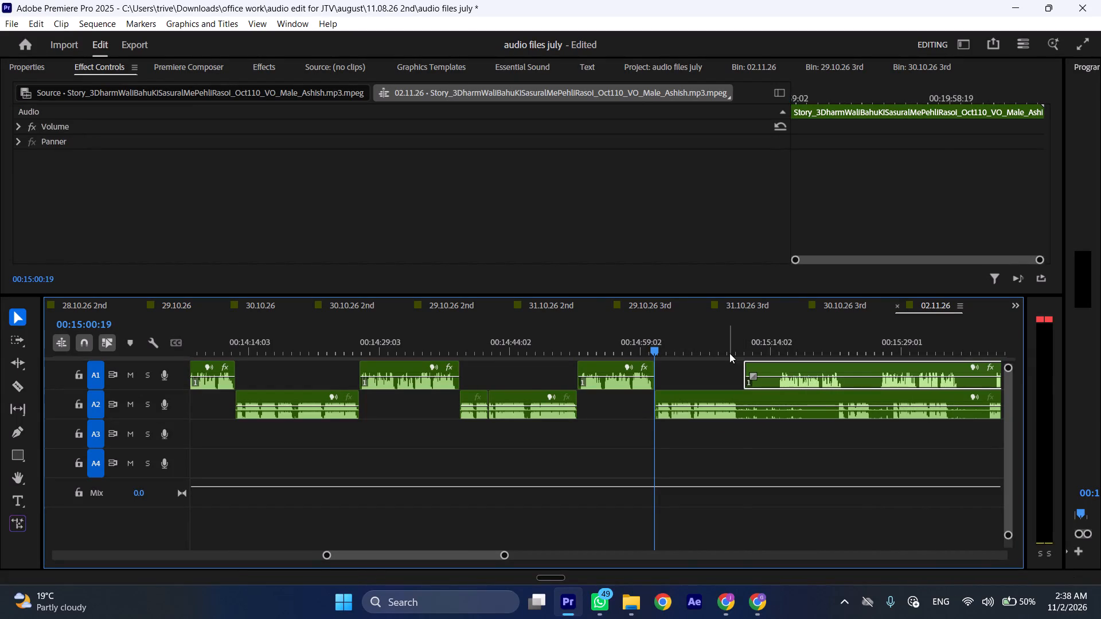
Split the A2 recording at 00:15:10:11, where its spoken section ends.
drag(731, 351, 740, 352)
click(753, 405)
key(shift+c)
Trim the silent lead-in from the long A1 recording and move it to start at 00:15:10:11.
drag(744, 366, 760, 367)
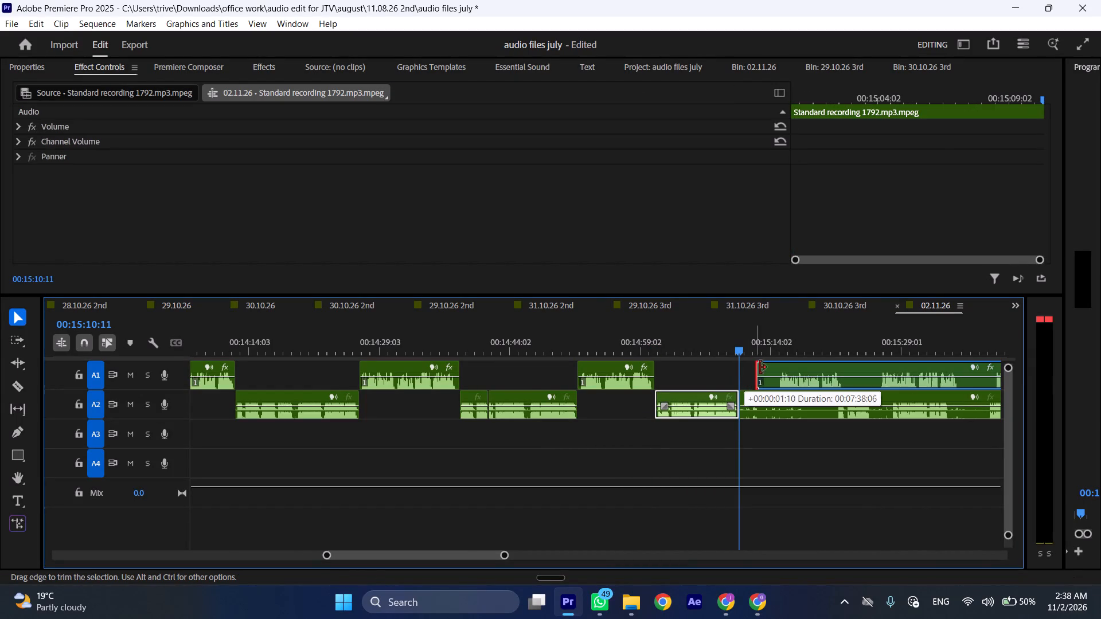
drag(760, 367, 778, 369)
drag(793, 365, 760, 365)
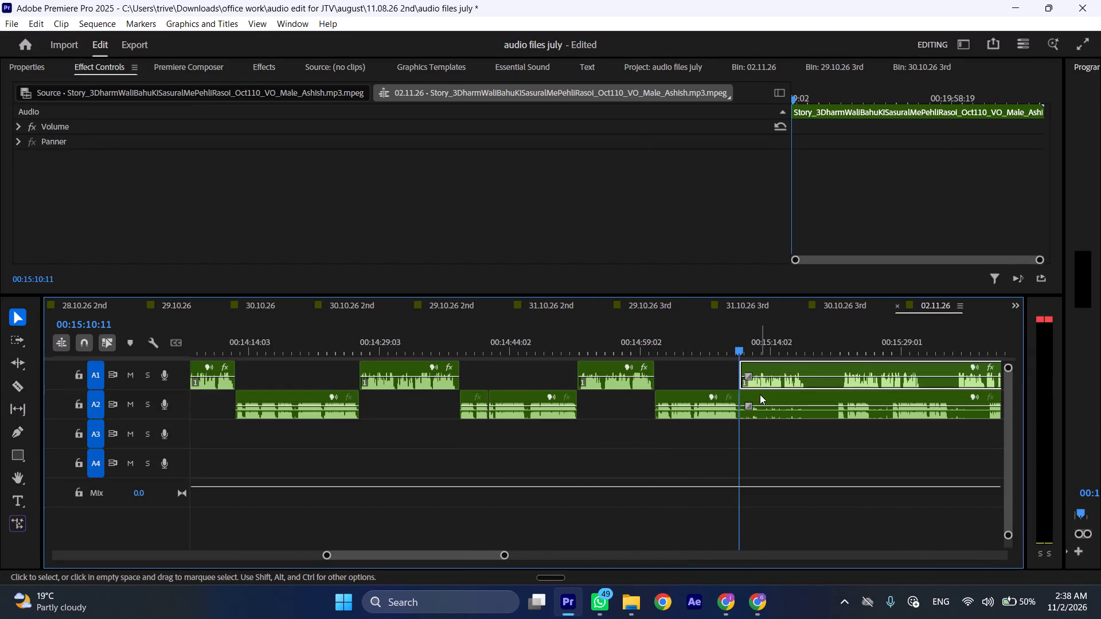
Move the remaining A2 recording later to about 00:15:28, and play the sequence from just before the A1–A2 join near 00:15:00.
drag(760, 394, 821, 397)
drag(803, 395, 898, 394)
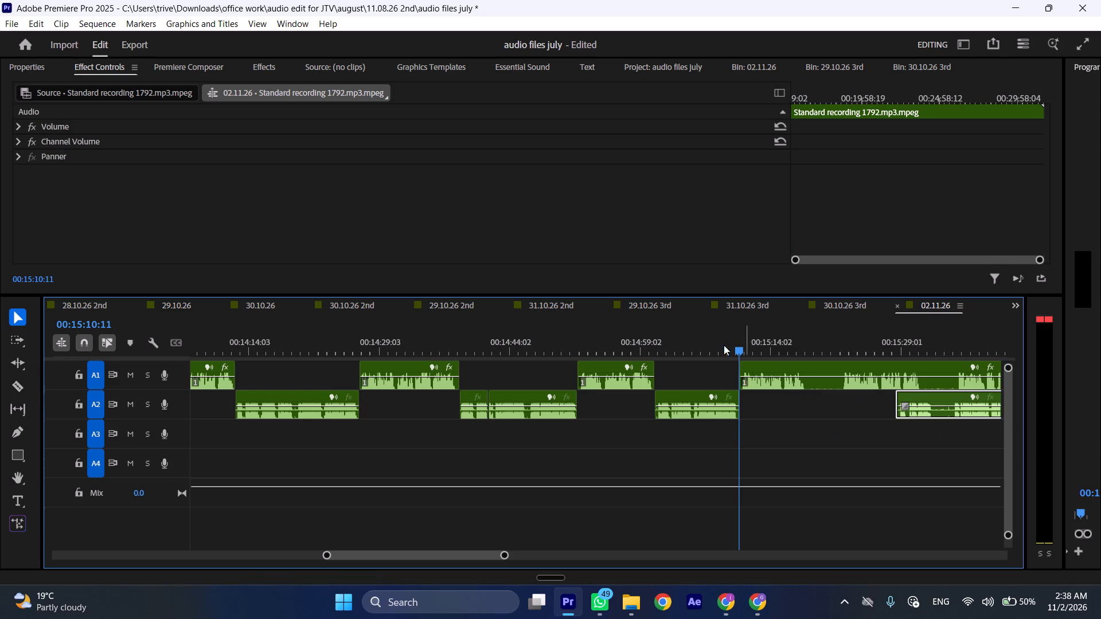
click(648, 332)
key(space)
text(l)
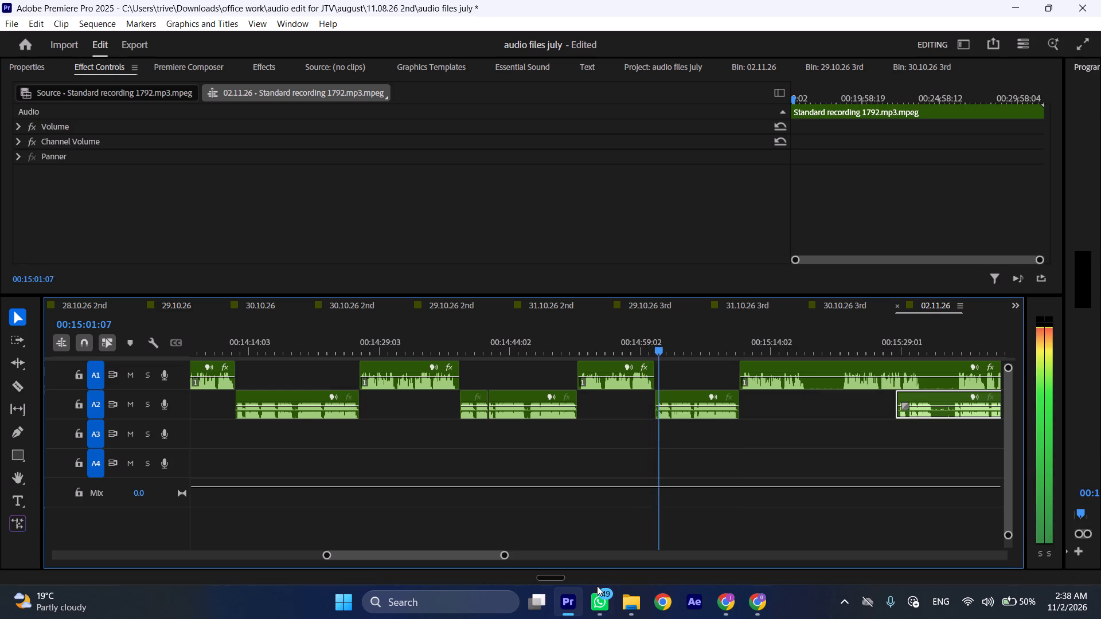
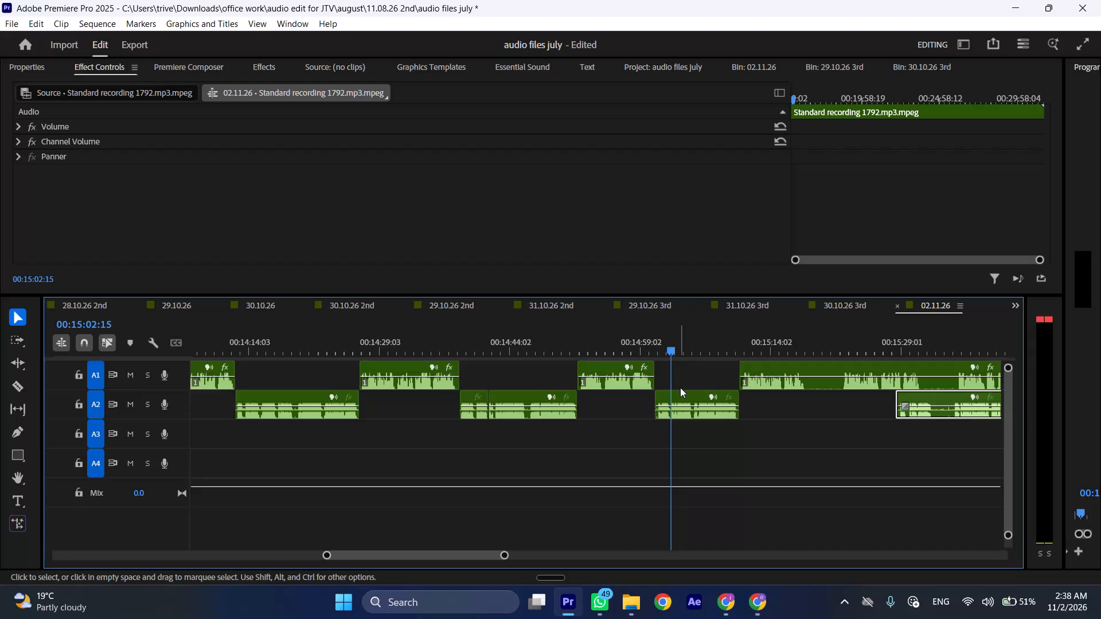
Ripple-delete the short opening section of the A2 clip from 00:15:00:19 to 00:15:02:15, and play on from the new join at faster speed.
click(688, 395)
key(shift+c)
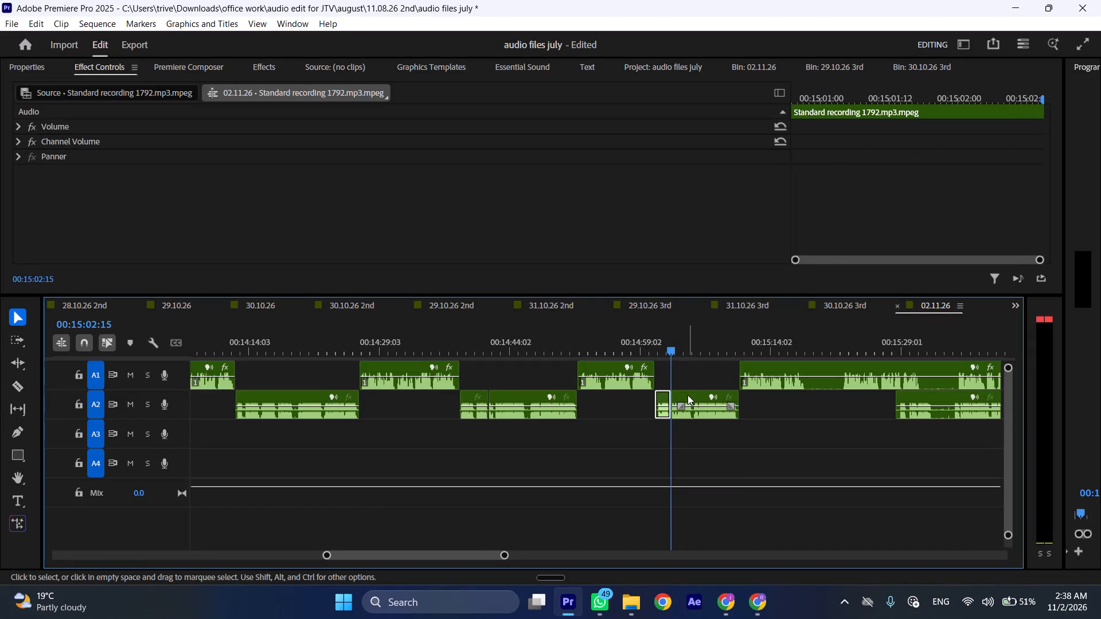
key(ctrl+shift+d)
key(space)
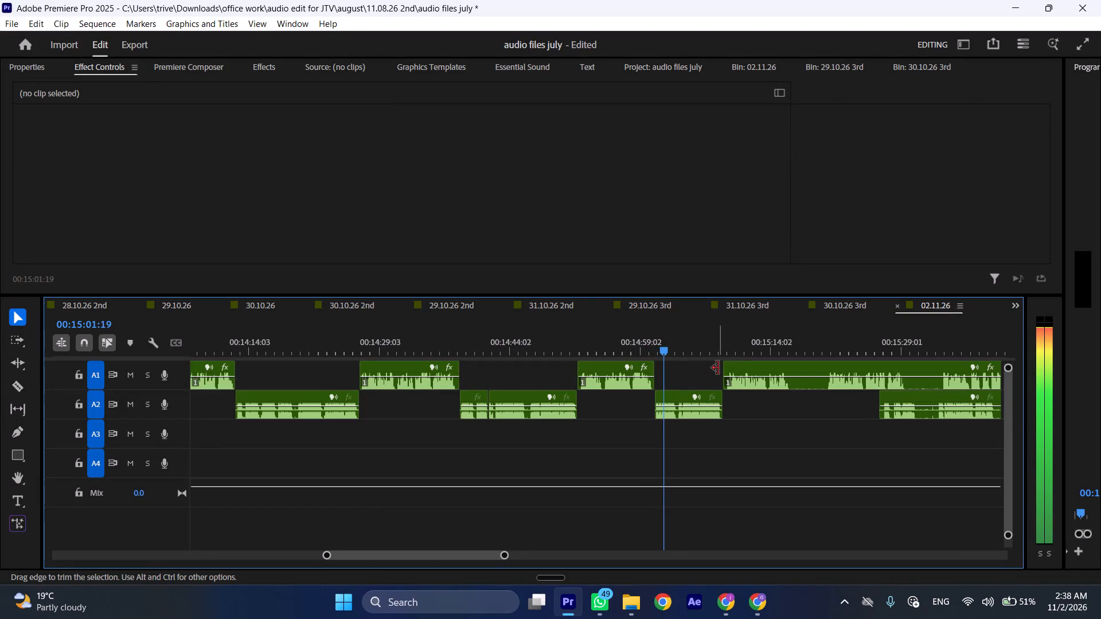
key(l)
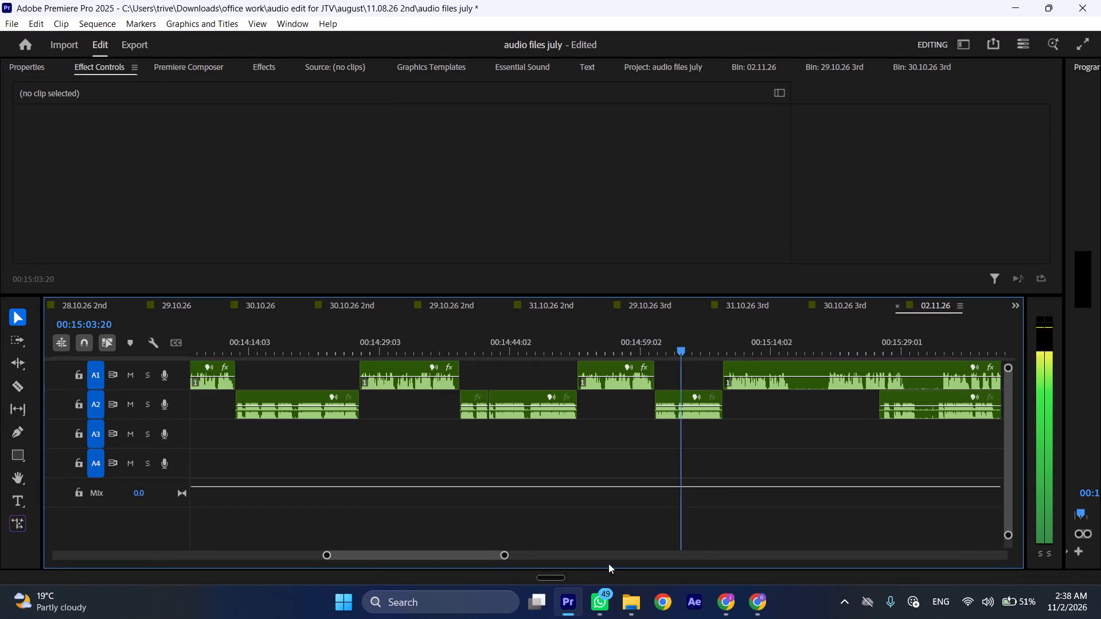
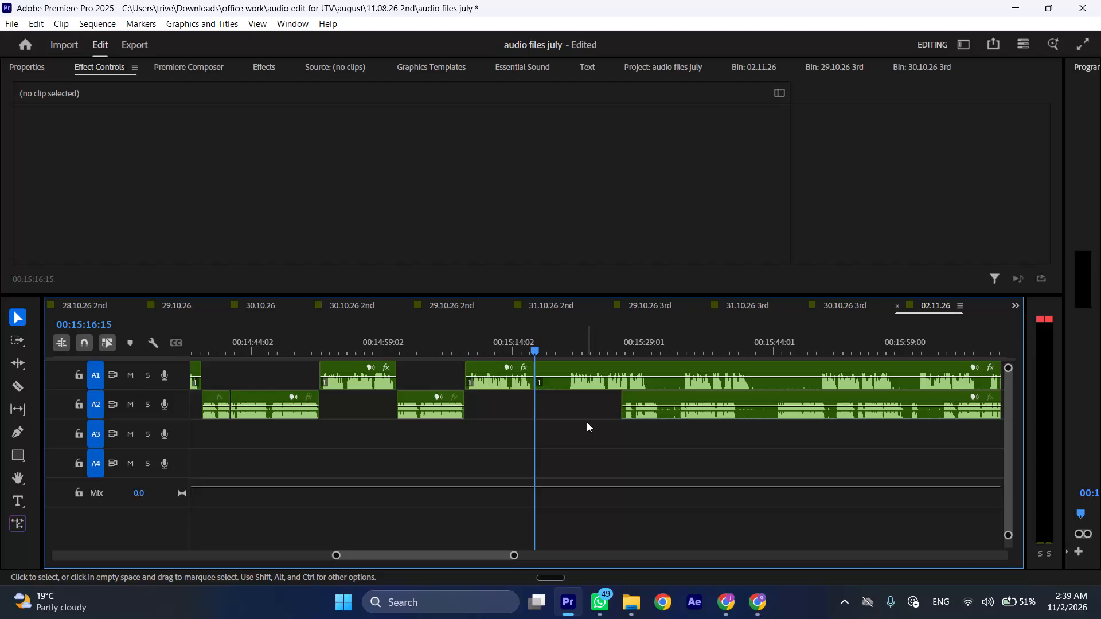
Save the audio files july project with the current edits to the 02.11.26 sequence.
key(ctrl+shift+x)
key(ctrl+shift+x)
key(ctrl+shift+x)
key(ctrl+shift+x)
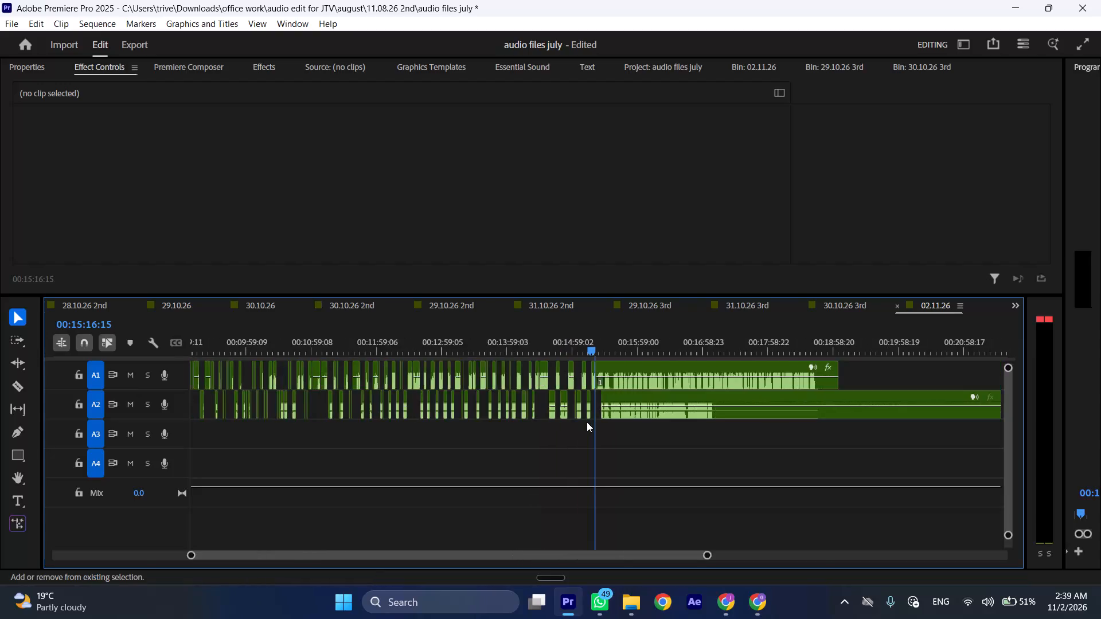
key(ctrl+shift+x)
key(ctrl+shift+x)
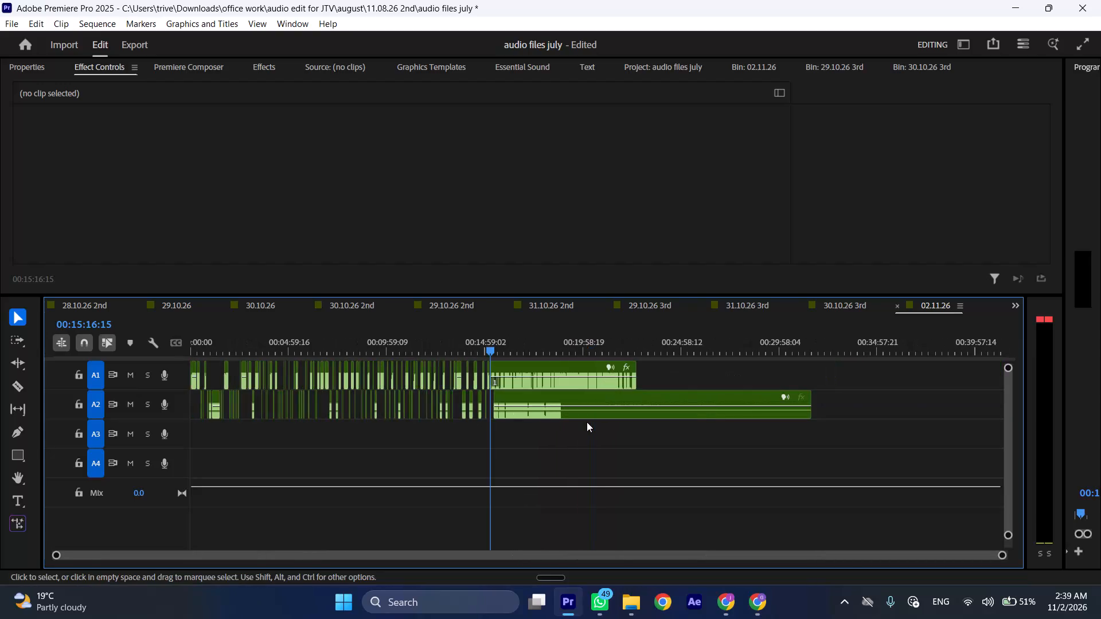
key(ctrl+s)
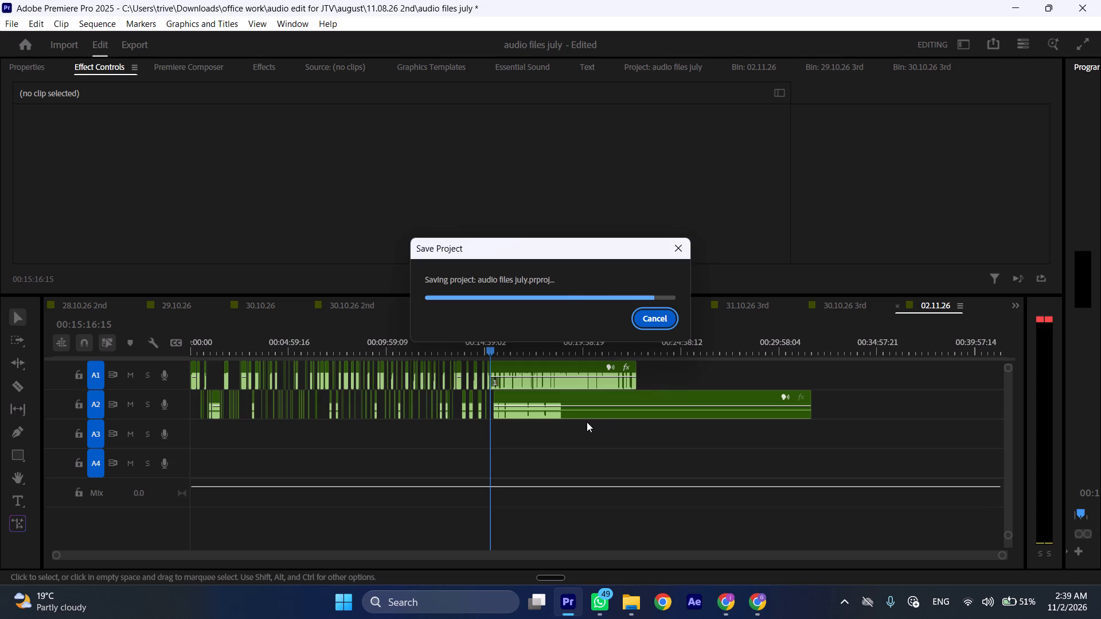
key(ctrl+s)
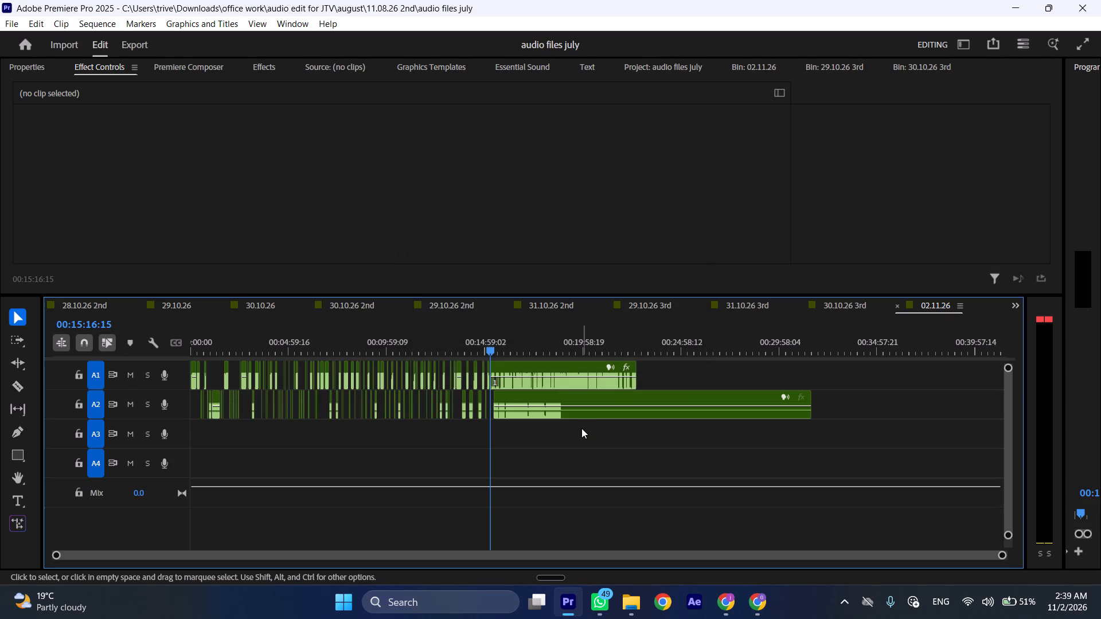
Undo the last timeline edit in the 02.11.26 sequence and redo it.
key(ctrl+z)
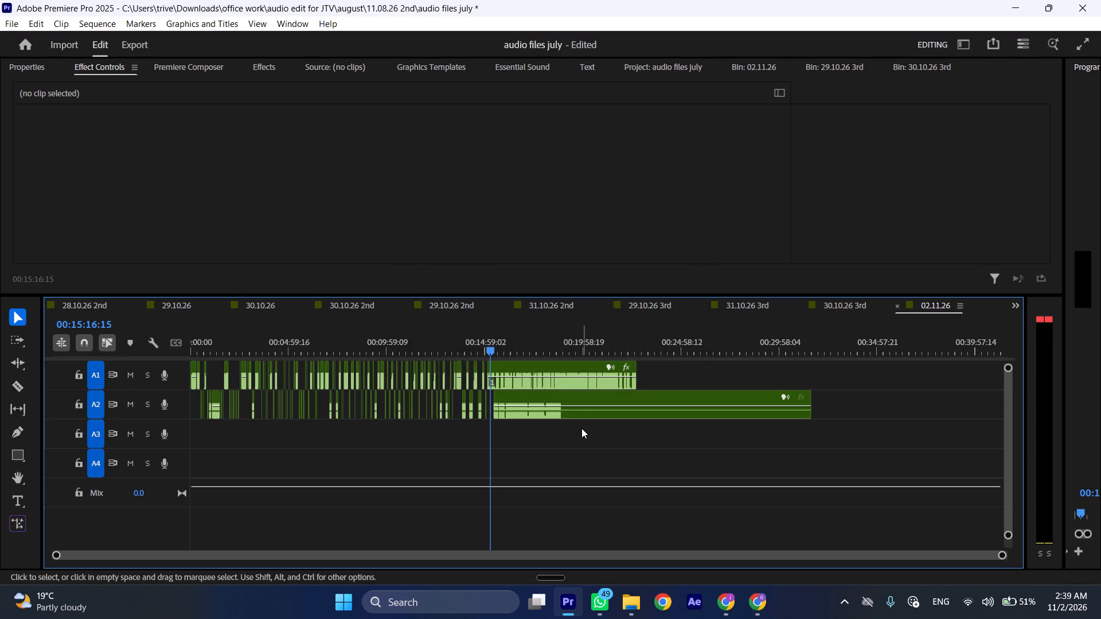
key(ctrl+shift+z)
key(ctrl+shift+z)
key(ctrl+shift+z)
Save the audio files july project again.
key(ctrl+s)
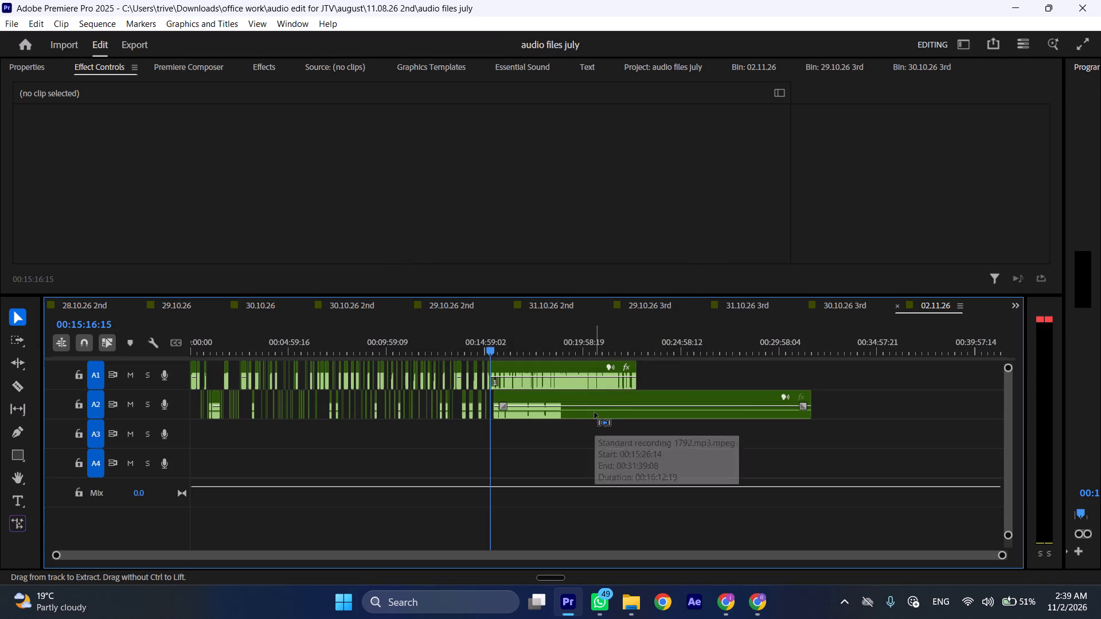
key(ctrl+s)
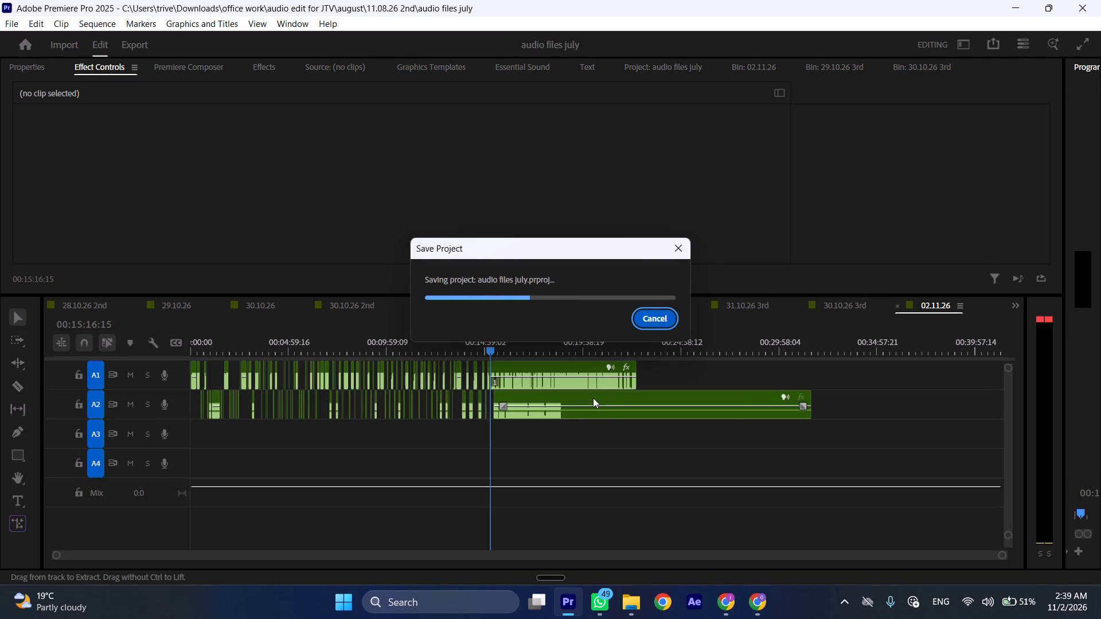
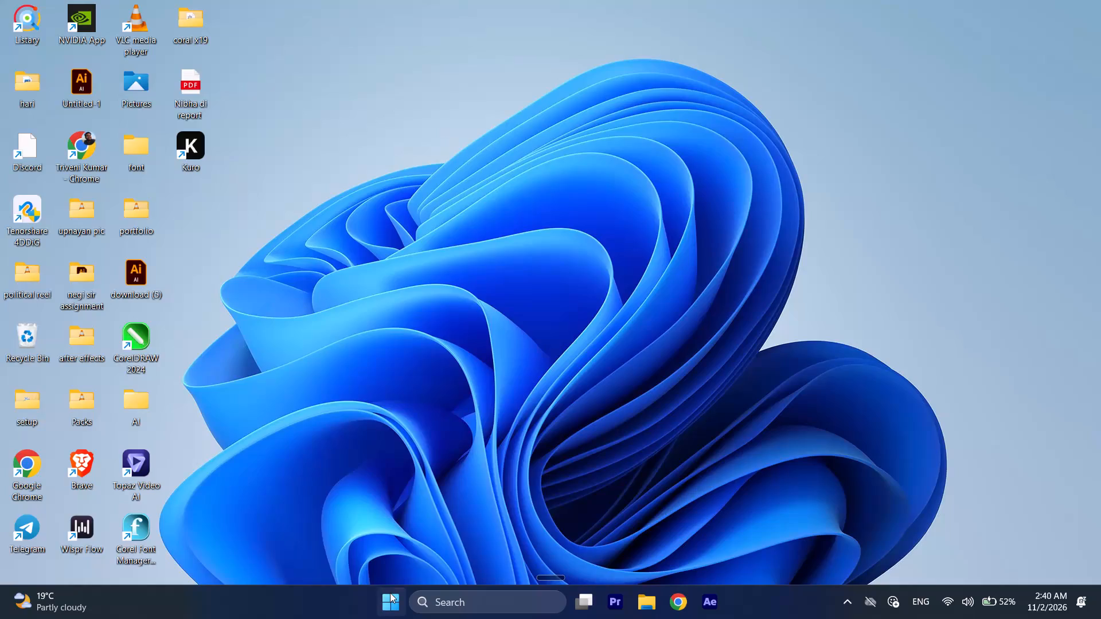
Open the computer's power options from the desktop to shut down Windows.
click(731, 549)
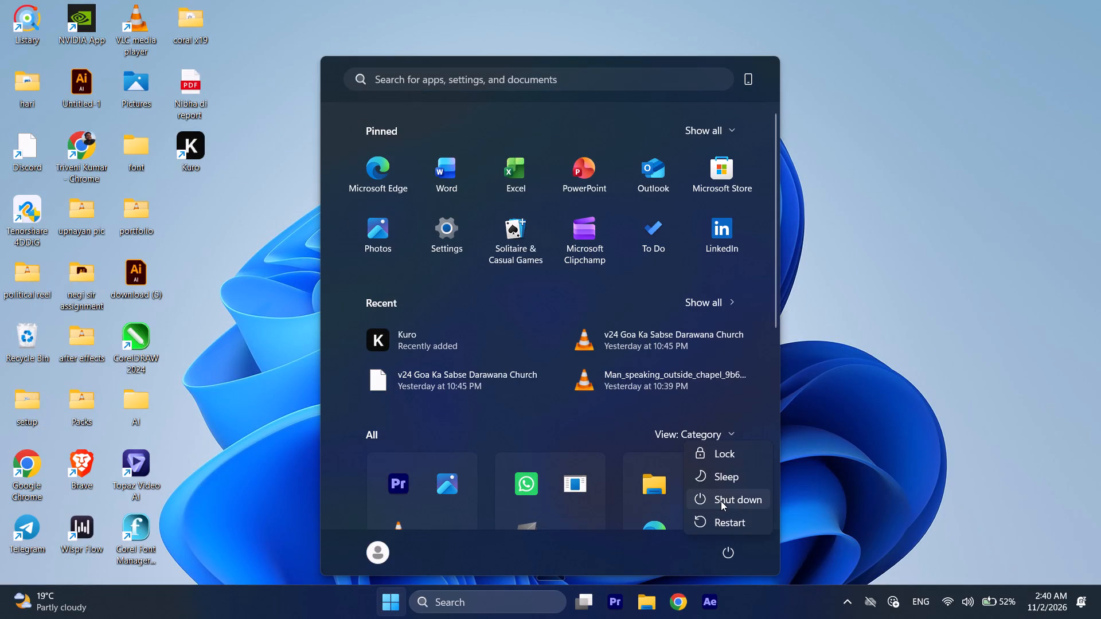